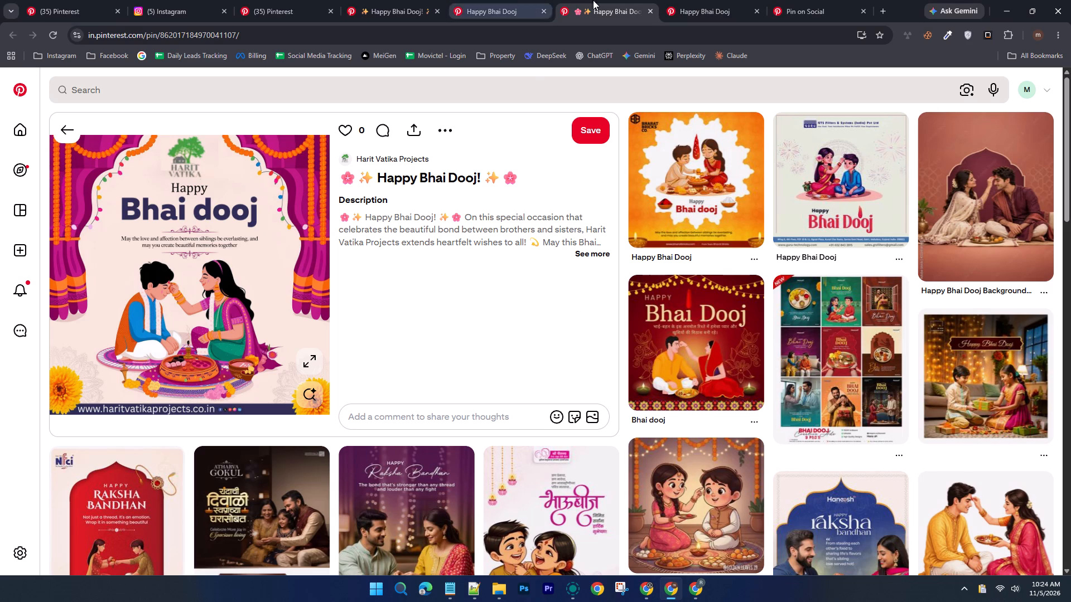
pyautogui.click(653, 8)
pyautogui.click(633, 1)
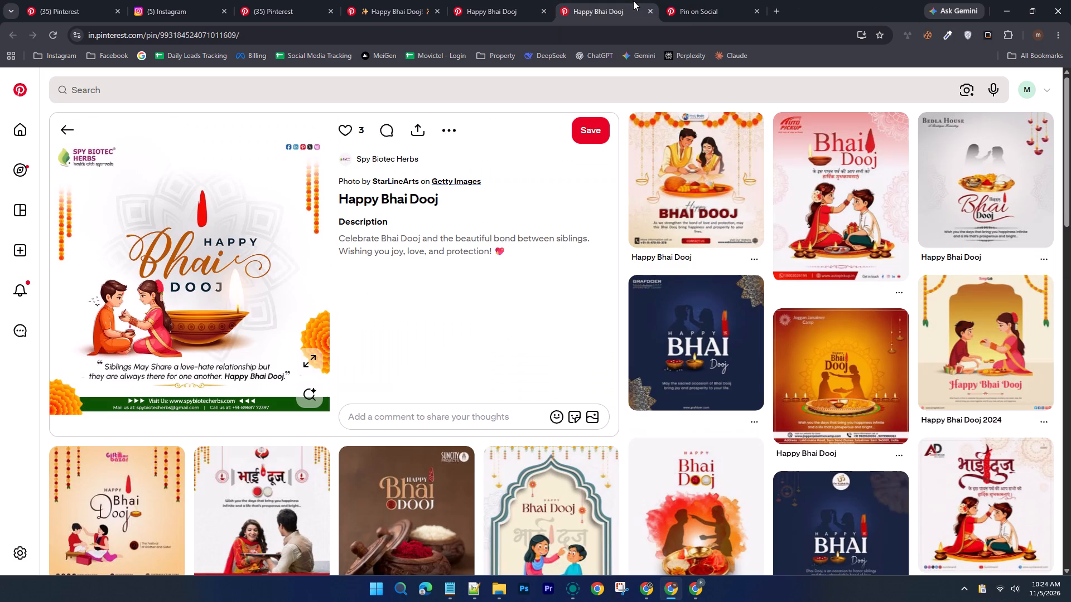
pyautogui.click(672, 0)
pyautogui.click(495, 0)
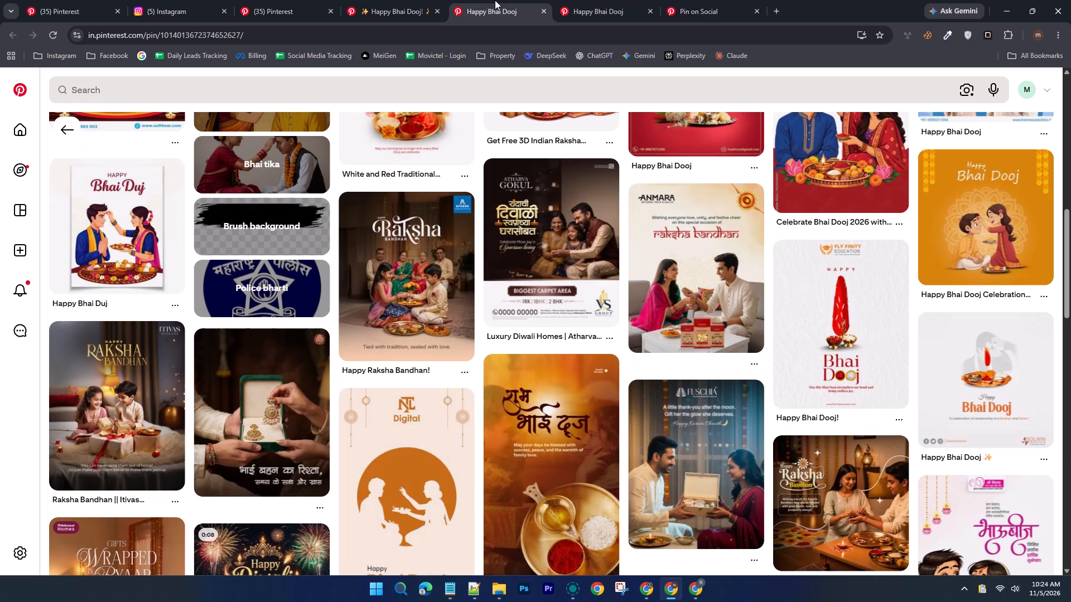
pyautogui.click(375, 0)
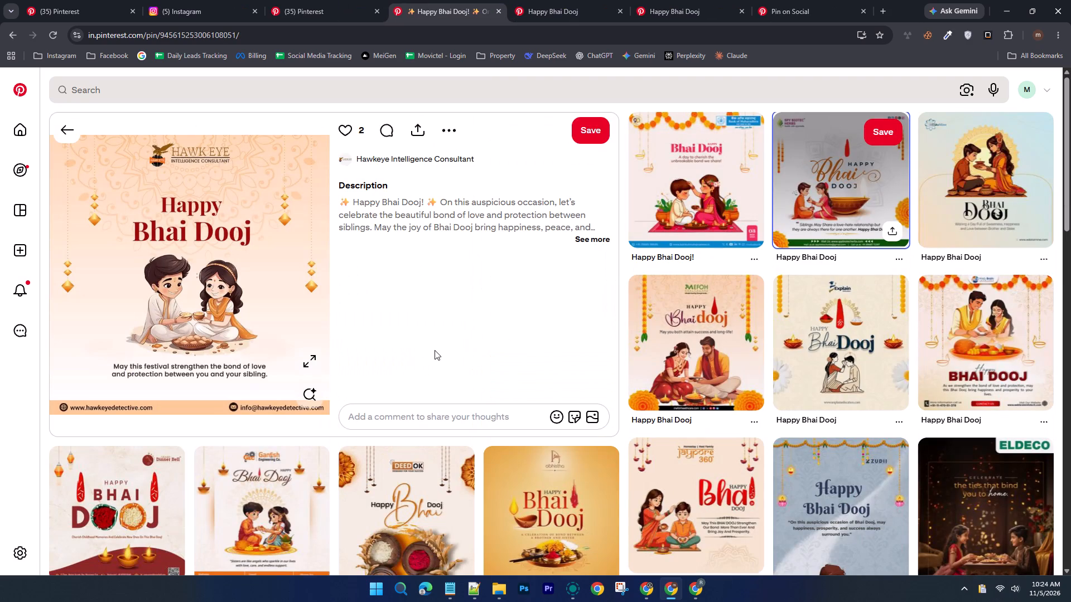
pyautogui.scroll(-3, 435, 350)
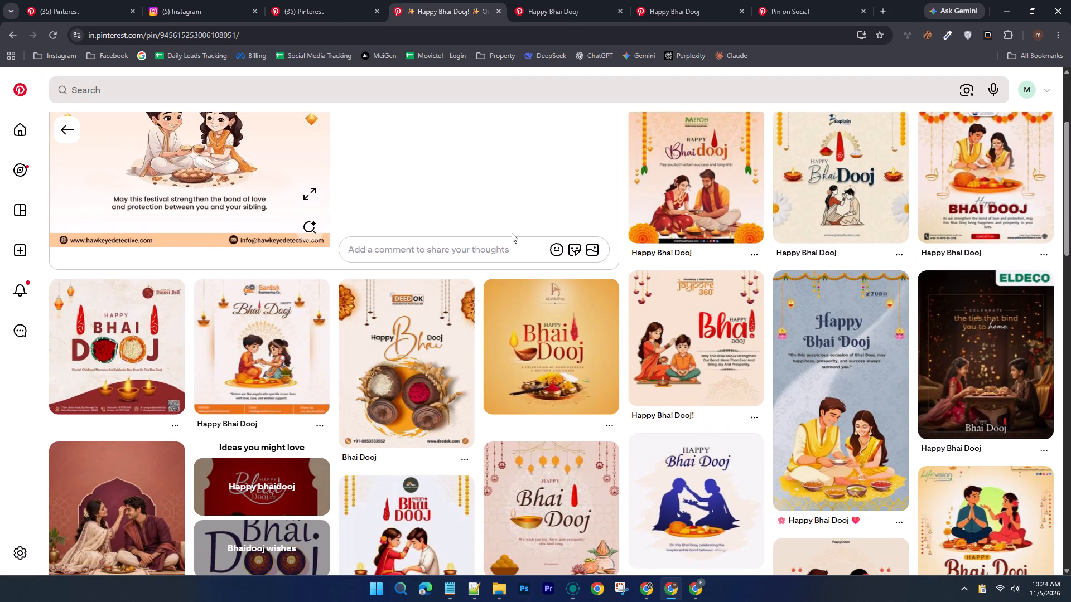
pyautogui.scroll(-4, 512, 233)
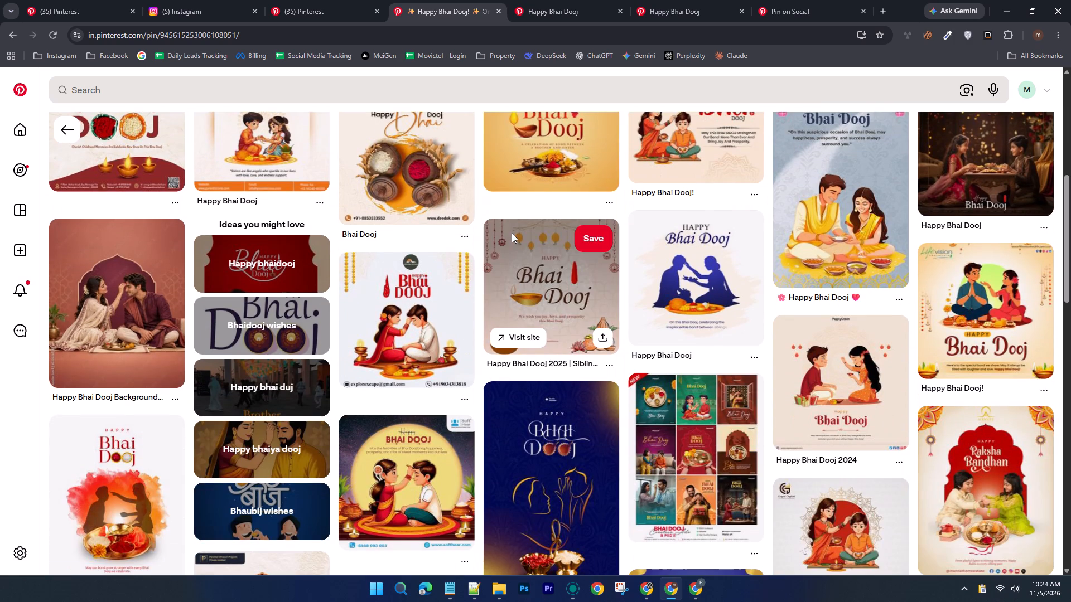
pyautogui.scroll(-3, 512, 233)
# In Canva, search for "happy bhai dooj" and browse the full set of matching templates for a reference poster.
pyautogui.click(652, 589)
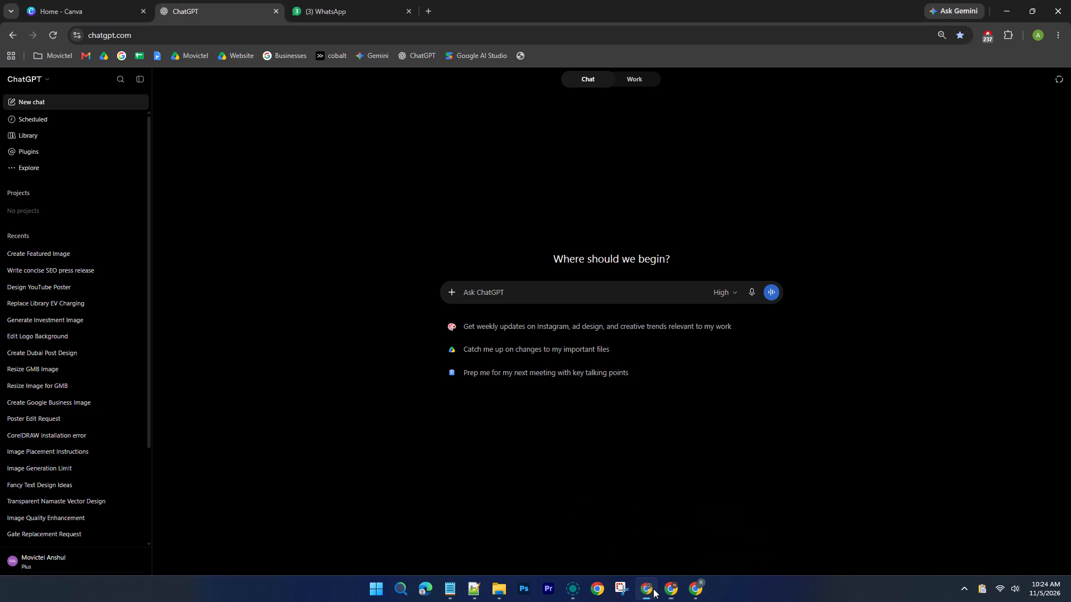
pyautogui.click(72, 0)
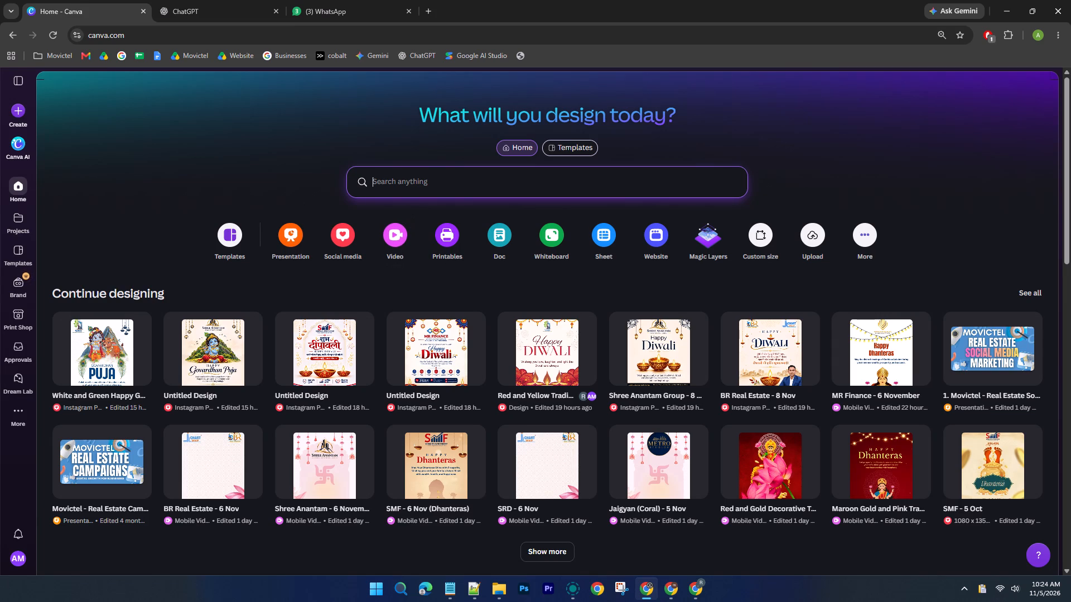
pyautogui.write('happy bhai dooj')
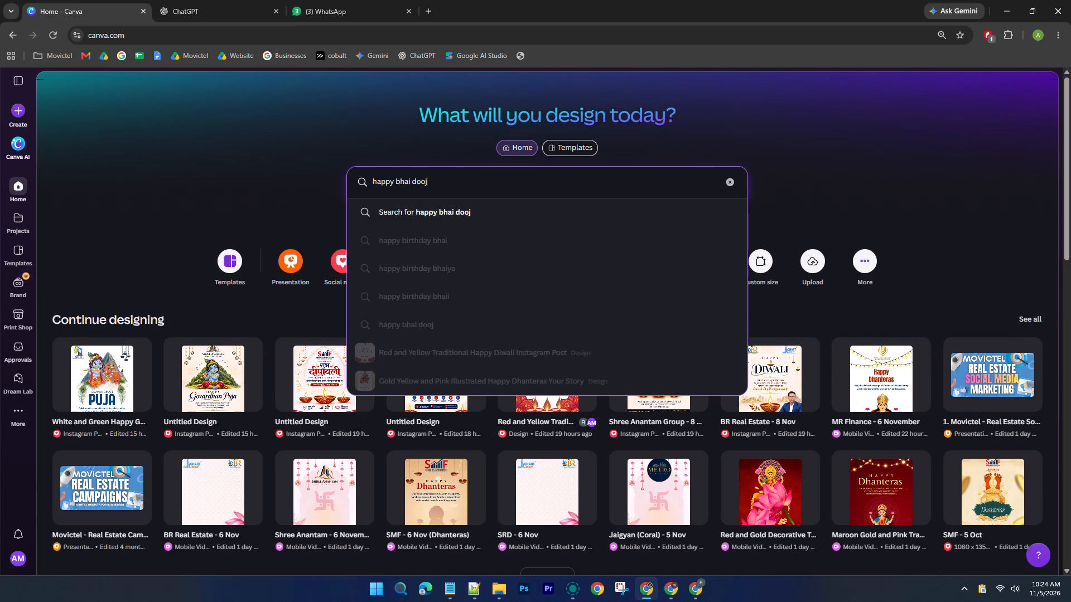
pyautogui.click(519, 217)
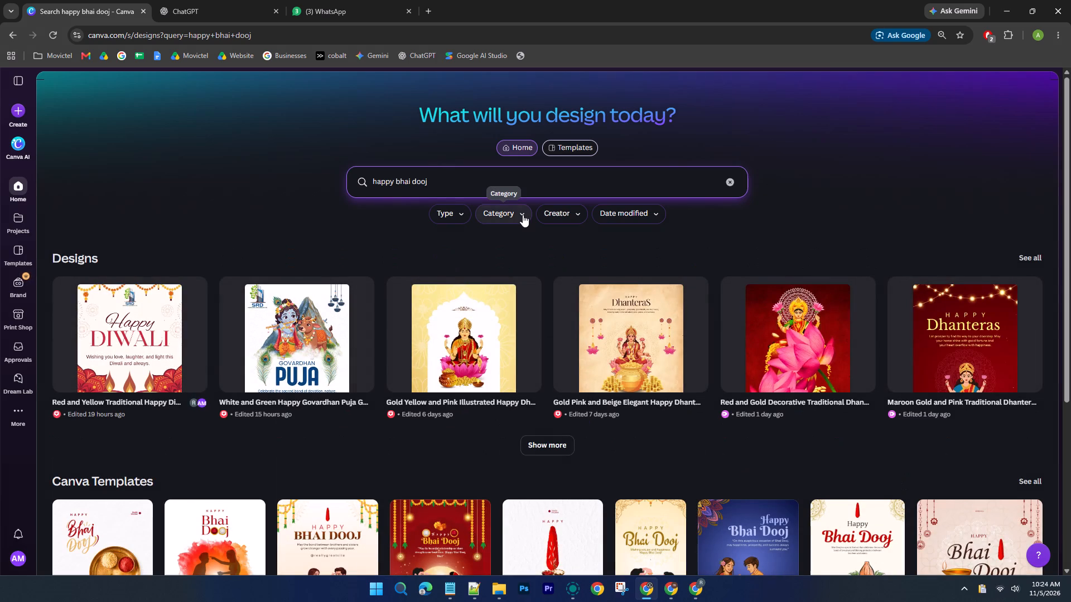
pyautogui.scroll(-3, 695, 463)
pyautogui.click(1026, 308)
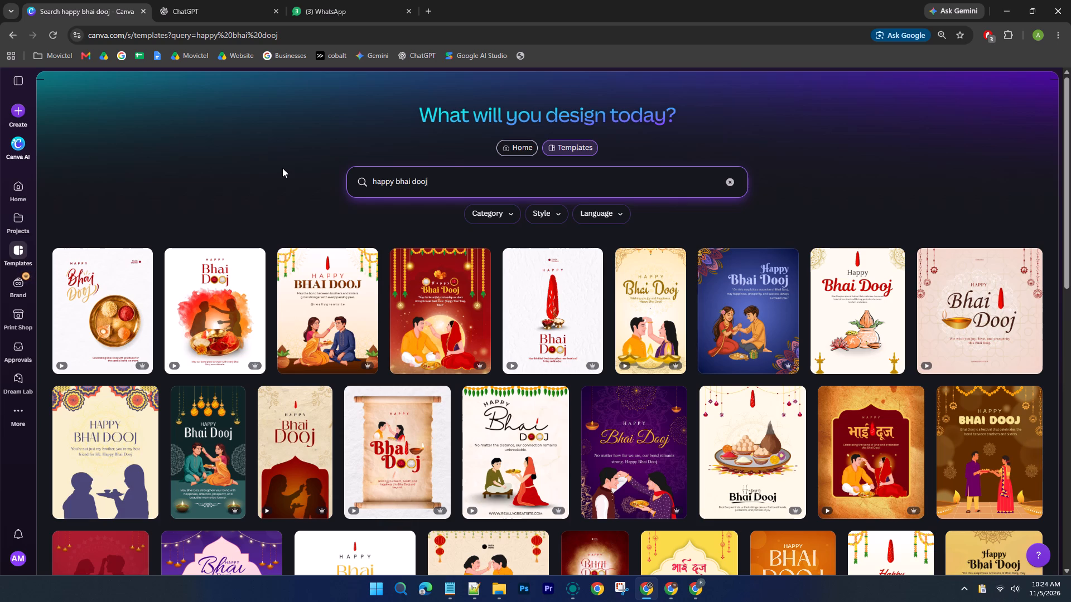
pyautogui.scroll(-2, 282, 168)
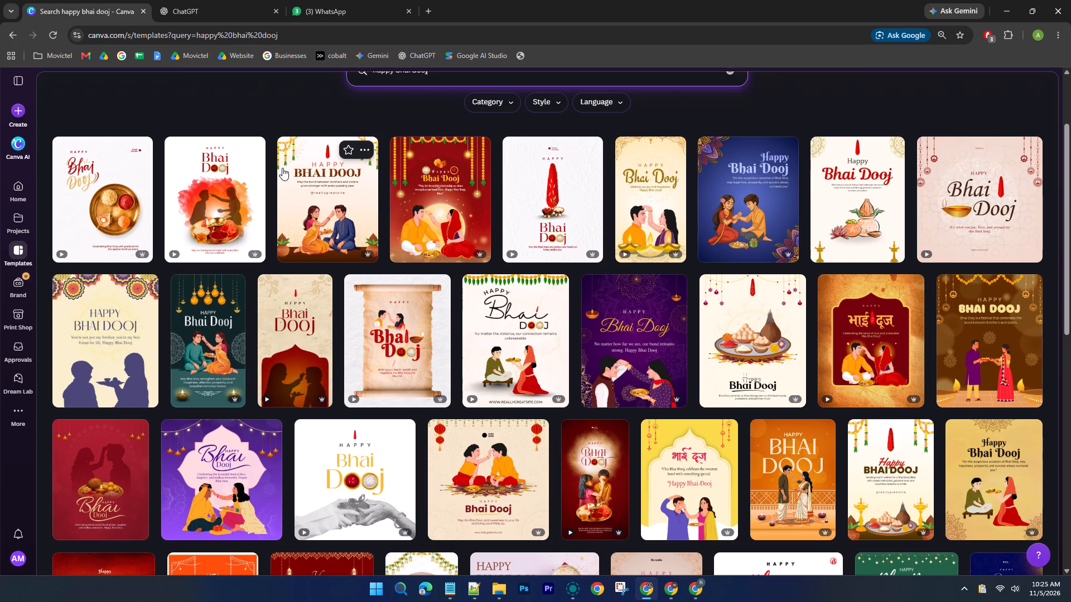
# Open Canva's Cream Colorful Illustrative Bhai Dooj Greeting Instagram Post template, with the puja thali and hanging diyas, and copy its preview image.
pyautogui.scroll(-2, 282, 168)
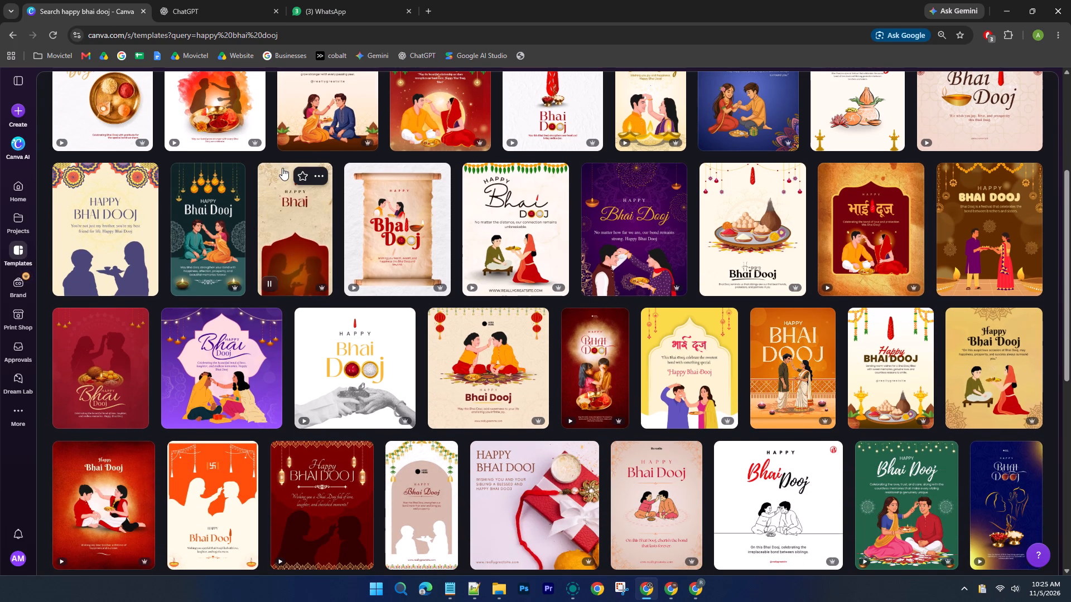
pyautogui.scroll(-3, 282, 168)
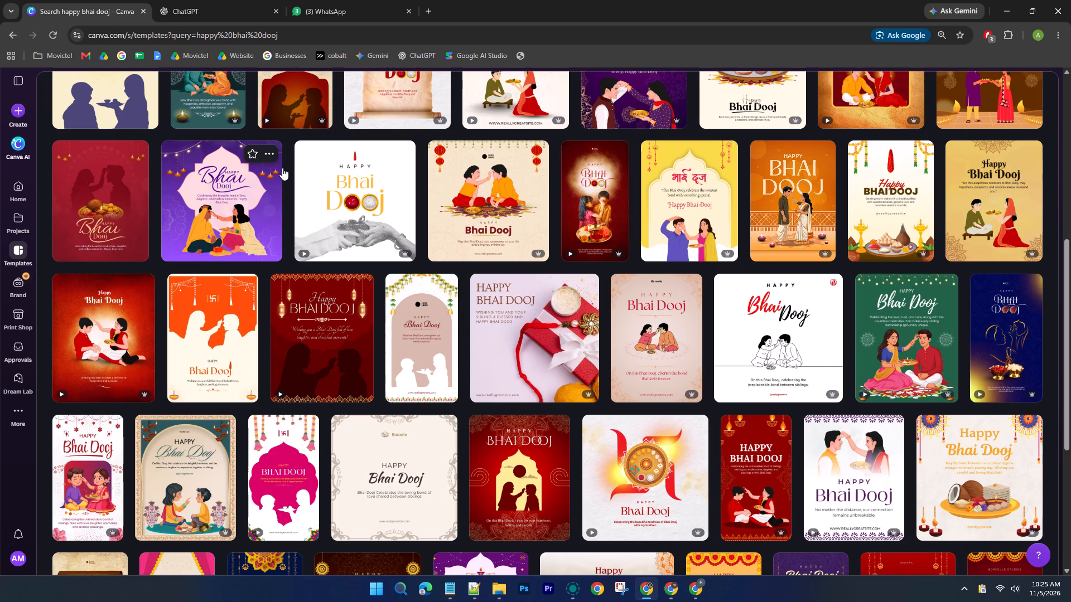
pyautogui.click(951, 449)
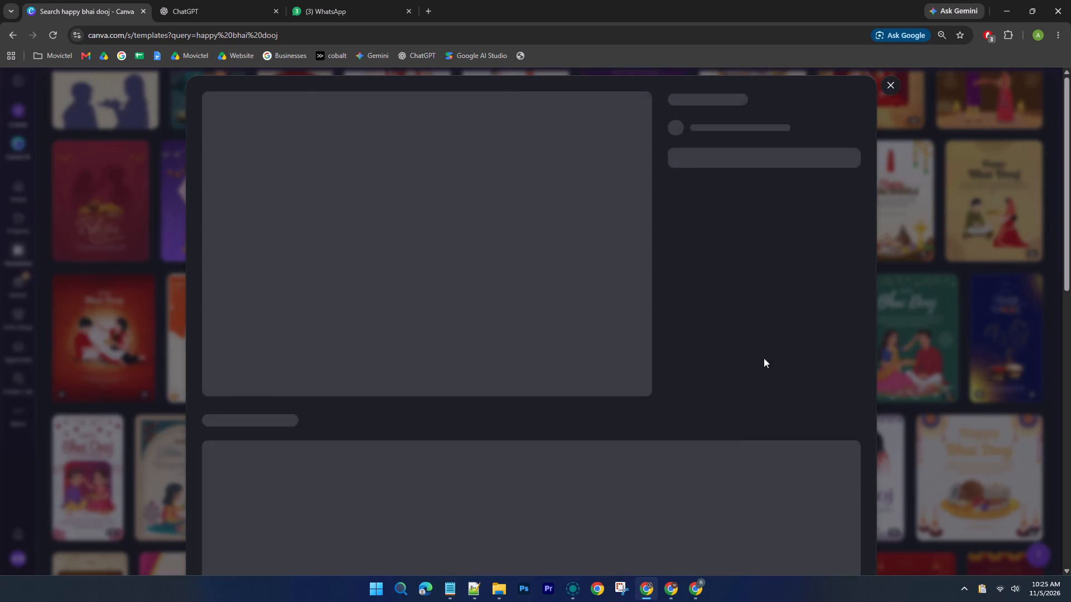
pyautogui.rightClick(447, 188)
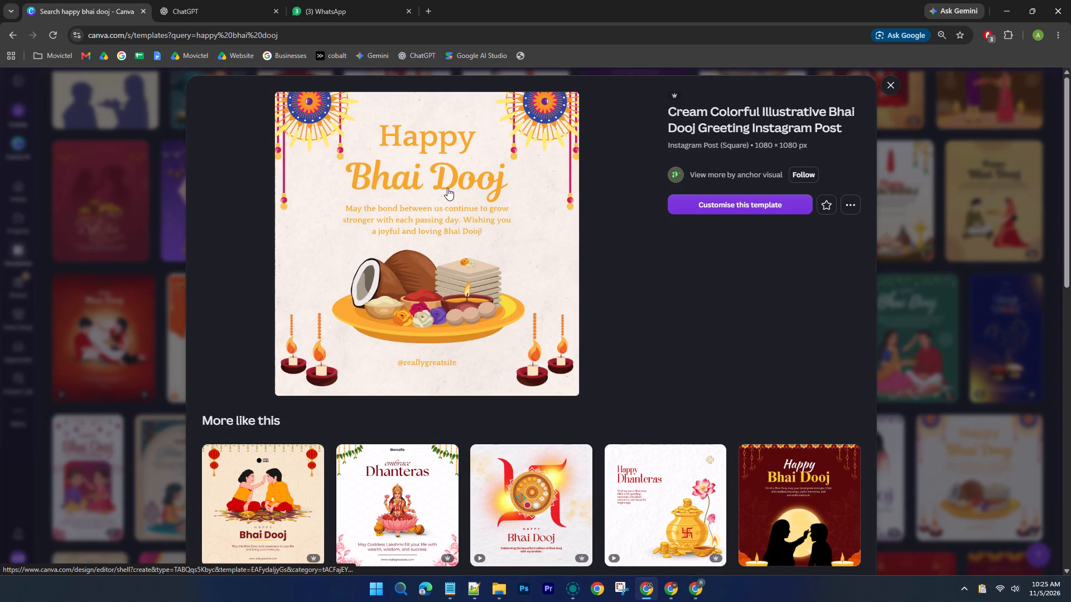
pyautogui.click(554, 373)
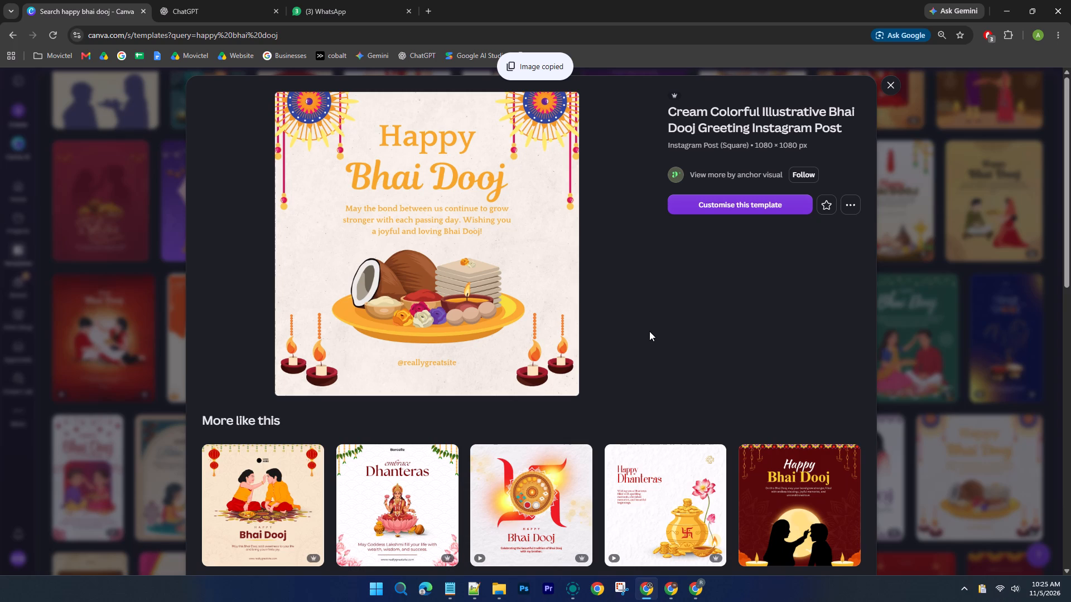
# Switch to ChatGPT, open the Save brand information chat and find its earlier 4:5 post prompt for Shree Anantam Group.
pyautogui.click(702, 585)
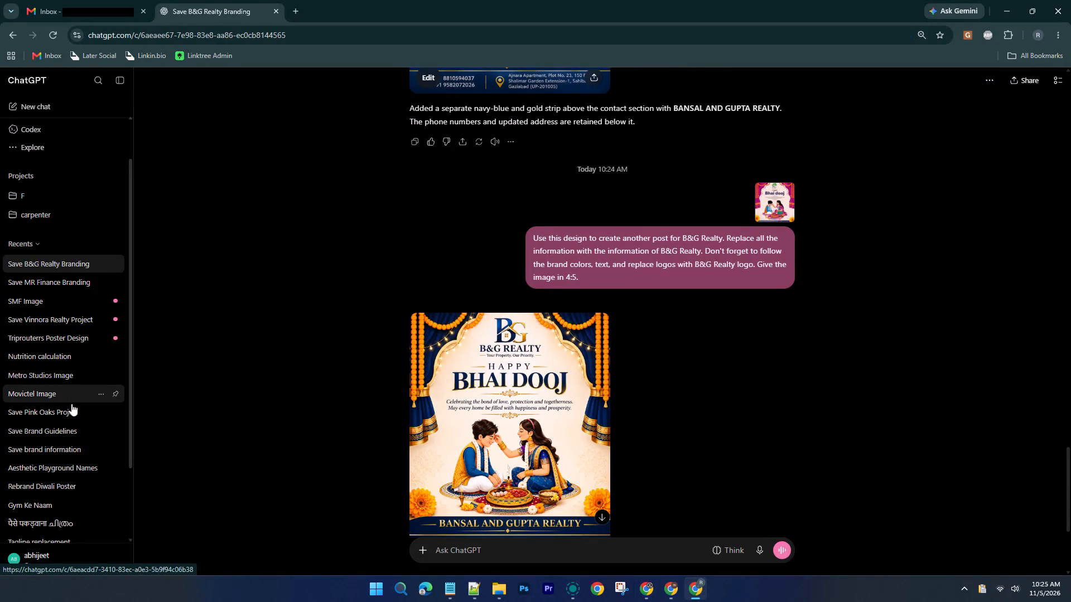
pyautogui.click(66, 440)
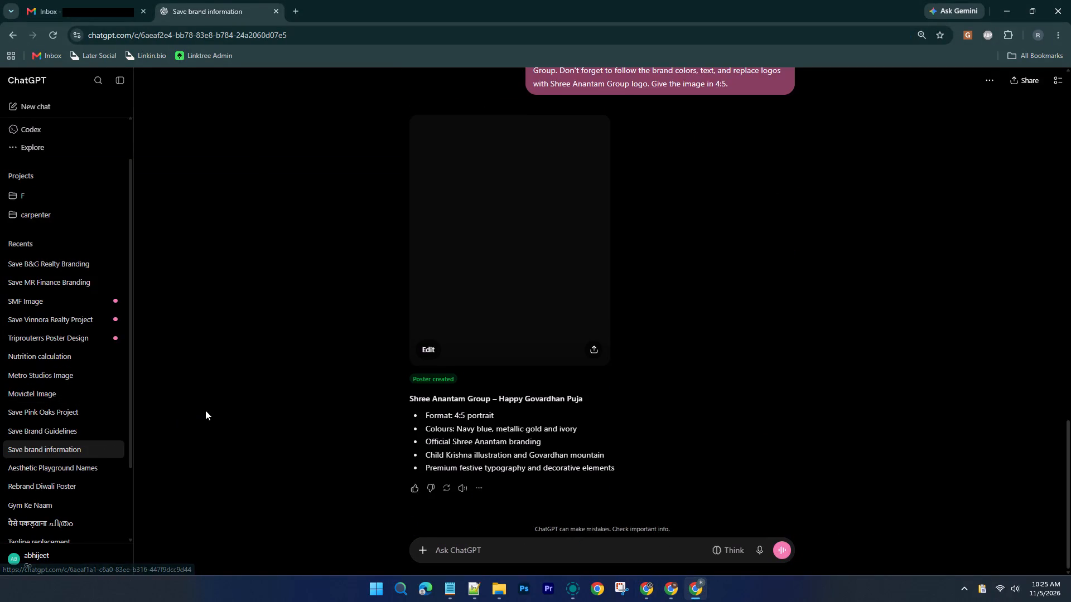
pyautogui.scroll(1, 282, 407)
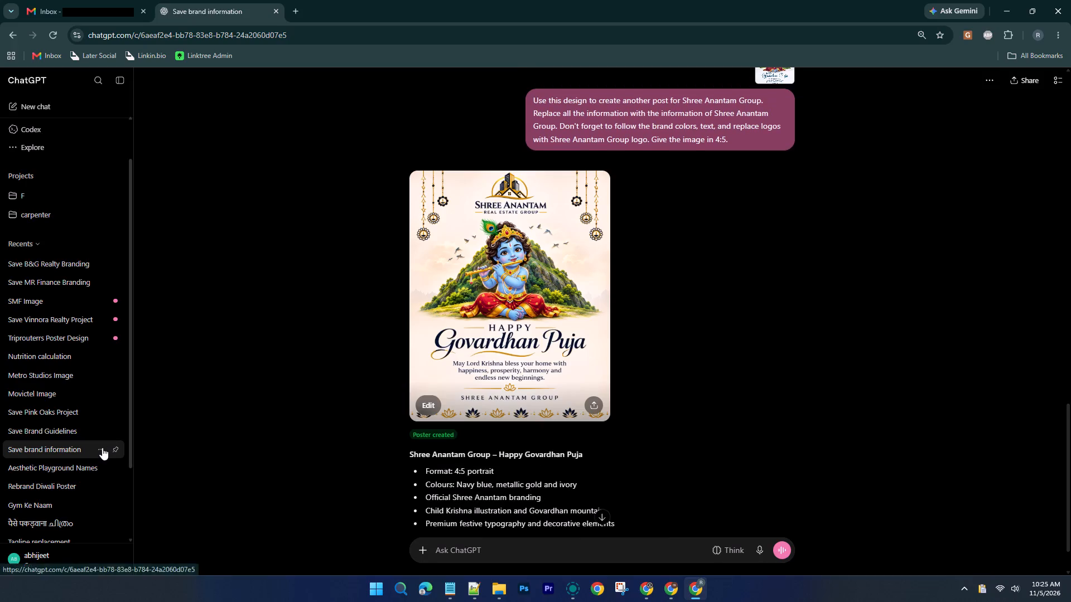
# In ChatGPT, rename the Save brand information chat as "Shree Anantam Image".
pyautogui.click(103, 448)
pyautogui.click(133, 317)
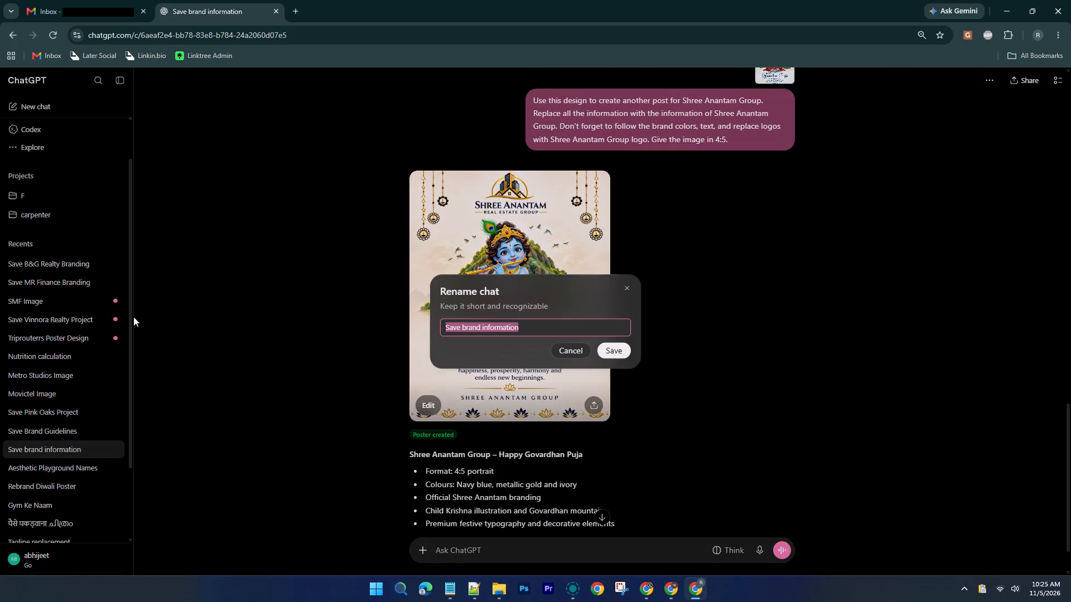
pyautogui.write('Shree Anant')
pyautogui.write('am Image')
pyautogui.press('Return')
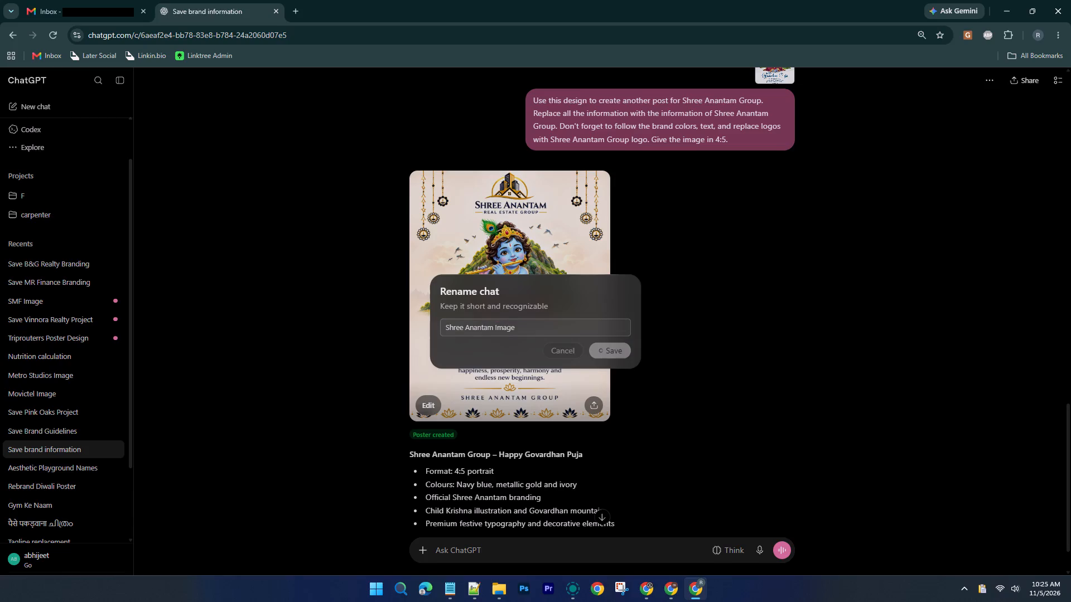
# Open the Save Brand Guidelines chat, check which client it covers, and rename it as "BR Real Estate Image".
pyautogui.click(58, 433)
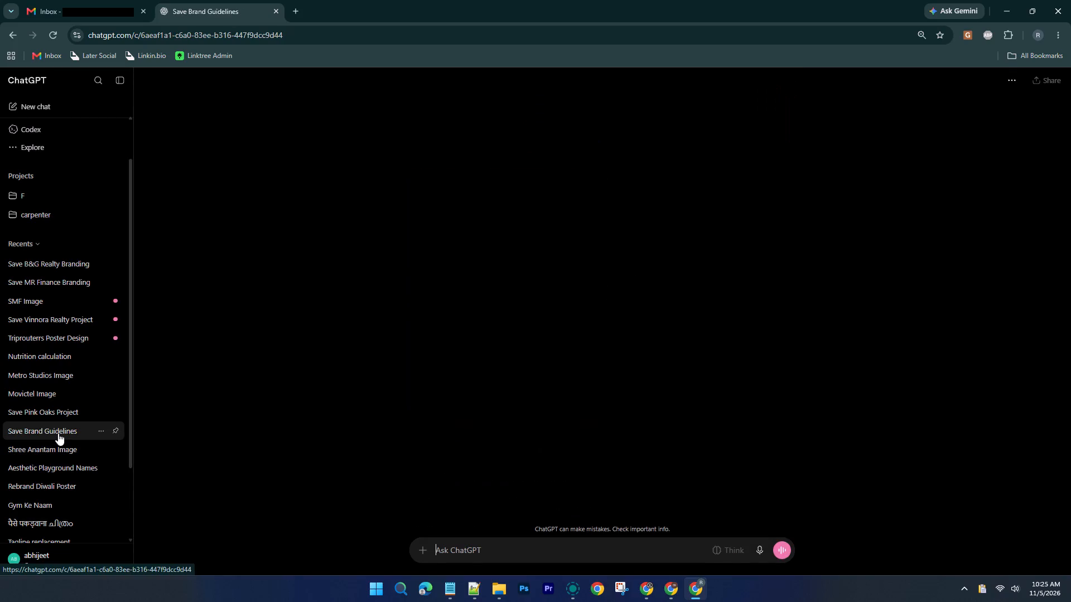
pyautogui.scroll(8, 303, 354)
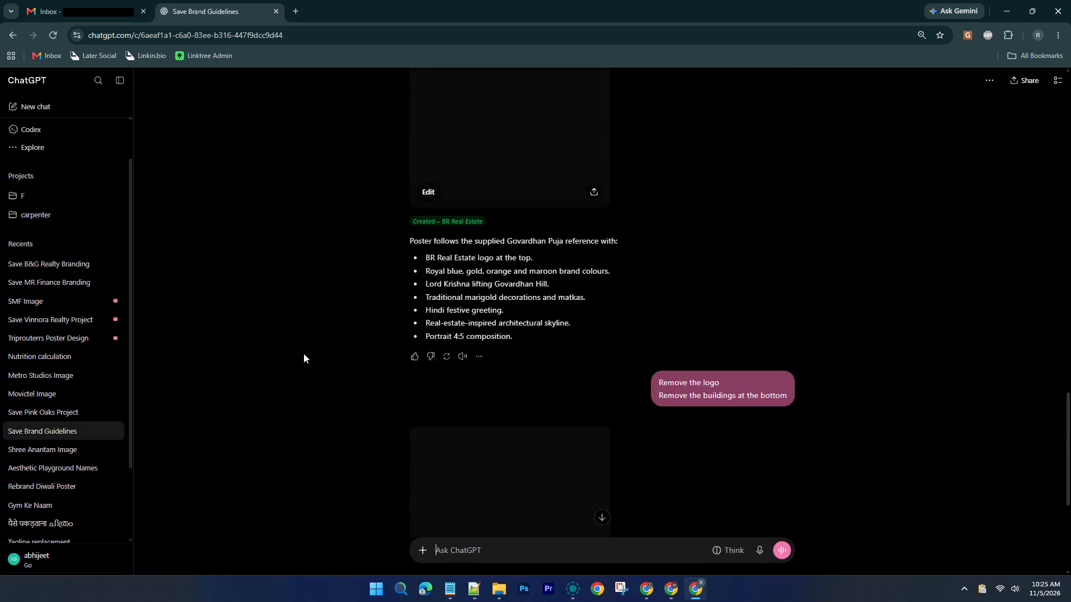
pyautogui.scroll(1, 303, 353)
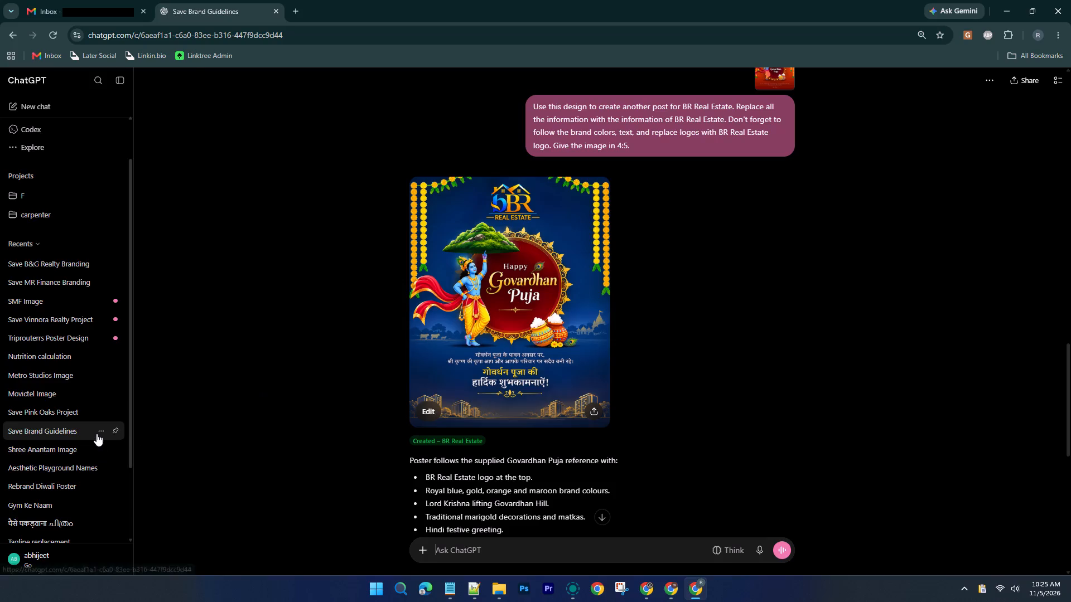
pyautogui.click(101, 429)
pyautogui.click(124, 292)
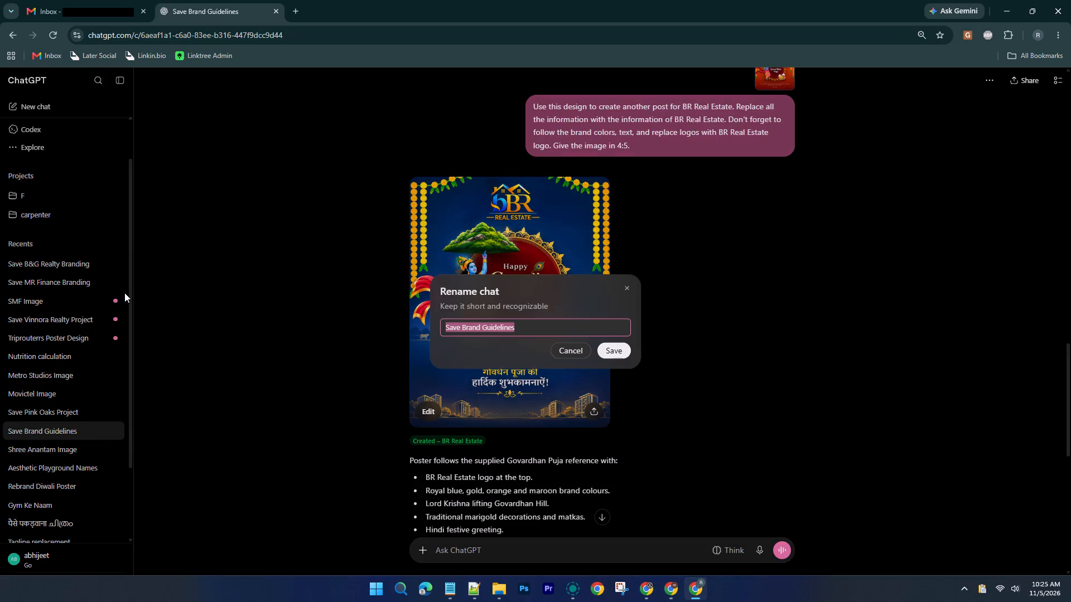
pyautogui.write('BR Real Estate Image')
pyautogui.press('Return')
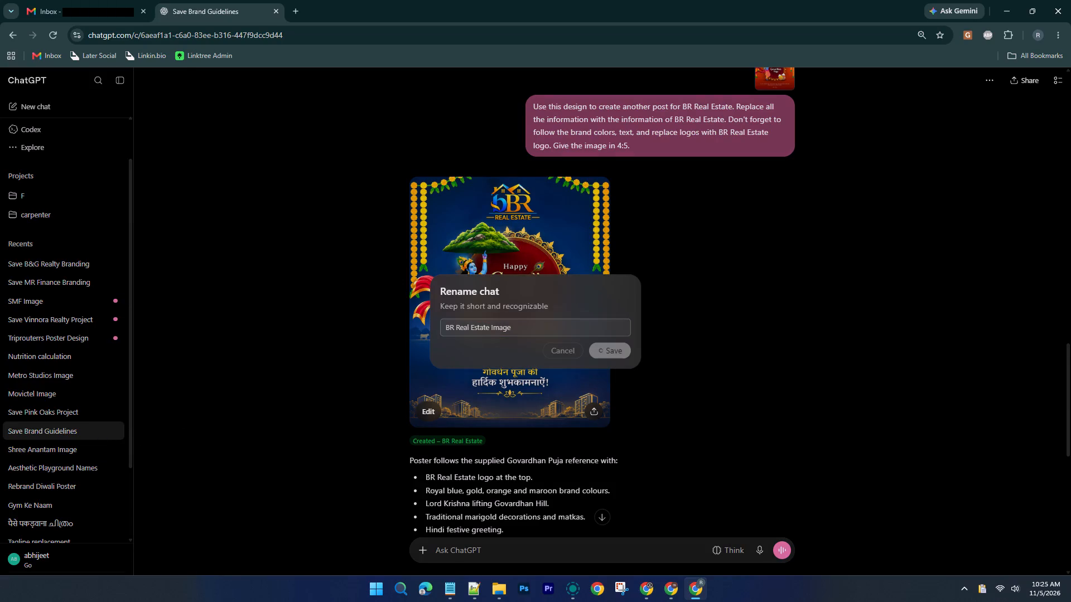
# Attach the copied Bhai Dooj poster in this chat and send it with the chat's earlier 4:5 post prompt for BR Real Estate.
pyautogui.click(549, 551)
pyautogui.hotkey('ctrl', 'v')
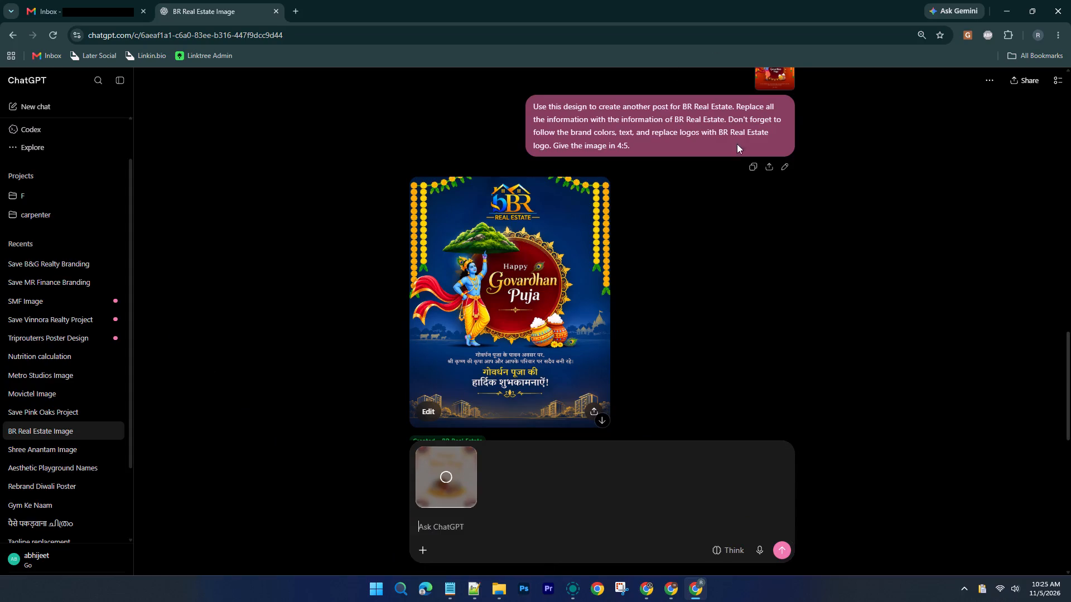
pyautogui.click(749, 164)
pyautogui.click(474, 514)
pyautogui.hotkey('ctrl', 'v')
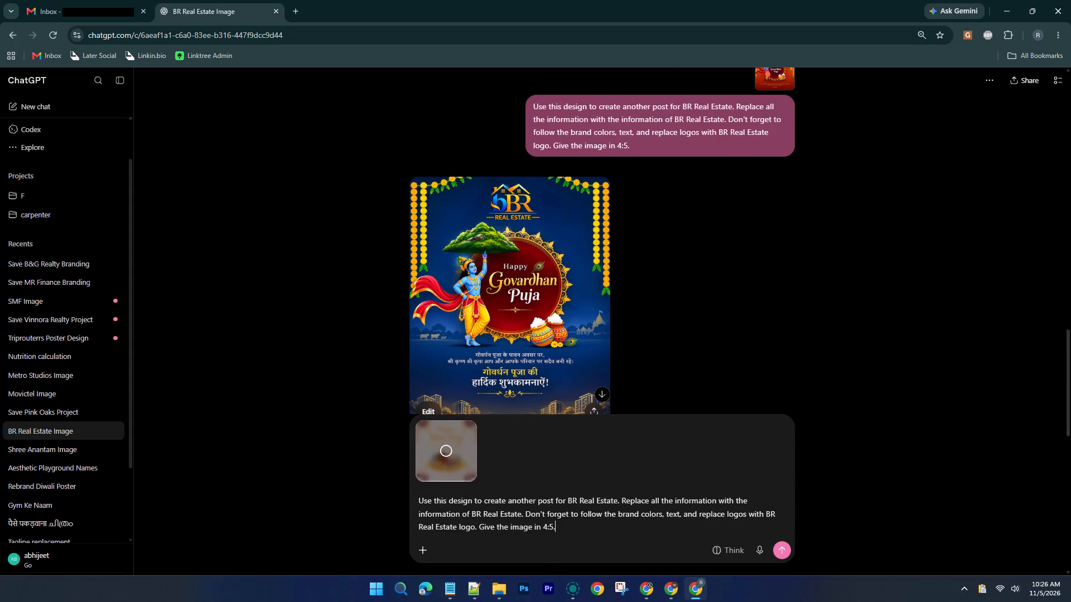
pyautogui.click(776, 551)
# Check the Notepad++ prompt list for the next client brand, and close the Hawkeye Intelligence Consultant Bhai Dooj pin on Pinterest.
pyautogui.click(478, 592)
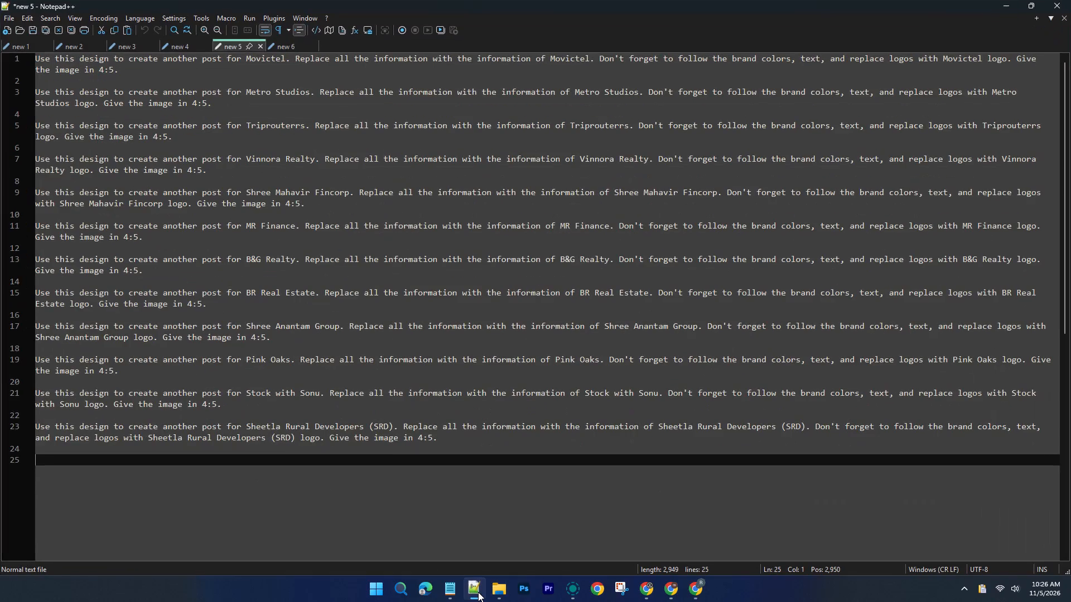
pyautogui.click(478, 592)
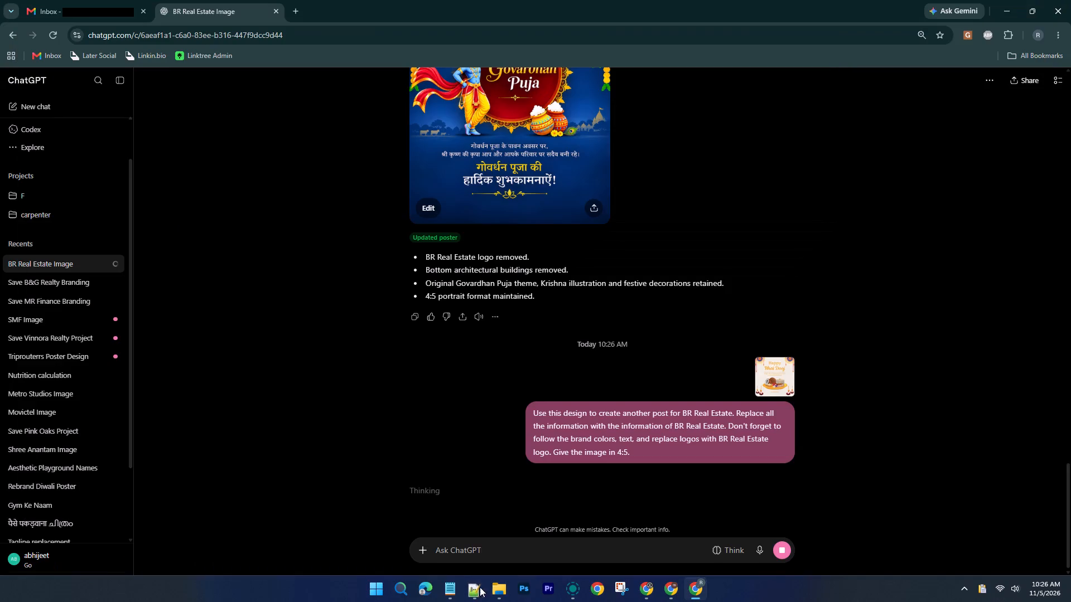
pyautogui.click(669, 593)
pyautogui.click(543, 0)
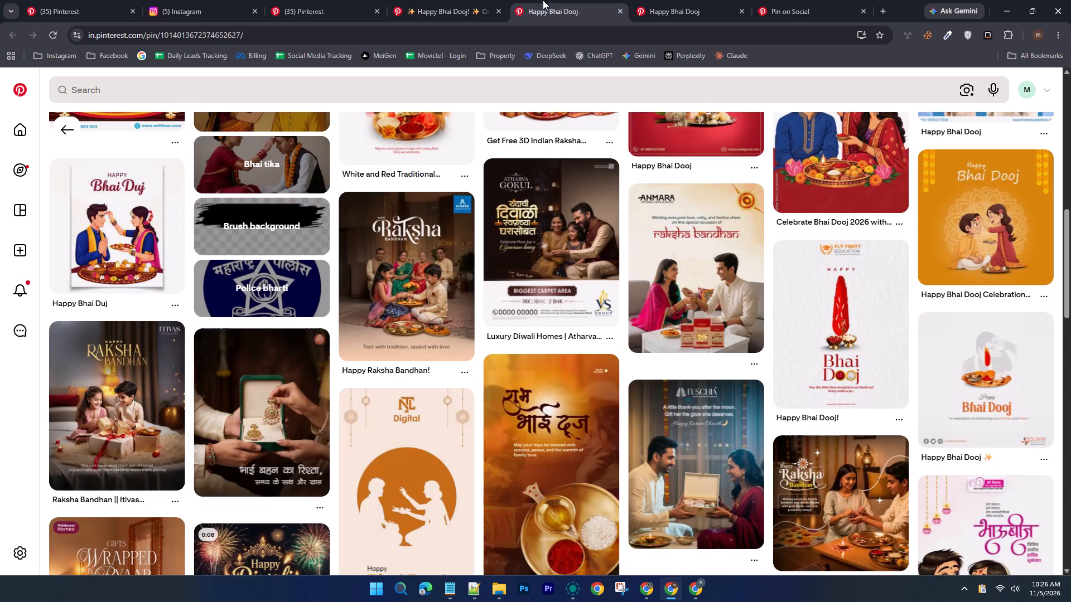
pyautogui.click(500, 11)
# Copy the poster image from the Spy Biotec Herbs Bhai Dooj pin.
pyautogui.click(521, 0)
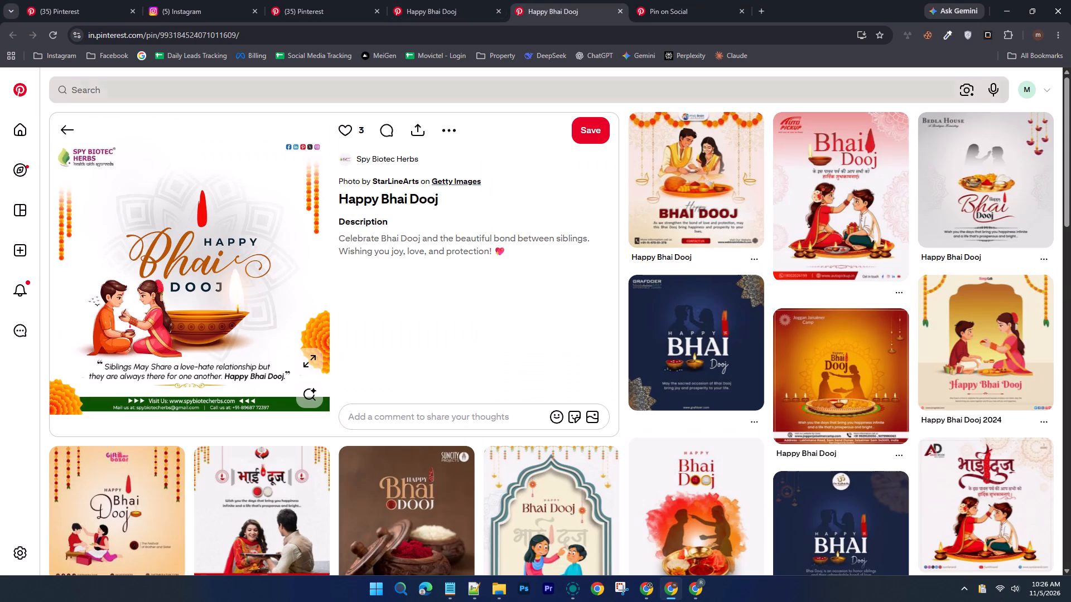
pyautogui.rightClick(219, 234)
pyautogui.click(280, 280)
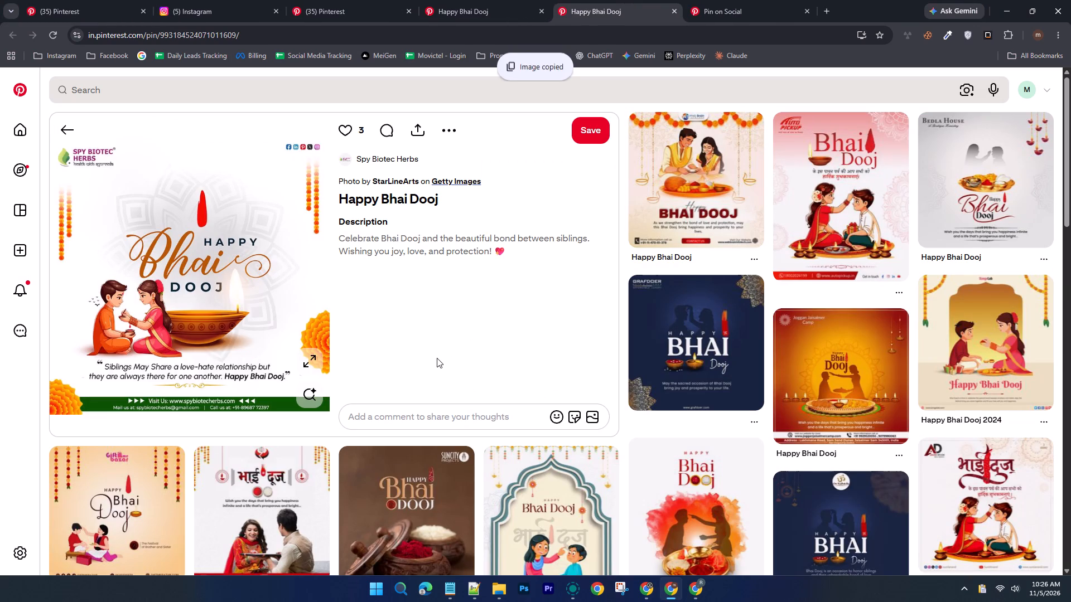
# Open the Web Brain InfoTech Bhai Dooj pin from Spy Biotec Herbs' related pins and copy its poster image.
pyautogui.click(694, 170)
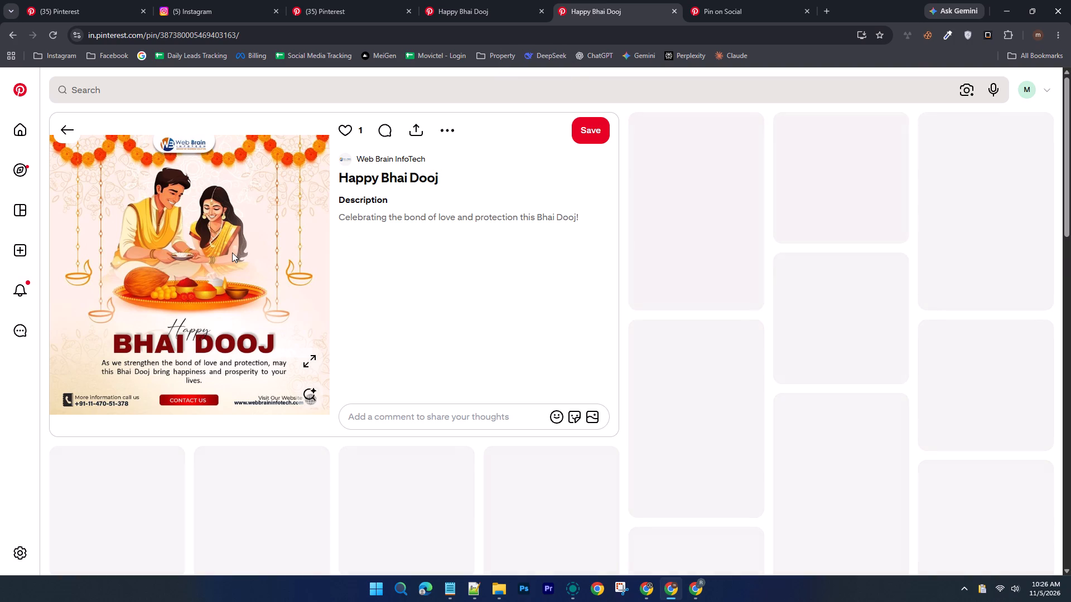
pyautogui.rightClick(210, 237)
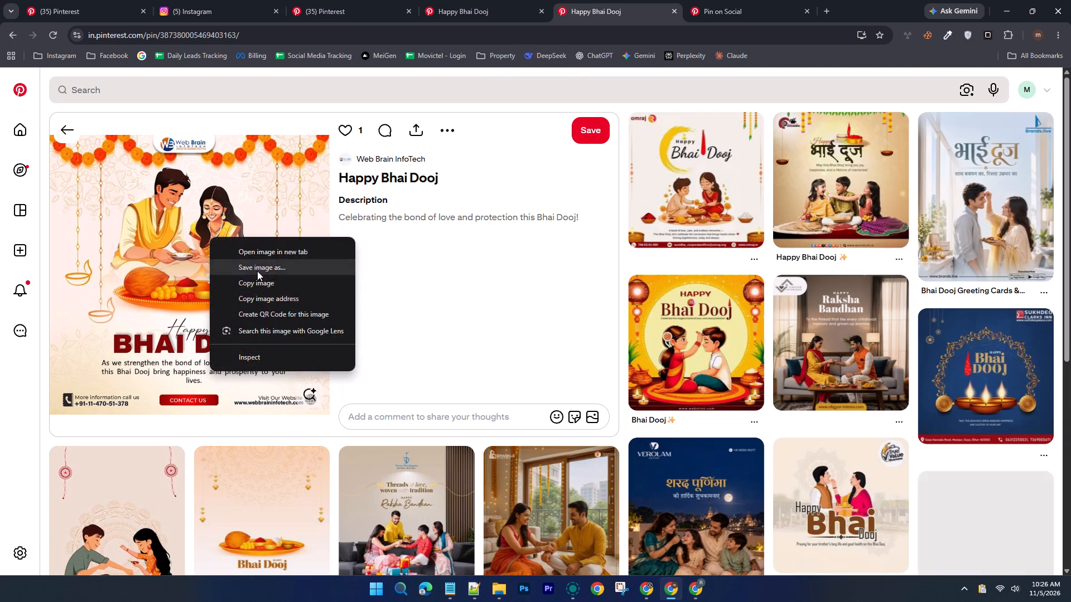
pyautogui.click(264, 281)
# In ChatGPT's Shree Anantam Image chat, attach the copied Web Brain InfoTech poster and send it with the chat's earlier 4:5 prompt for Shree Anantam Group.
pyautogui.click(697, 588)
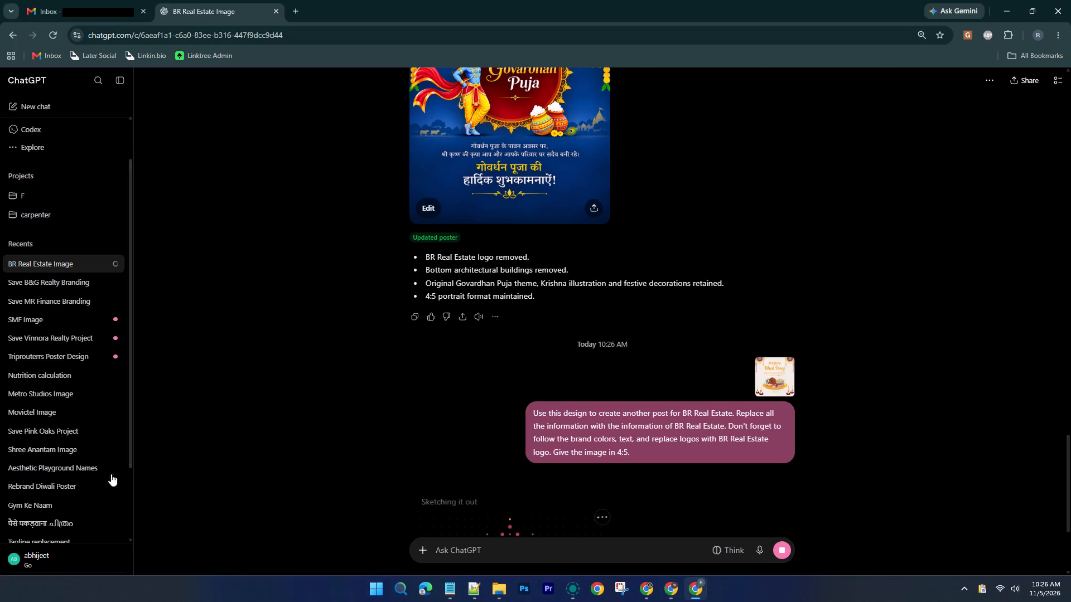
pyautogui.click(68, 451)
pyautogui.hotkey('ctrl', 'v')
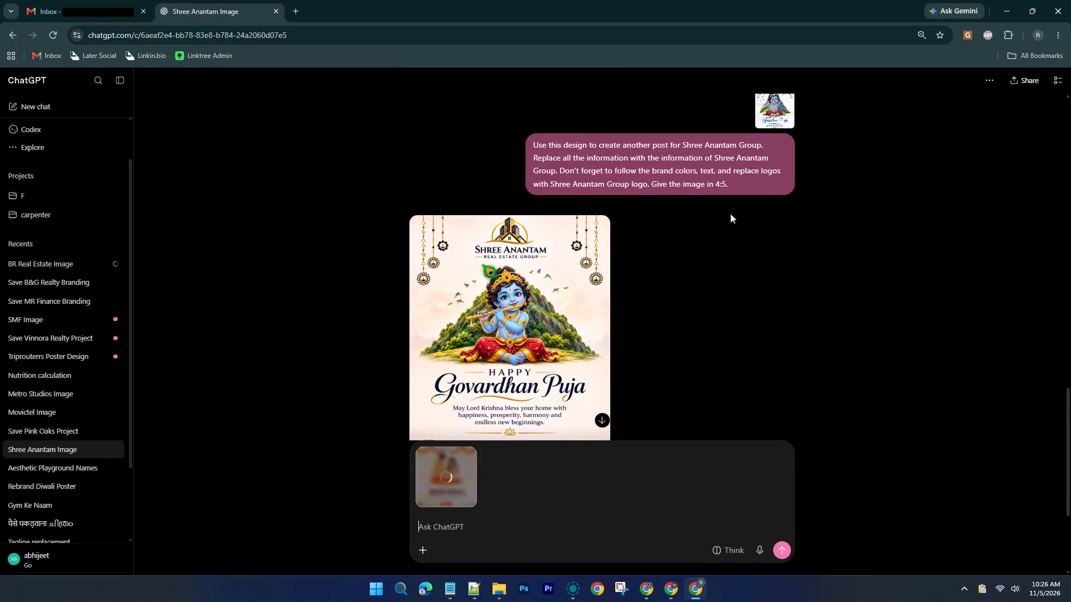
pyautogui.click(754, 201)
pyautogui.click(534, 523)
pyautogui.hotkey('ctrl', 'v')
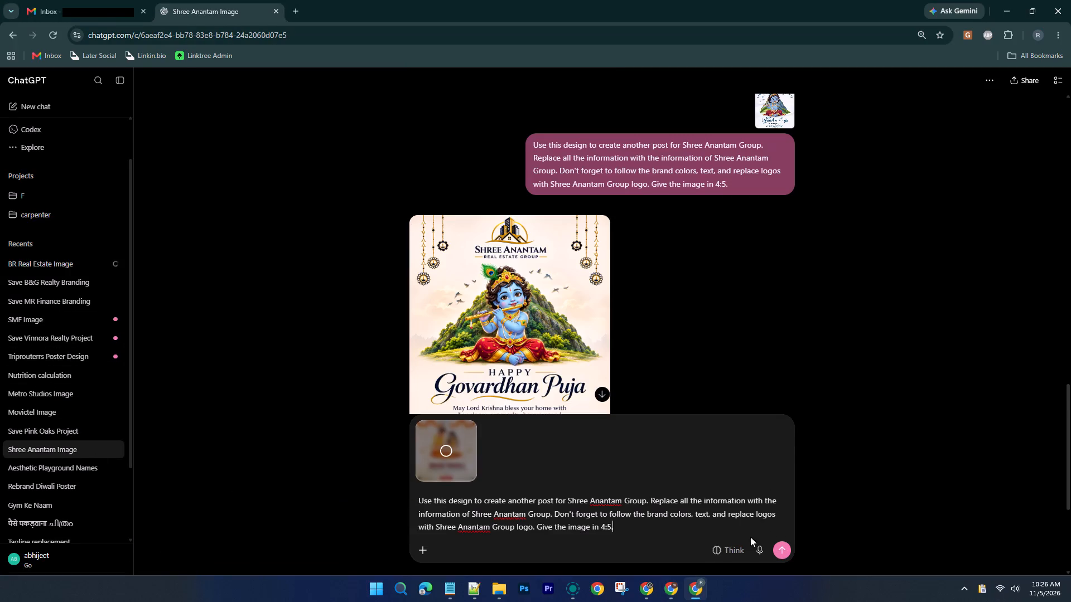
pyautogui.click(784, 552)
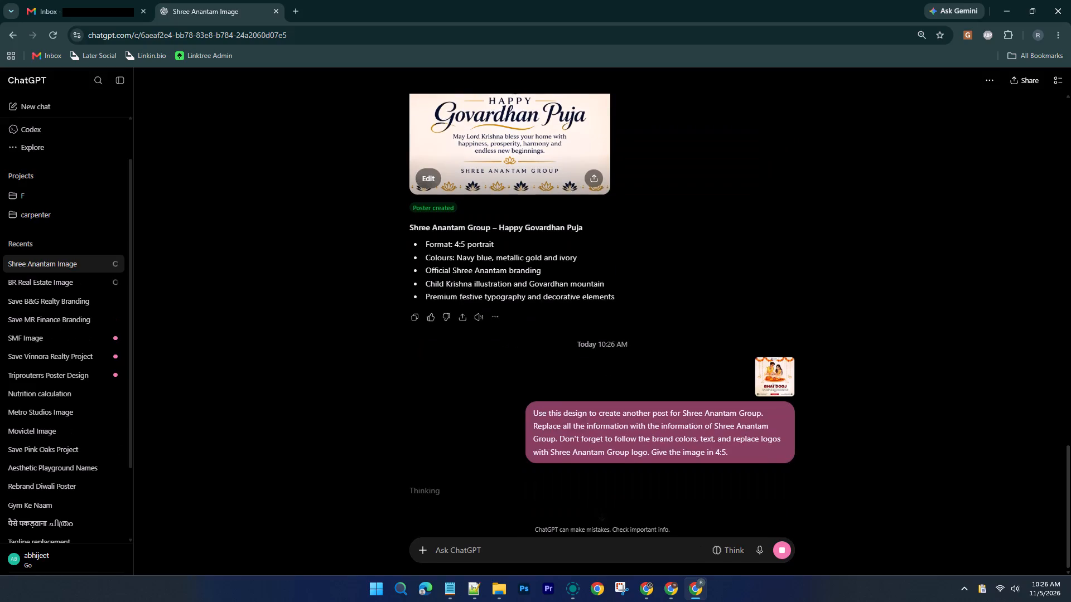
# Check the Notepad++ prompt list for the client brand that follows Shree Anantam Group.
pyautogui.click(480, 587)
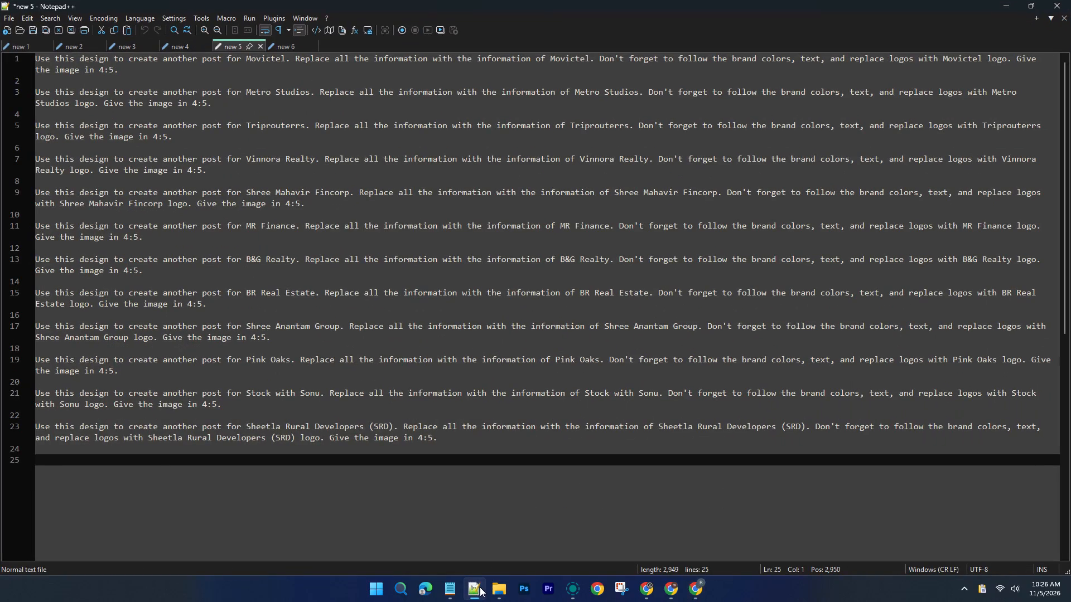
pyautogui.click(480, 587)
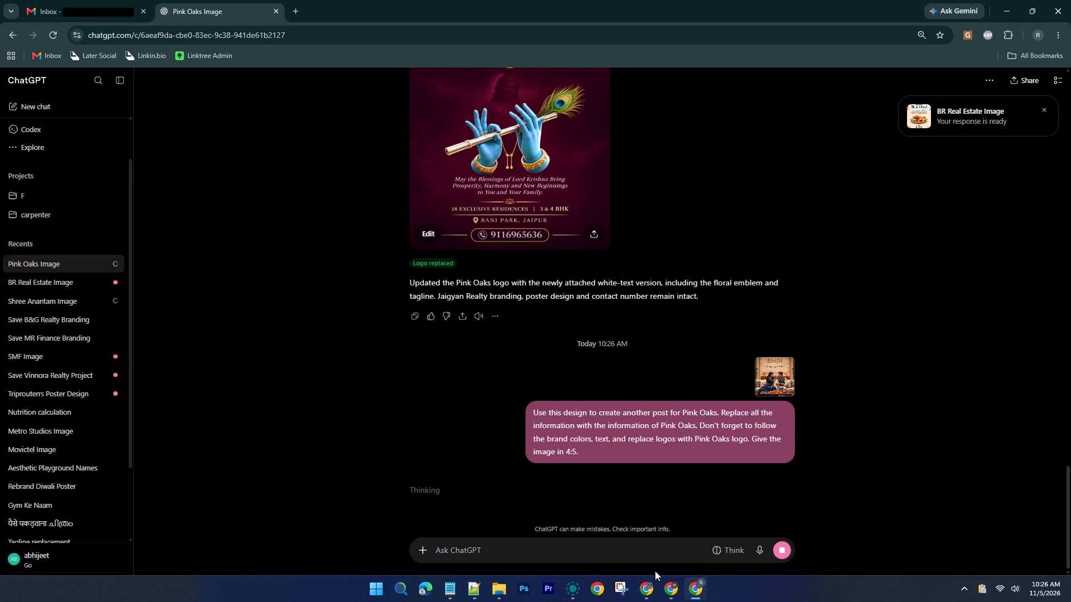
# Close the cream illustrative Bhai Dooj template preview on Canva and look through the happy bhai dooj search results.
pyautogui.click(654, 585)
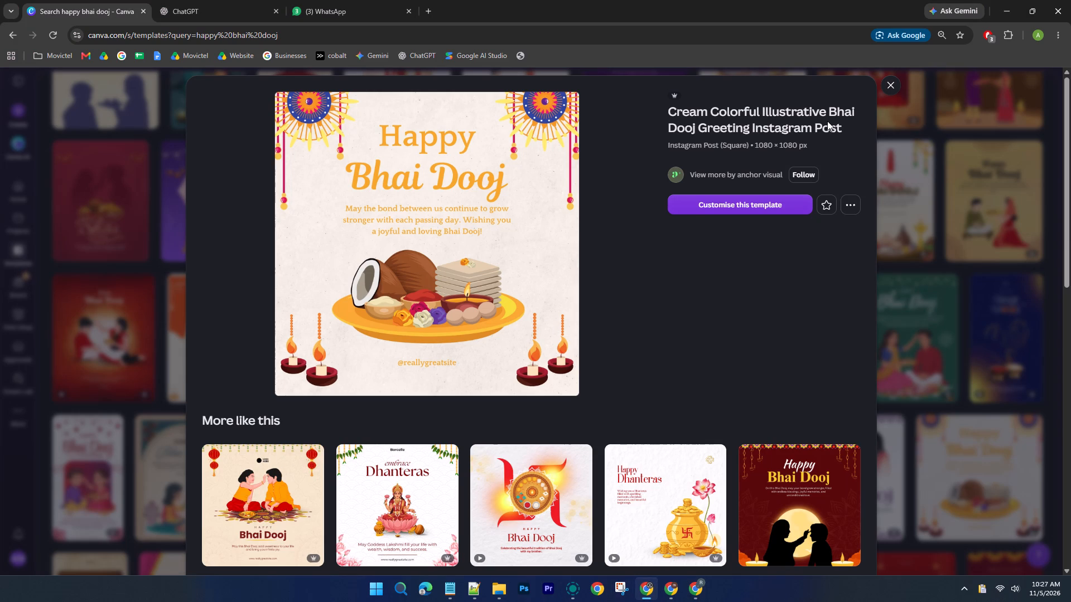
pyautogui.click(882, 91)
pyautogui.scroll(2, 439, 365)
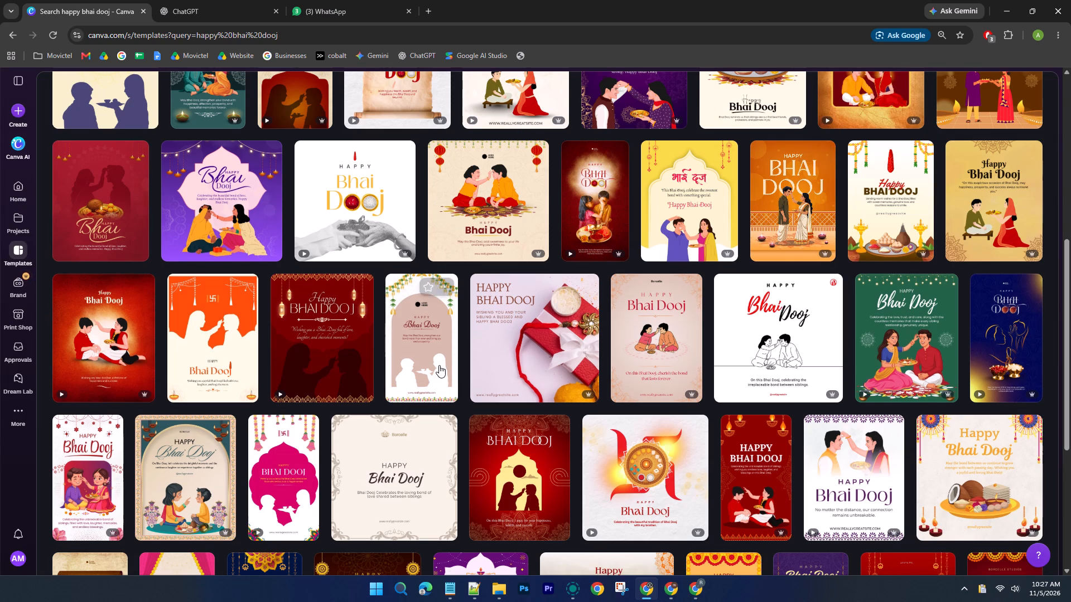
# Look through the happy bhai dooj template results for another suitable reference poster.
pyautogui.scroll(6, 439, 365)
pyautogui.scroll(-4, 439, 365)
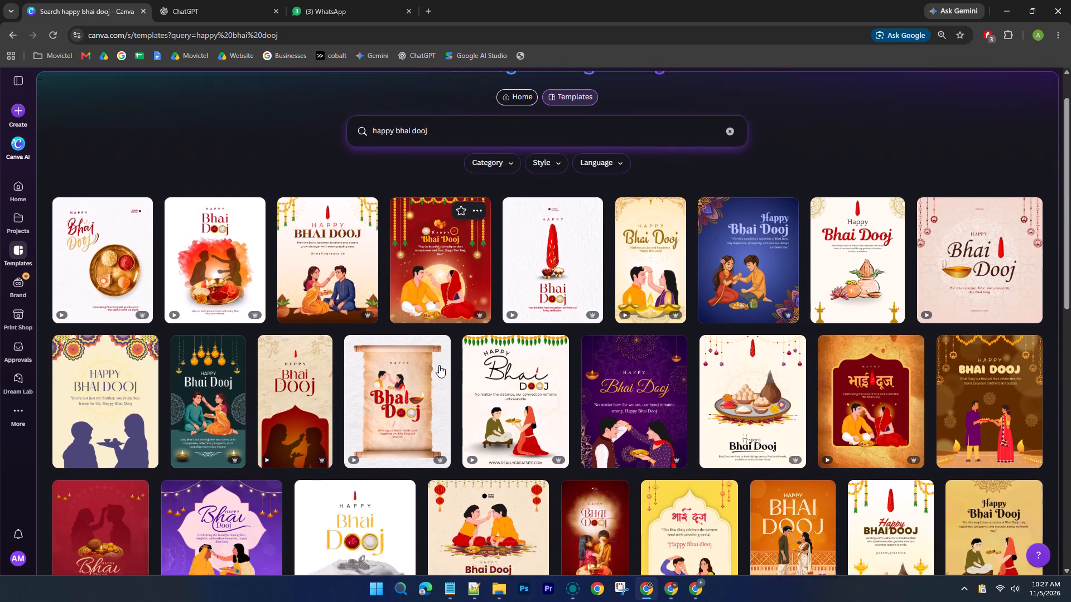
pyautogui.scroll(-7, 927, 338)
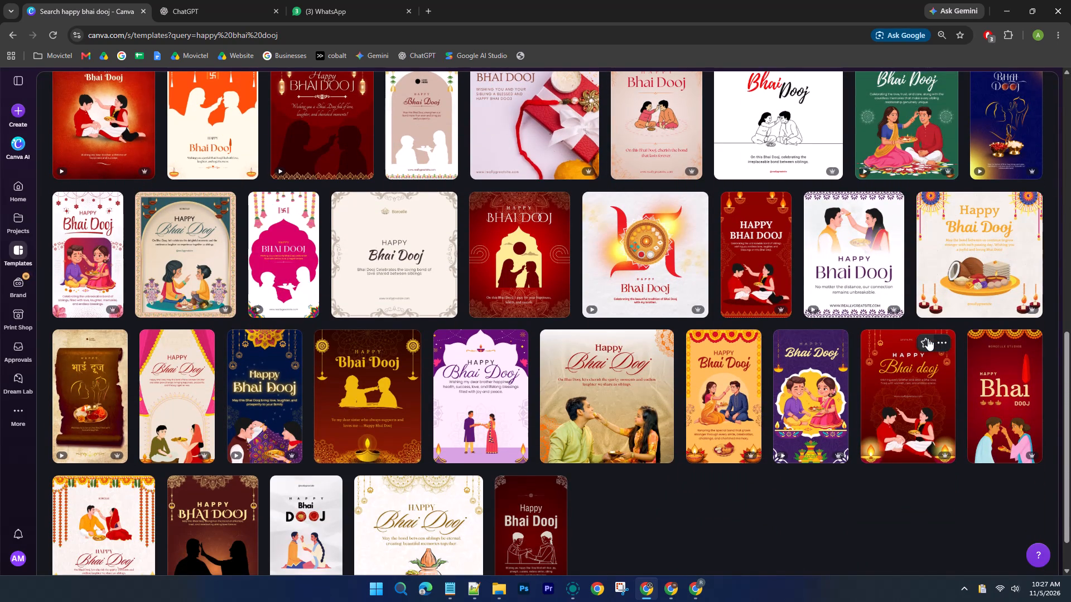
pyautogui.scroll(-4, 928, 338)
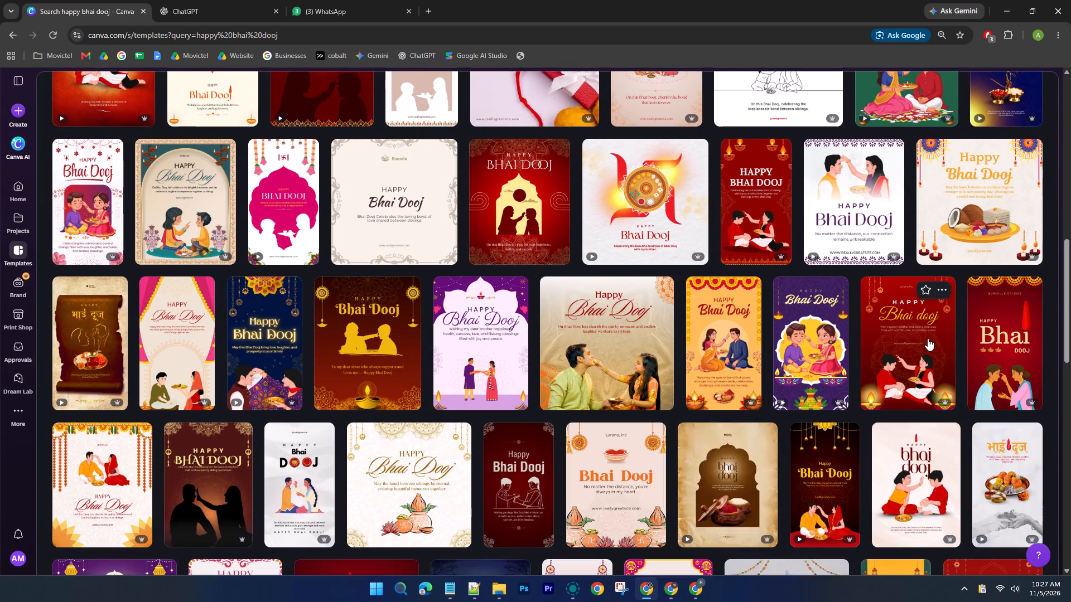
pyautogui.scroll(-3, 928, 338)
pyautogui.scroll(15, 701, 250)
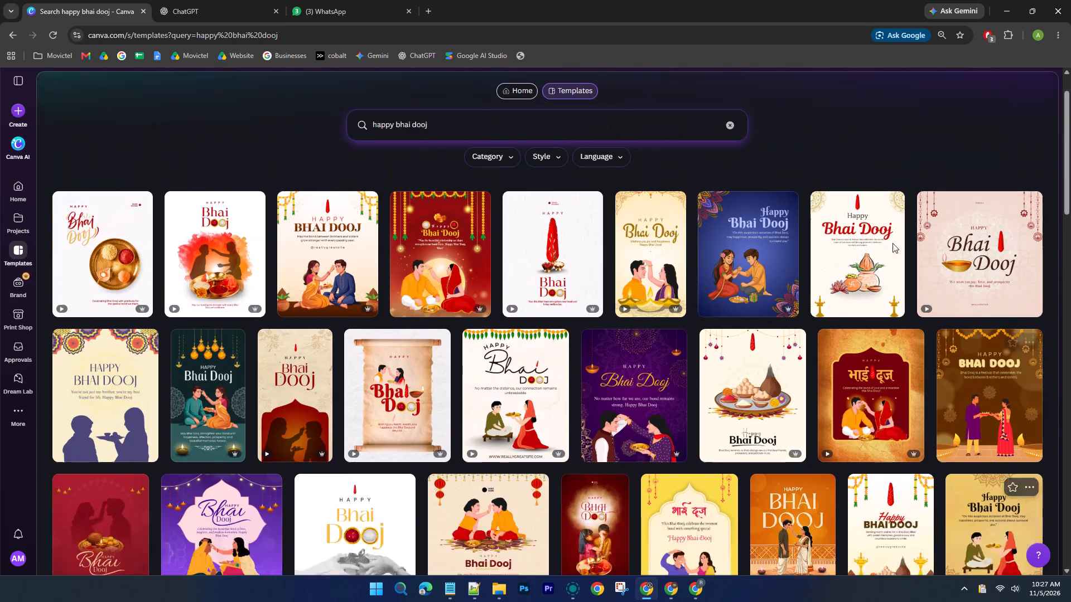
# Filter the happy bhai dooj templates to the Instagram Post category.
pyautogui.scroll(5, 893, 243)
pyautogui.click(501, 217)
pyautogui.click(499, 294)
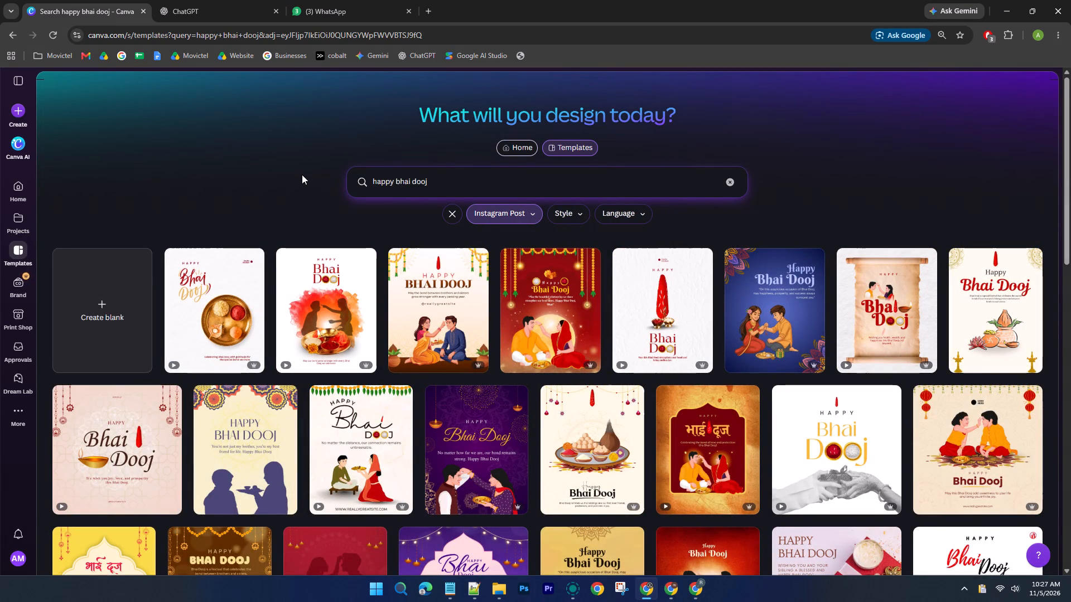
# Look through the Instagram Post templates for a Bhai Dooj reference poster for the next client.
pyautogui.scroll(-6, 302, 174)
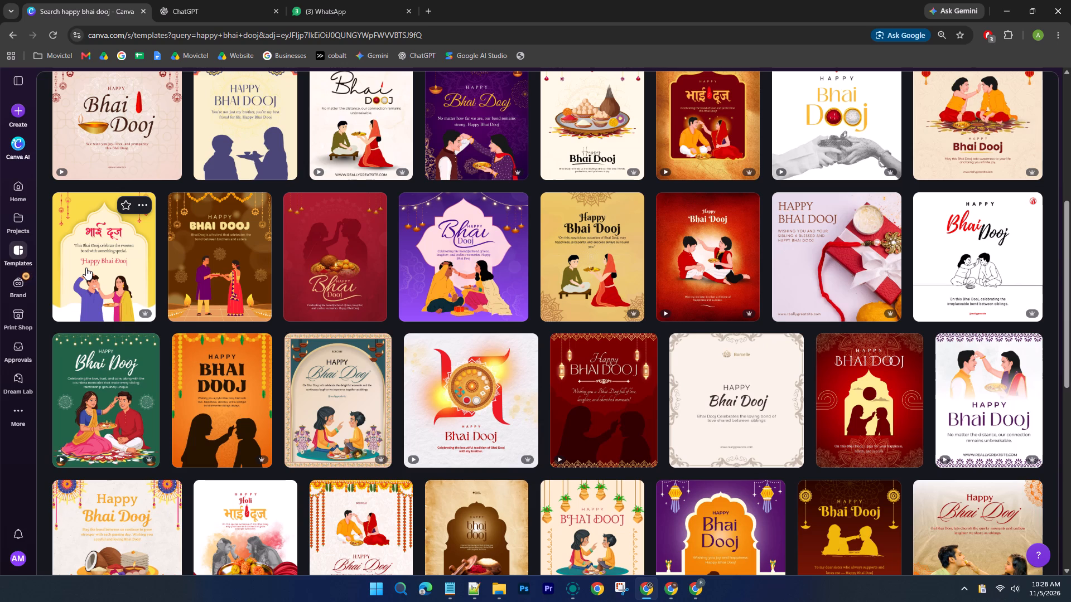
# Open the website urbanwood.in in a new browser tab.
pyautogui.click(428, 6)
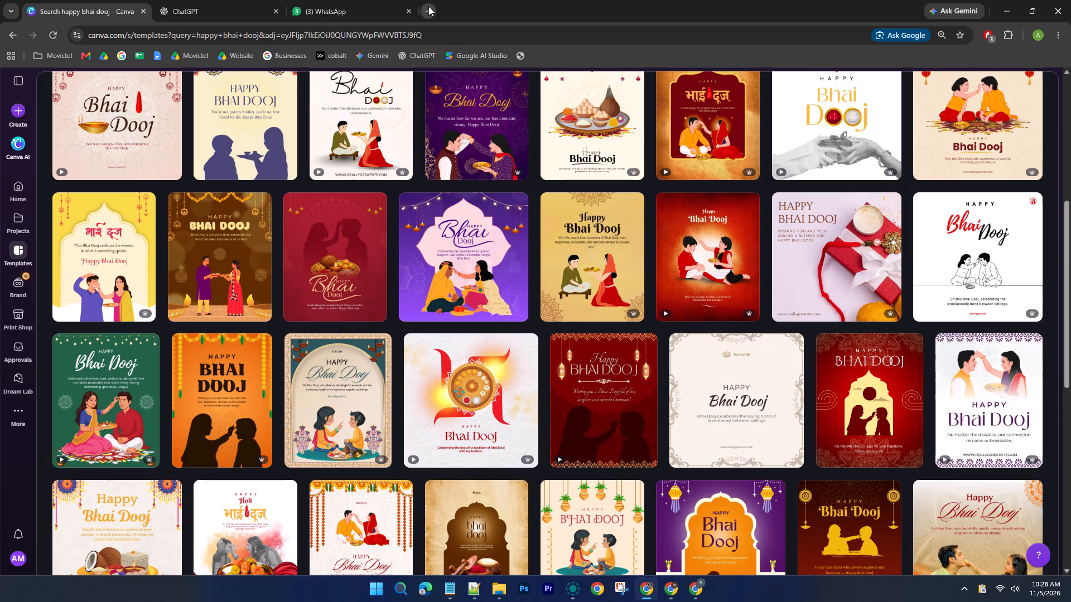
pyautogui.write('urban')
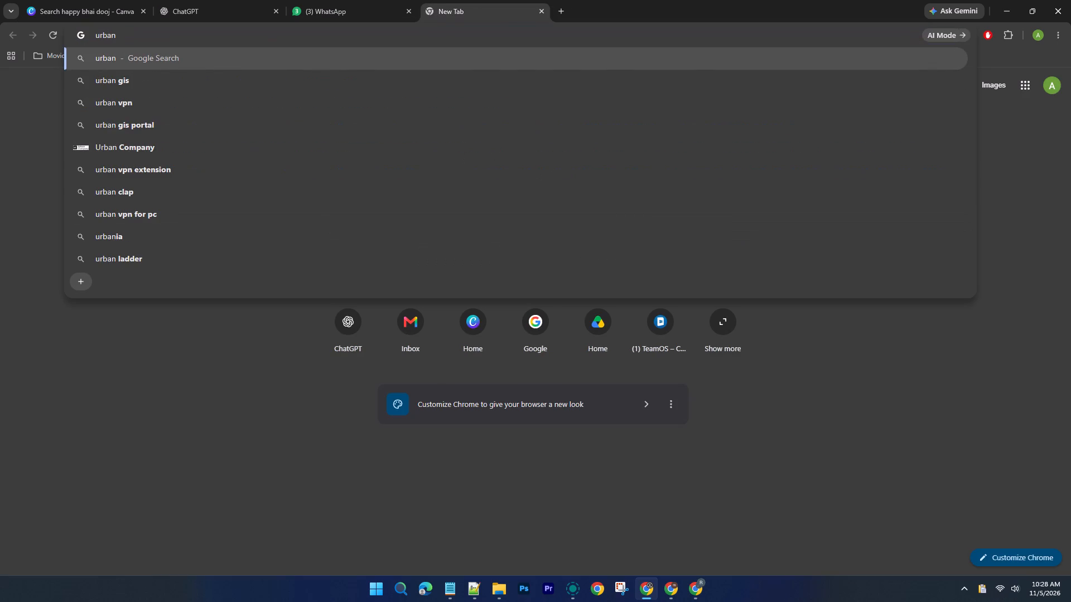
pyautogui.press('b')
pyautogui.press('BackSpace')
pyautogui.write('wood.in')
pyautogui.press('Return')
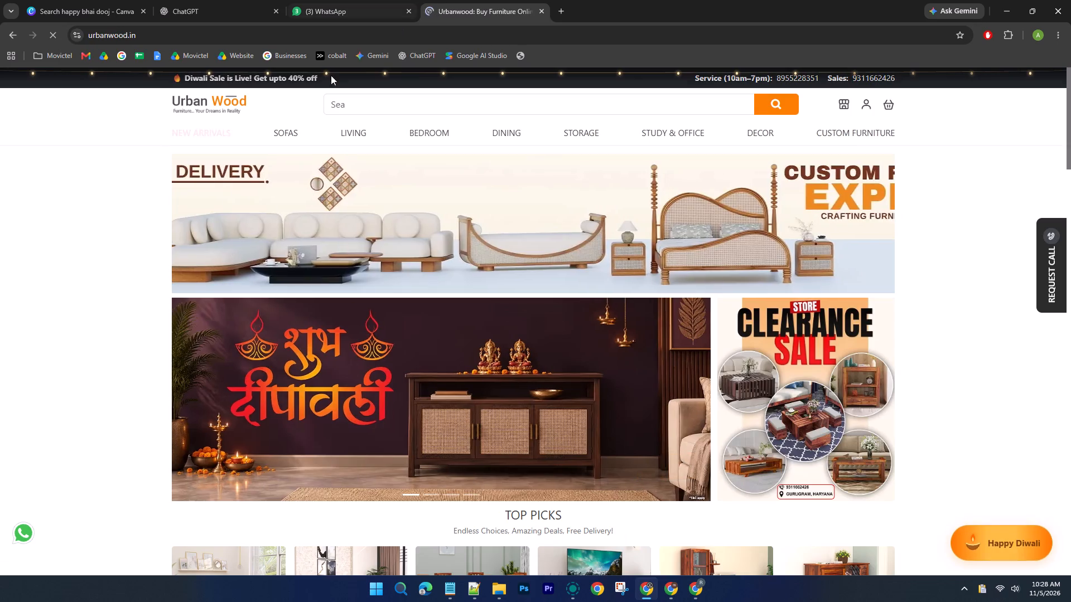
# View the urbanwood.in home page's source code, search it for "cms", and clear the search.
pyautogui.rightClick(116, 197)
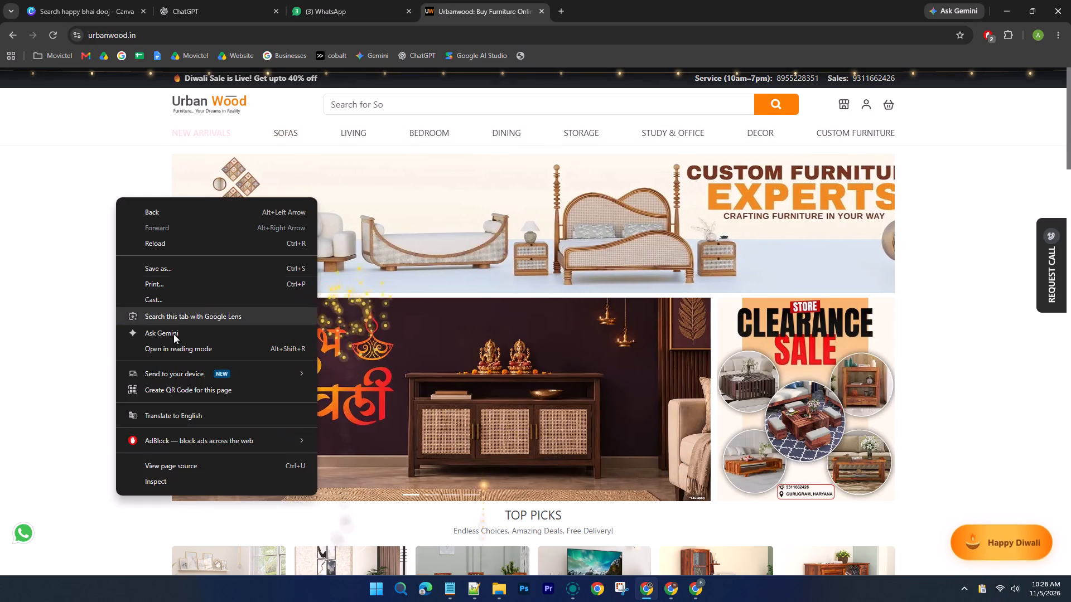
pyautogui.click(228, 463)
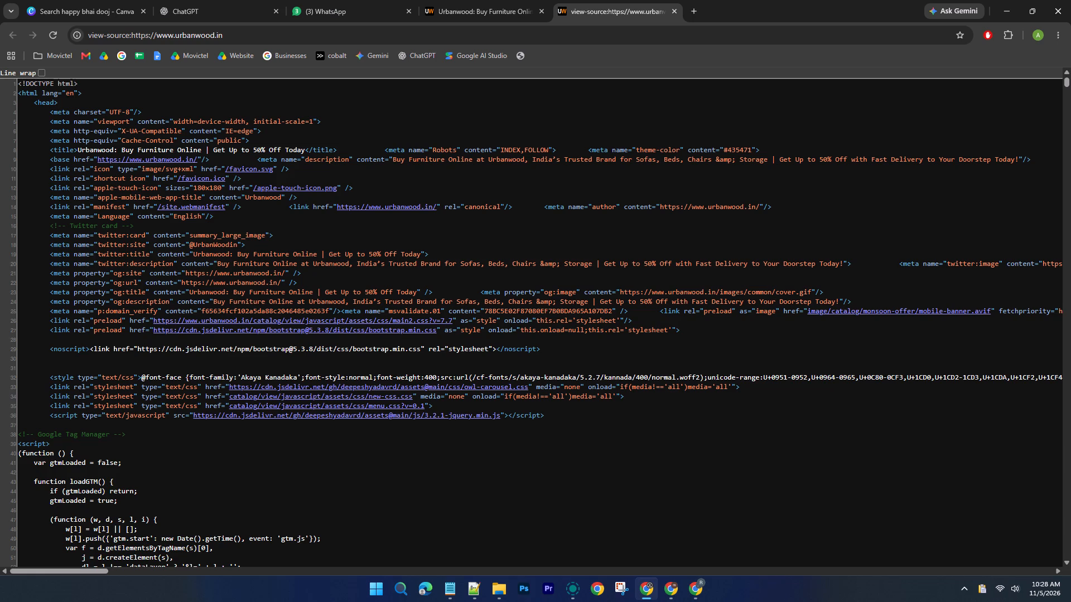
pyautogui.hotkey('ctrl', 'f')
pyautogui.press('c')
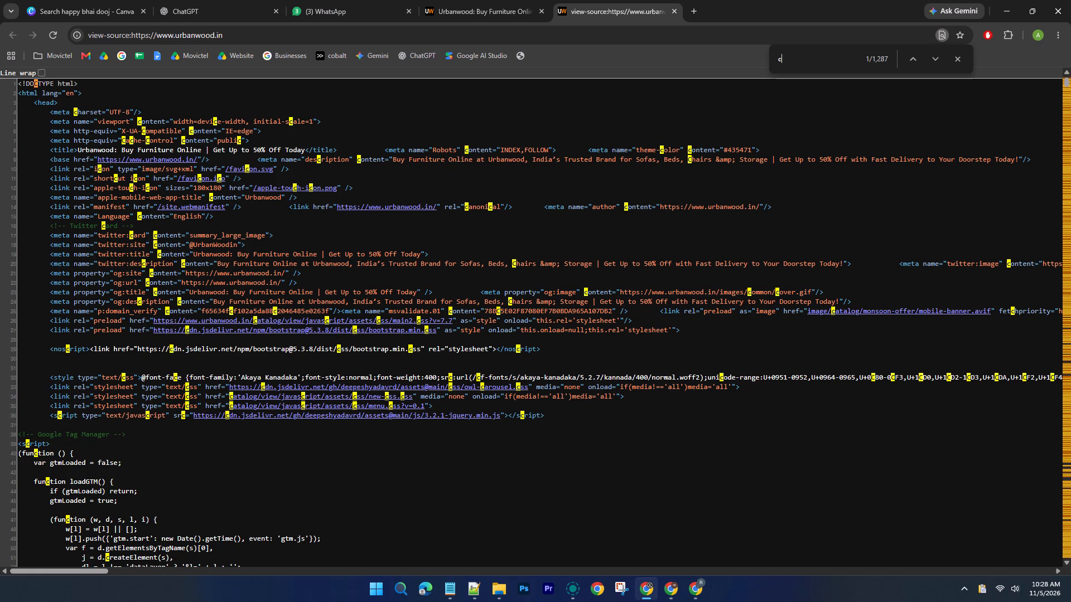
pyautogui.write('ms')
pyautogui.hotkey('ctrl', 'a')
pyautogui.press('BackSpace')
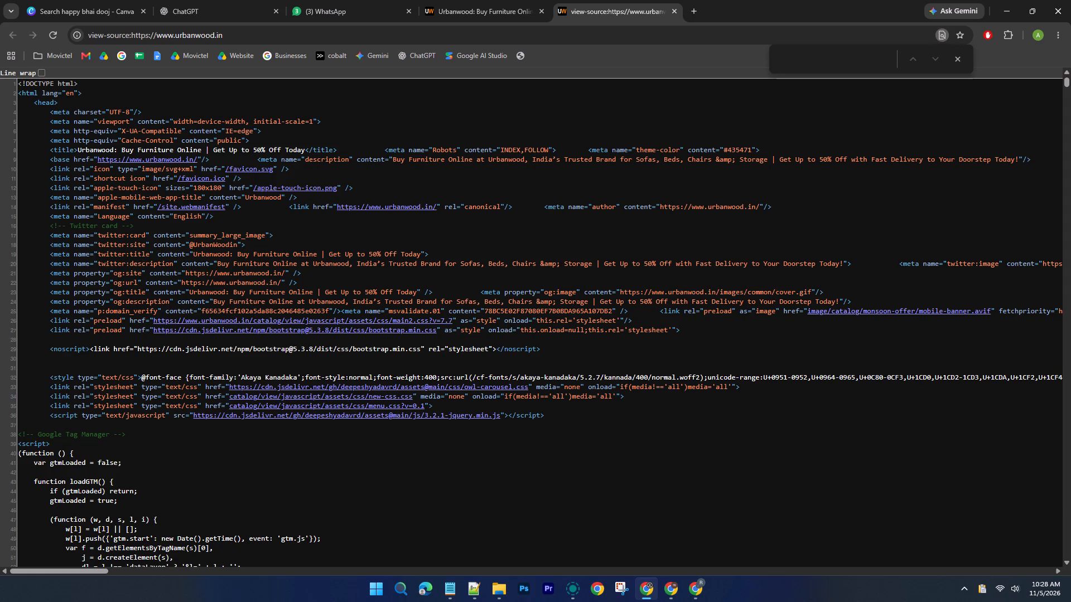
pyautogui.scroll(-6, 336, 292)
# Inspect the Urbanwood home page in the developer tools and view its sources.
pyautogui.click(467, 0)
pyautogui.rightClick(140, 181)
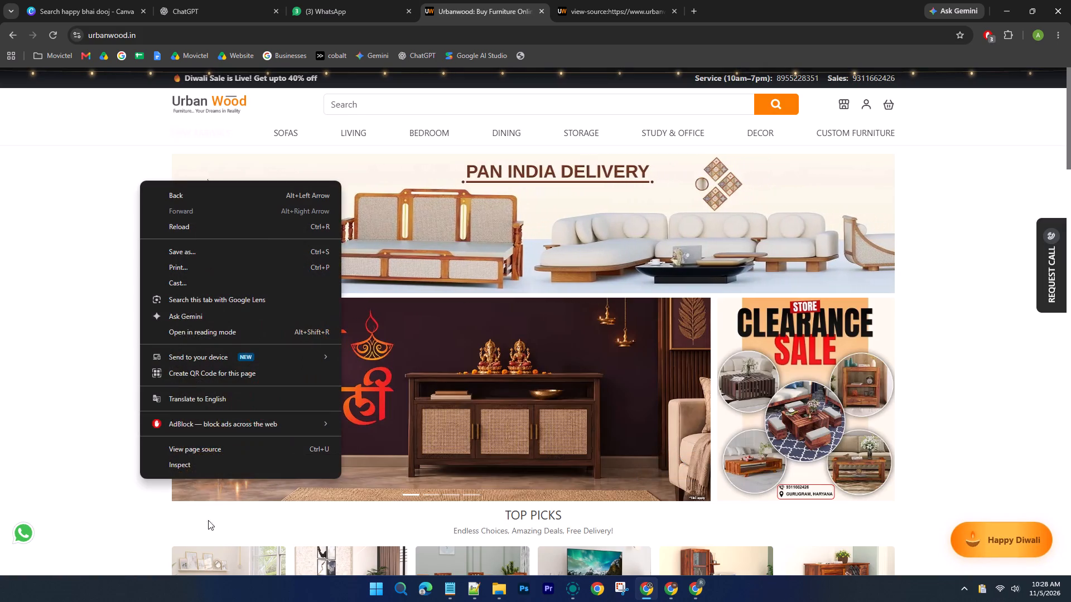
pyautogui.click(243, 458)
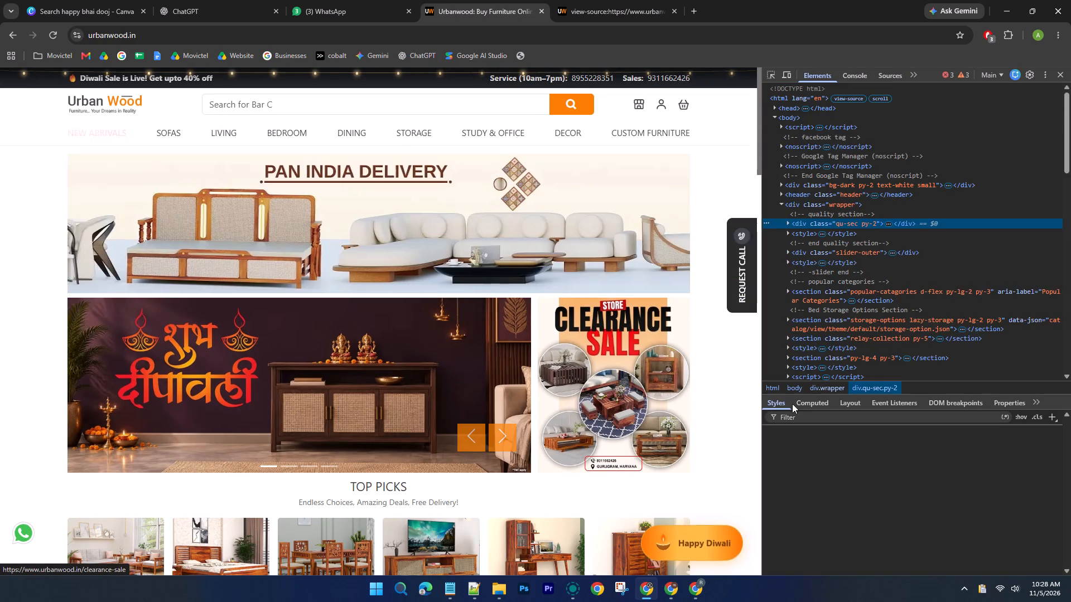
pyautogui.click(884, 81)
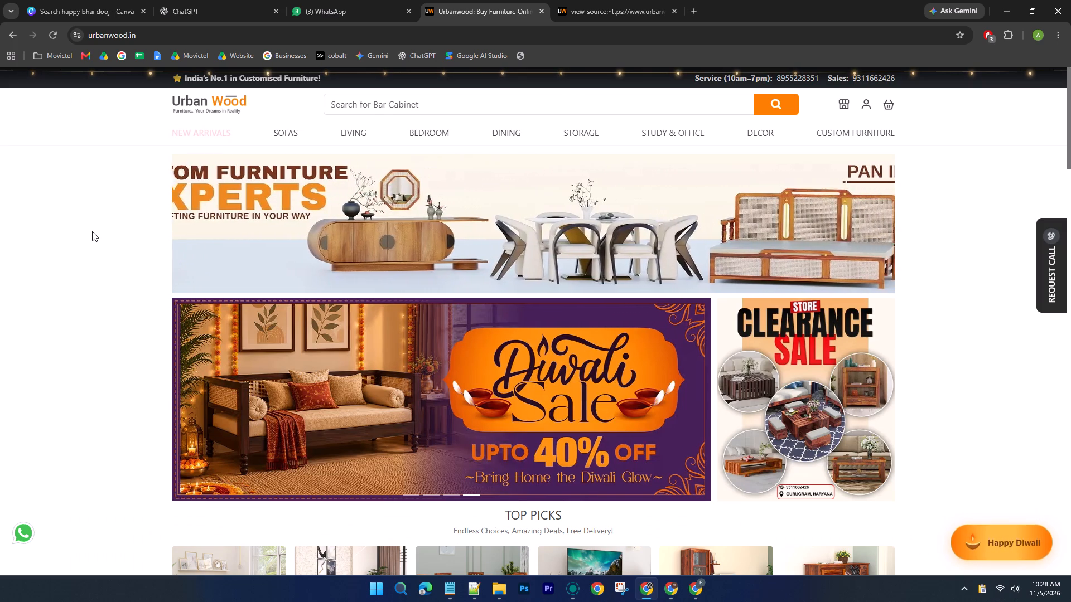
# Look through the Urbanwood home page down to its footer and return to the top.
pyautogui.scroll(-11, 82, 250)
pyautogui.scroll(-11, 82, 252)
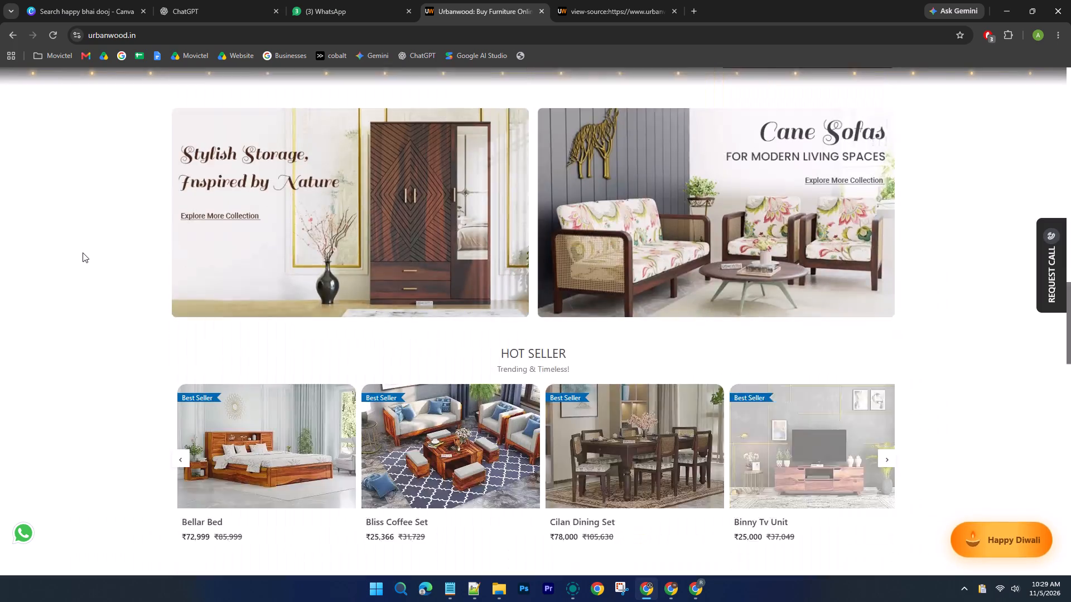
pyautogui.scroll(-17, 83, 253)
pyautogui.scroll(-5, 87, 271)
pyautogui.scroll(-6, 190, 468)
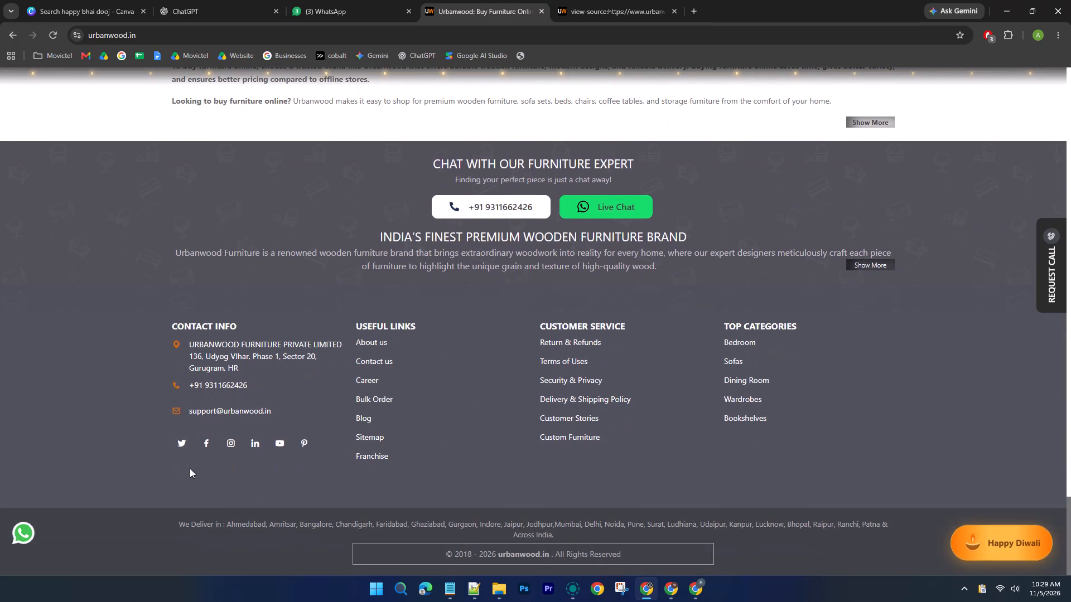
pyautogui.middleClick(471, 499)
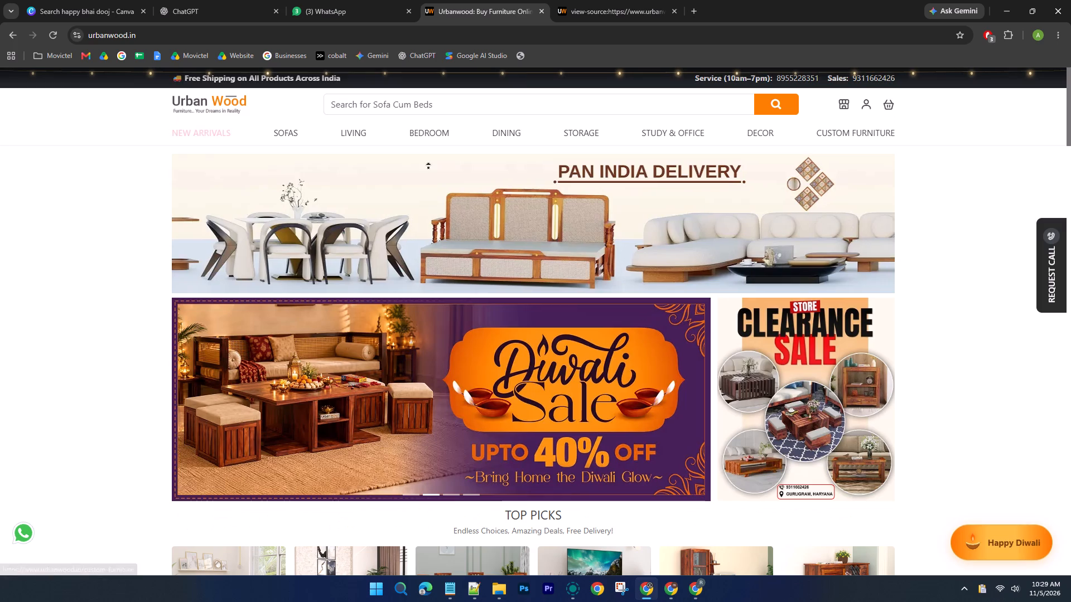
pyautogui.click(428, 168)
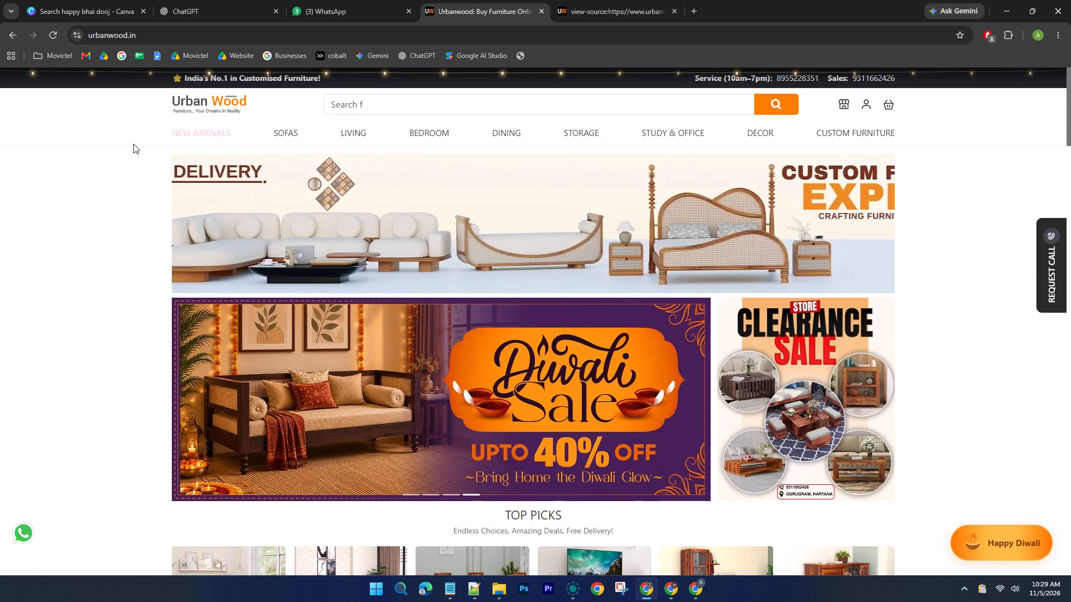
# Return to the urbanwood.in page source for further examination.
pyautogui.click(600, 0)
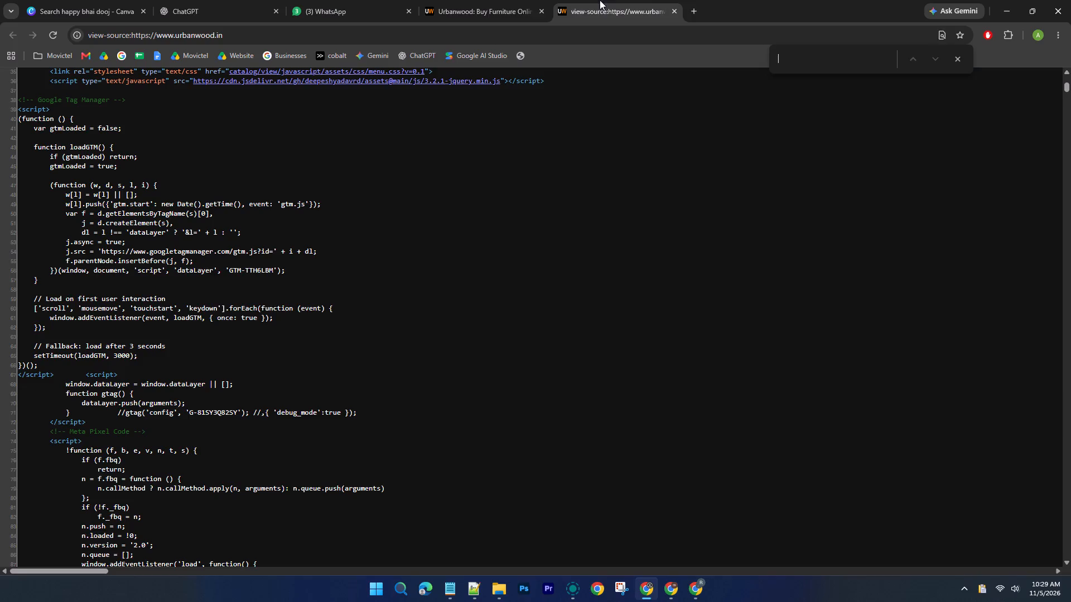
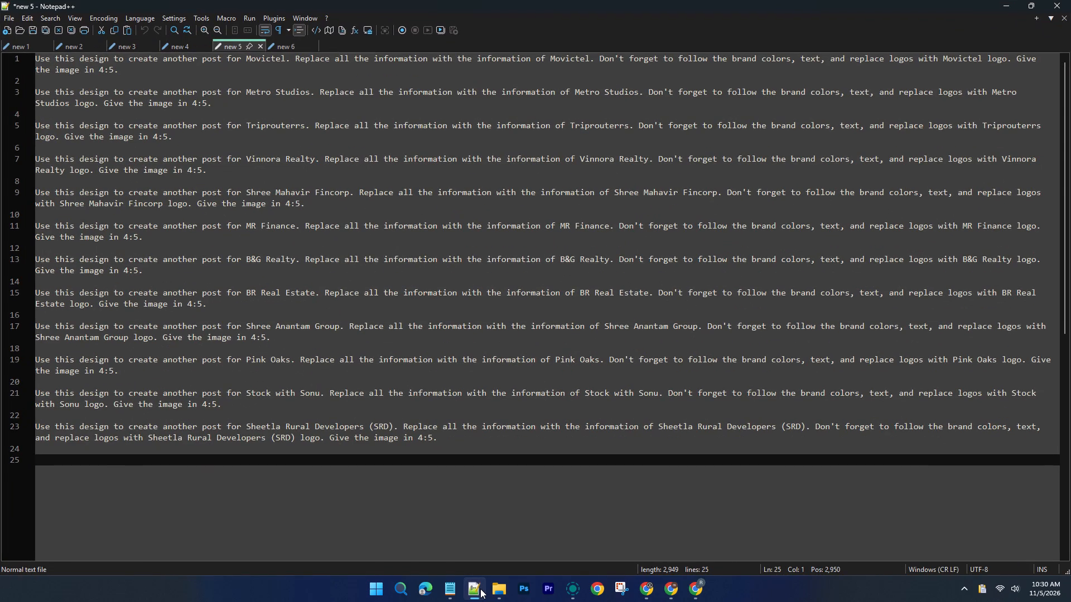
# Switch to the Canva template search, close the yellow and red template preview, and browse the "happy bhai dooj" designs.
pyautogui.click(480, 589)
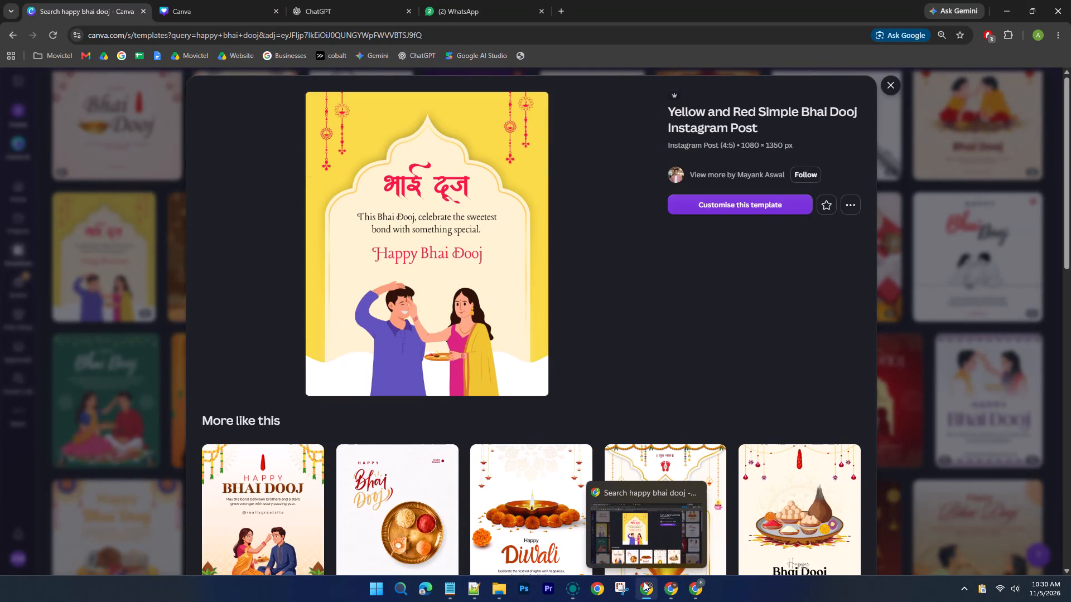
pyautogui.scroll(-2, 613, 348)
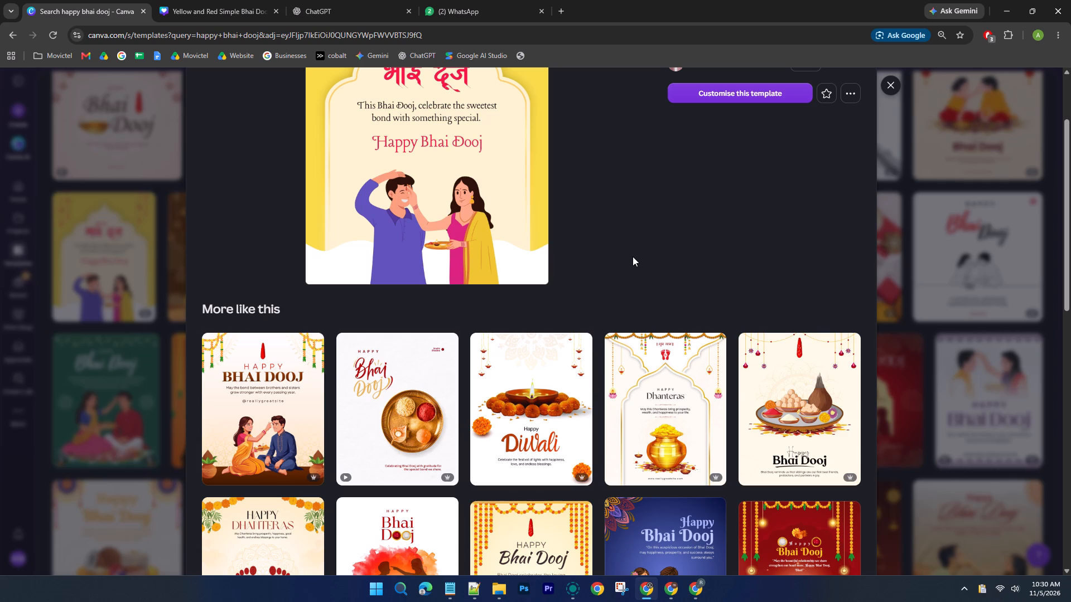
pyautogui.click(894, 82)
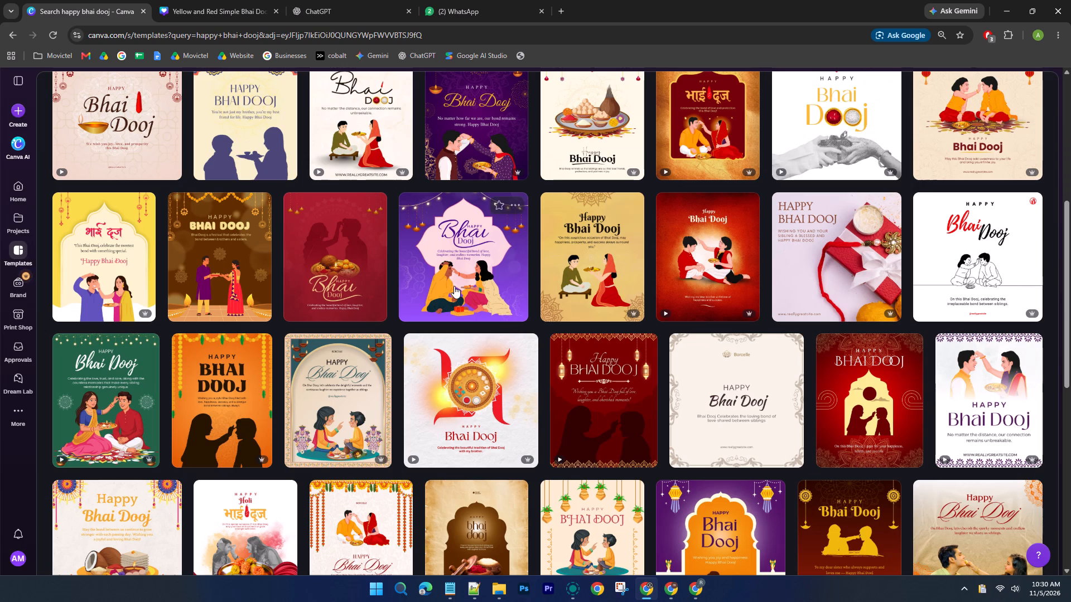
pyautogui.scroll(7, 454, 286)
pyautogui.scroll(-10, 454, 286)
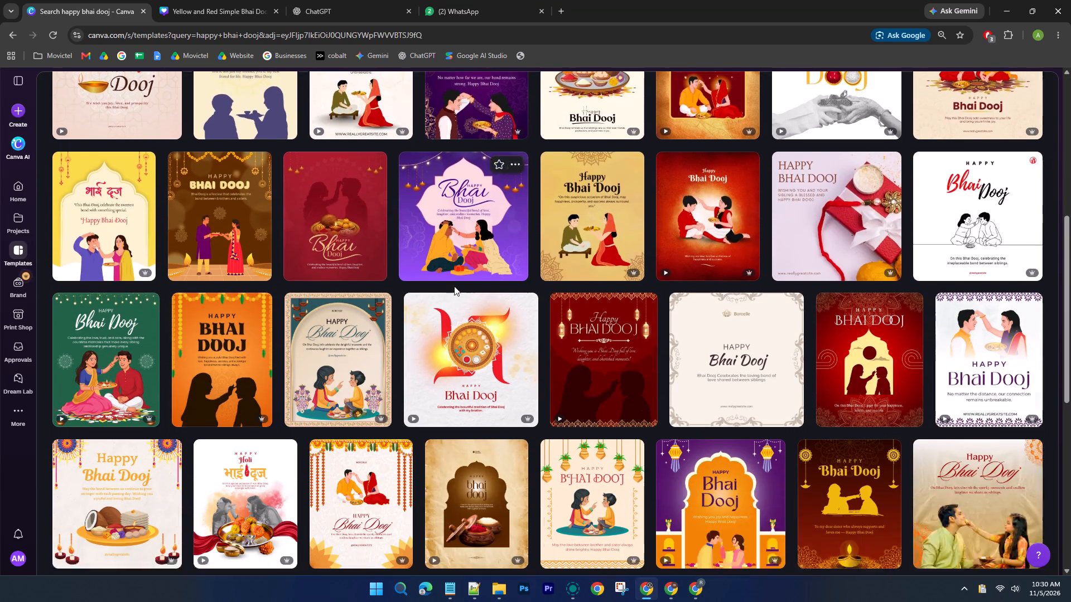
pyautogui.scroll(-2, 454, 286)
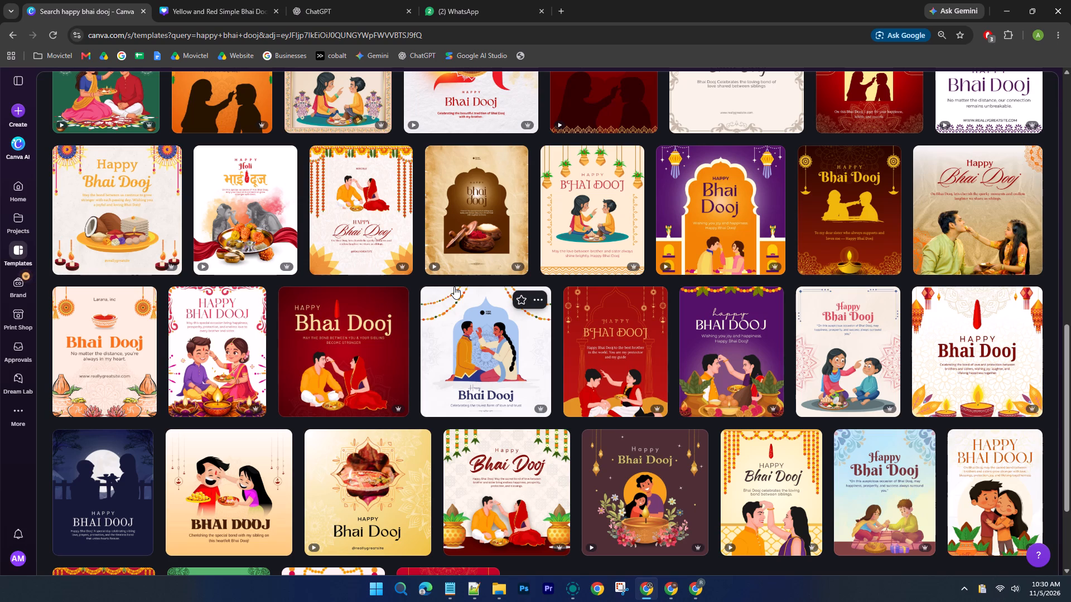
pyautogui.scroll(-4, 454, 287)
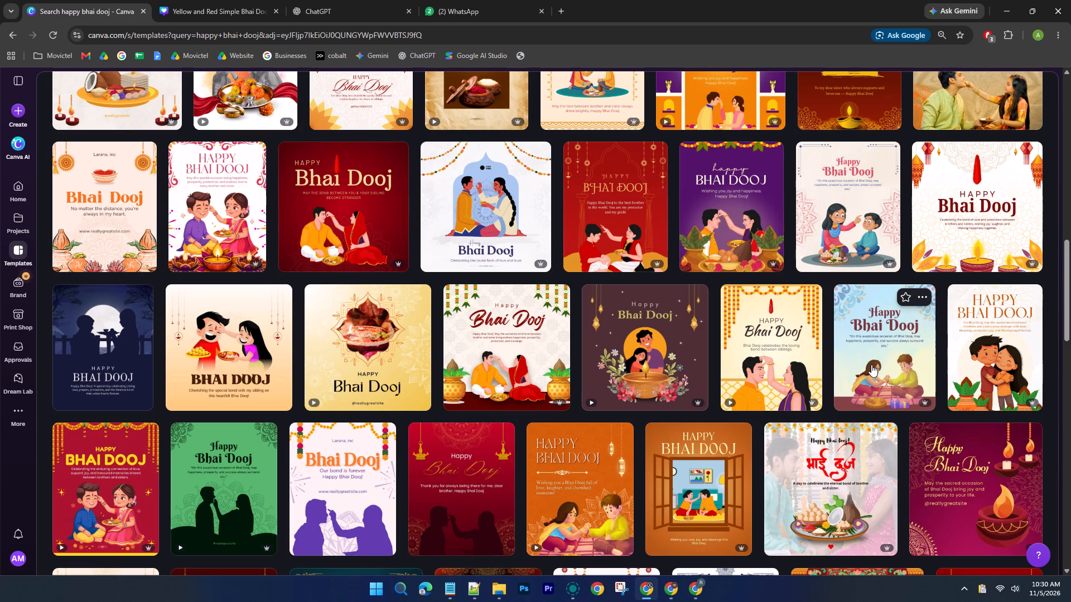
# Browse the Bhai Dooj templates and open the light blue illustrated one with two seated siblings as a new editable design.
pyautogui.scroll(-5, 871, 365)
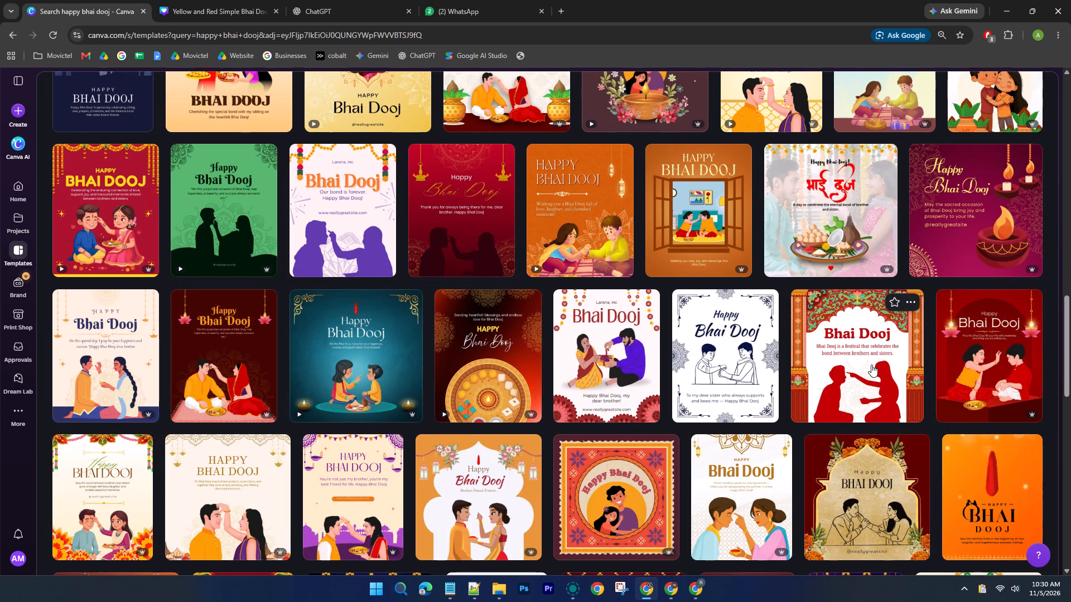
pyautogui.scroll(-4, 871, 365)
pyautogui.scroll(4, 871, 366)
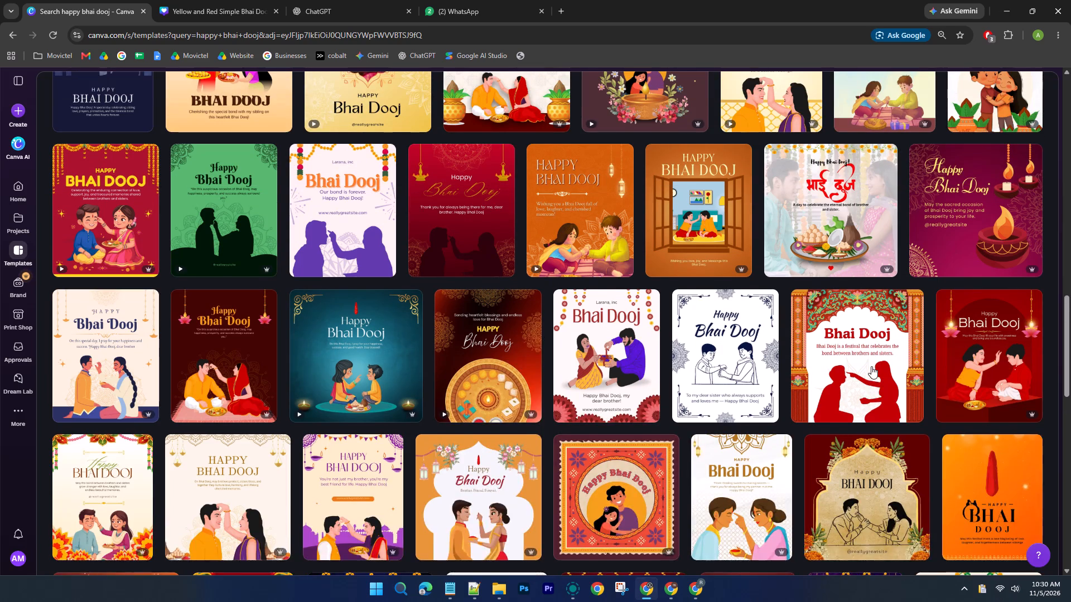
pyautogui.scroll(4, 871, 366)
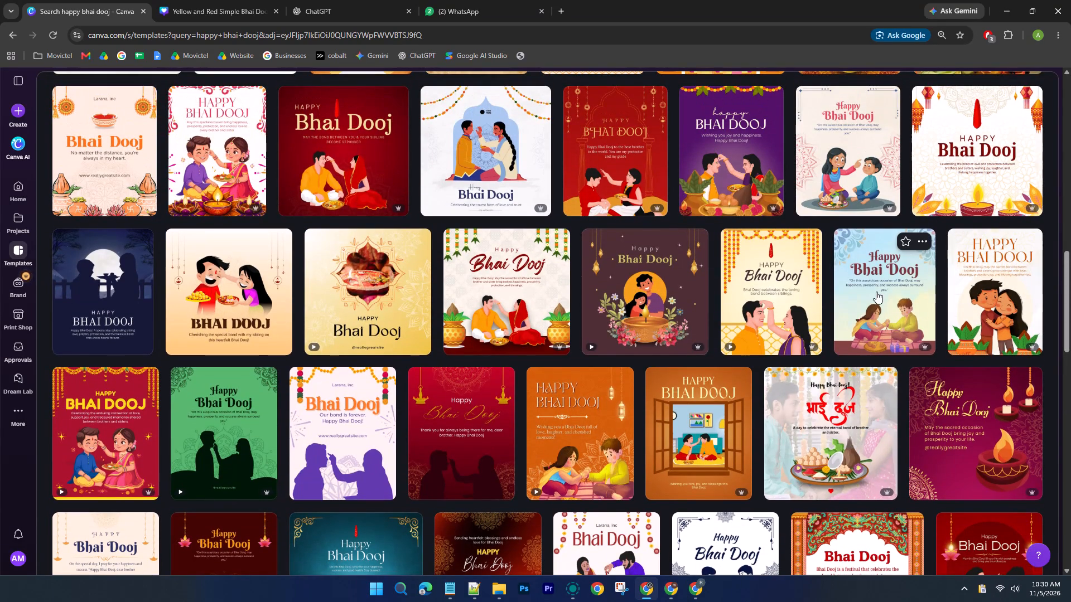
pyautogui.click(876, 292)
pyautogui.click(732, 203)
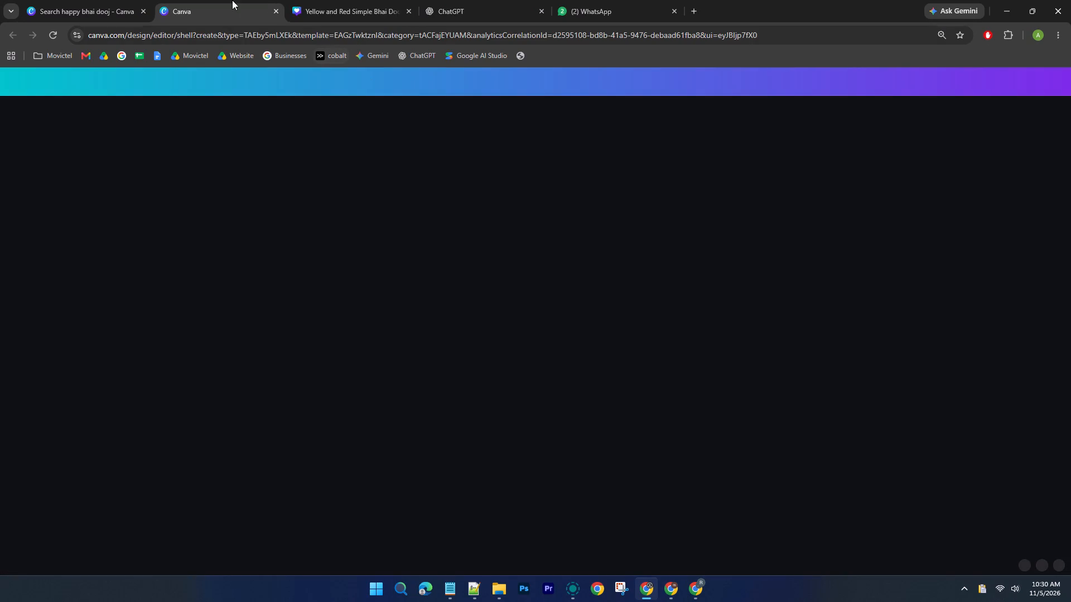
# In the Yellow and Red Simple Bhai Dooj design, insert the uploaded Stock With Sonu Official logo.
pyautogui.click(300, 0)
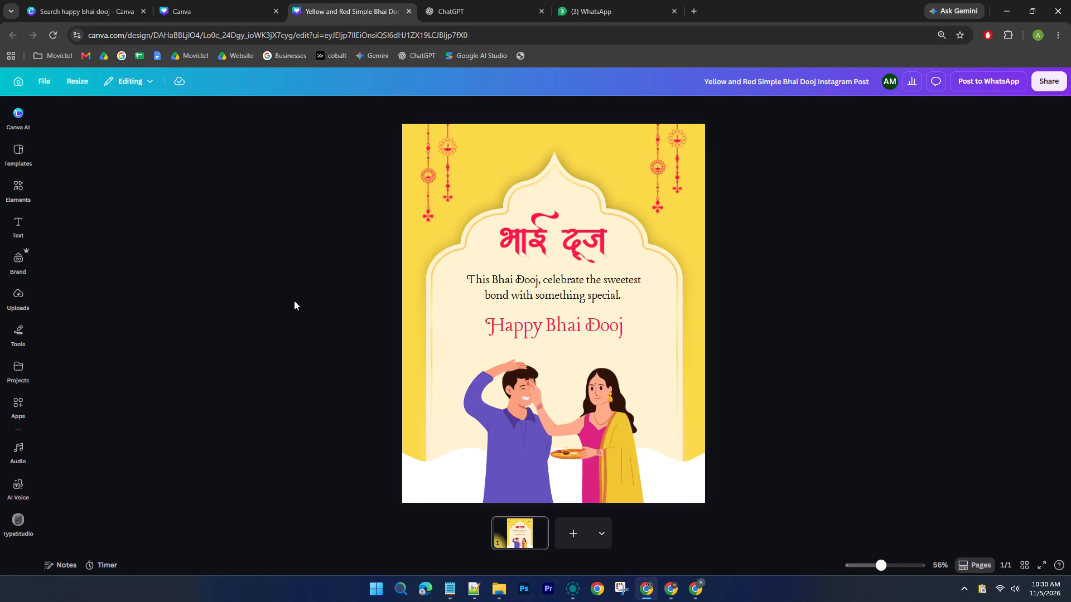
pyautogui.click(17, 290)
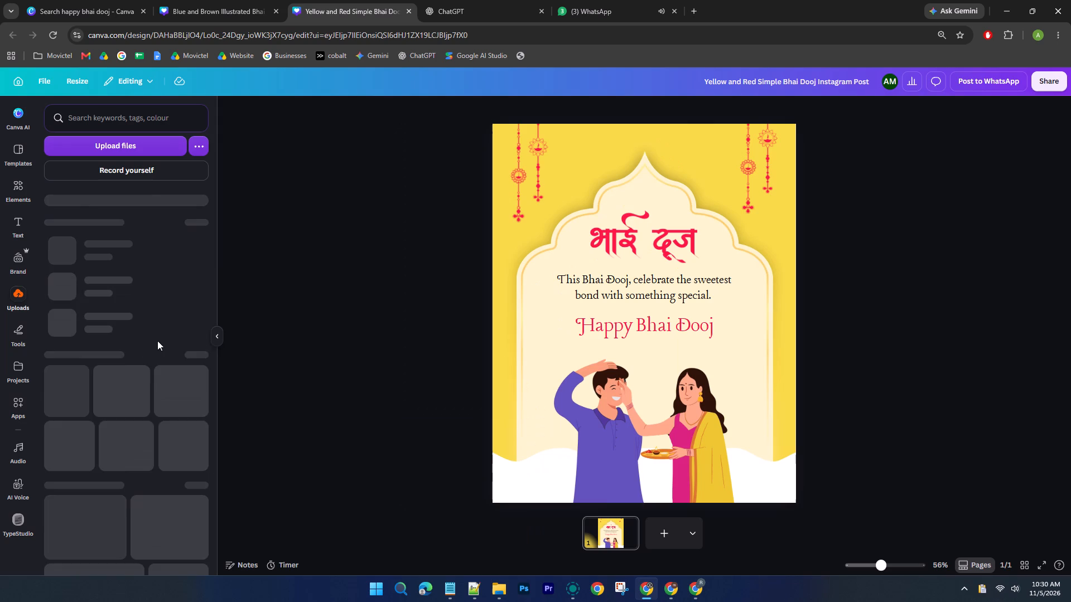
pyautogui.scroll(-10, 157, 341)
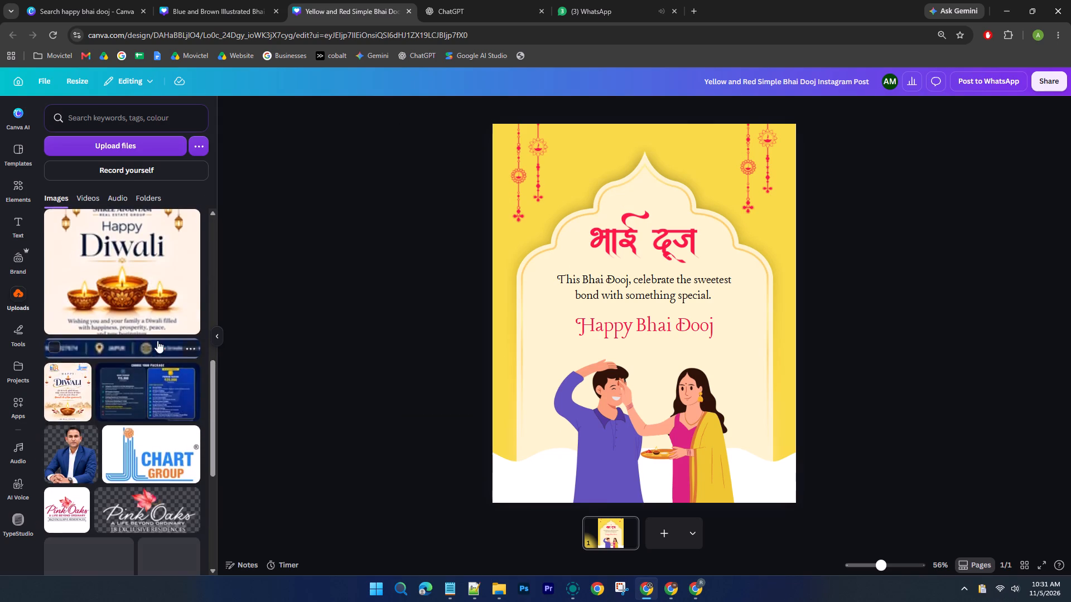
pyautogui.scroll(-5, 157, 341)
pyautogui.click(135, 289)
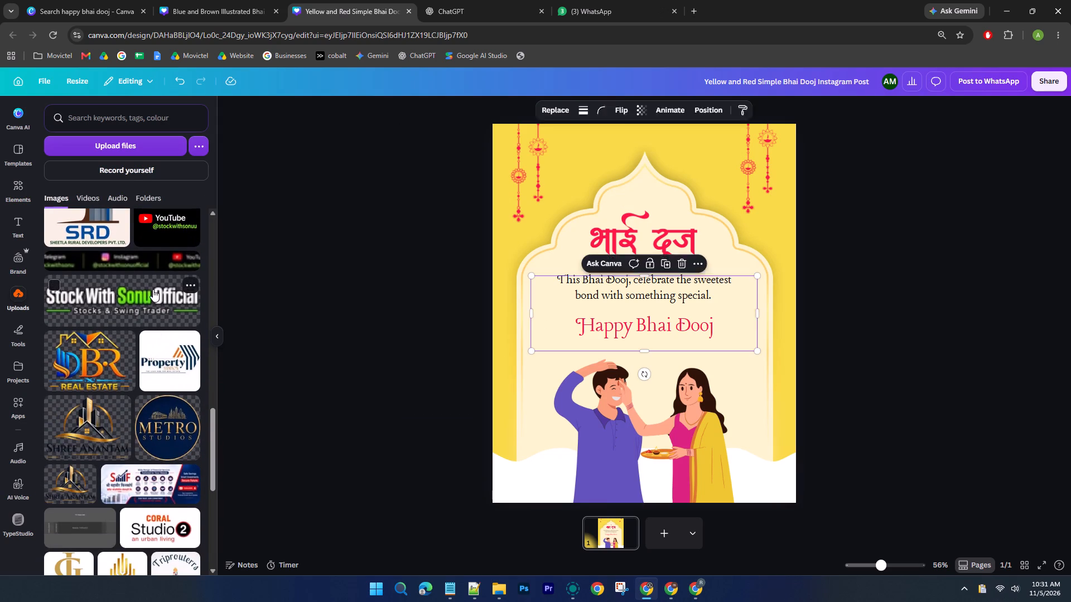
# Move the Stock With Sonu Official logo to the poster's top, shrink it to fit between the hanging ornaments and centre it above the arch.
pyautogui.moveTo(742, 339); pyautogui.dragTo(736, 199)
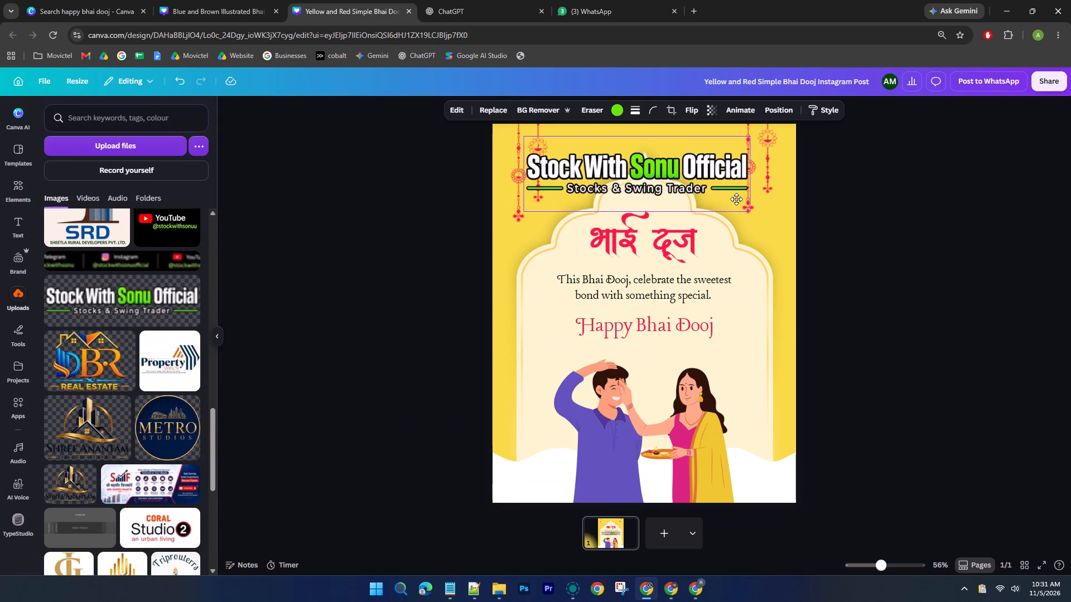
pyautogui.moveTo(736, 199); pyautogui.dragTo(739, 195)
pyautogui.moveTo(755, 209); pyautogui.dragTo(708, 158)
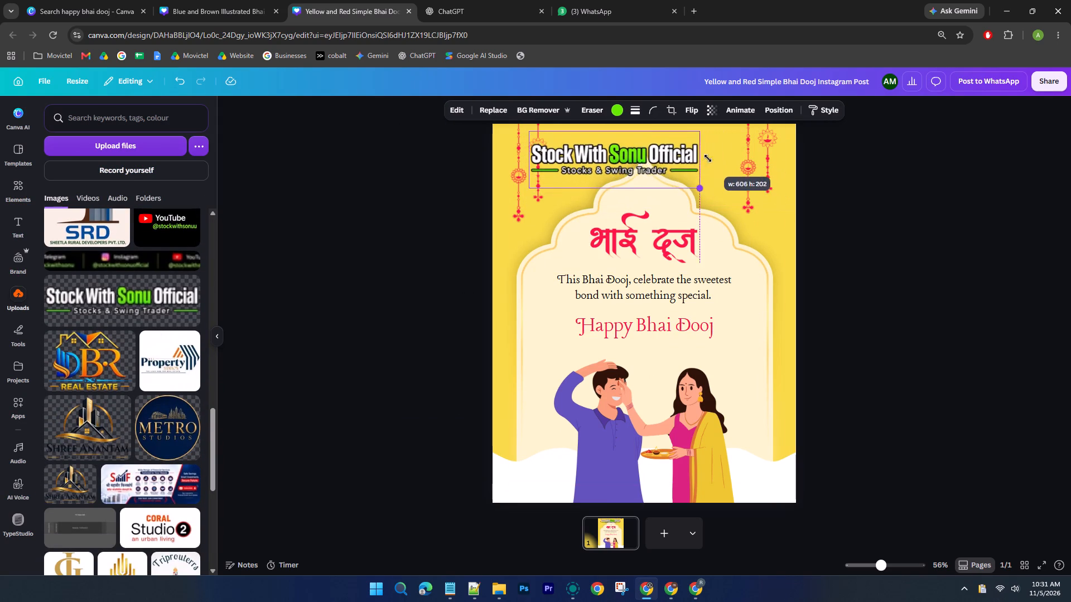
pyautogui.moveTo(708, 158); pyautogui.dragTo(687, 149)
pyautogui.moveTo(627, 154); pyautogui.dragTo(669, 151)
# Select the poster's yellow background and open its colour choices.
pyautogui.click(501, 250)
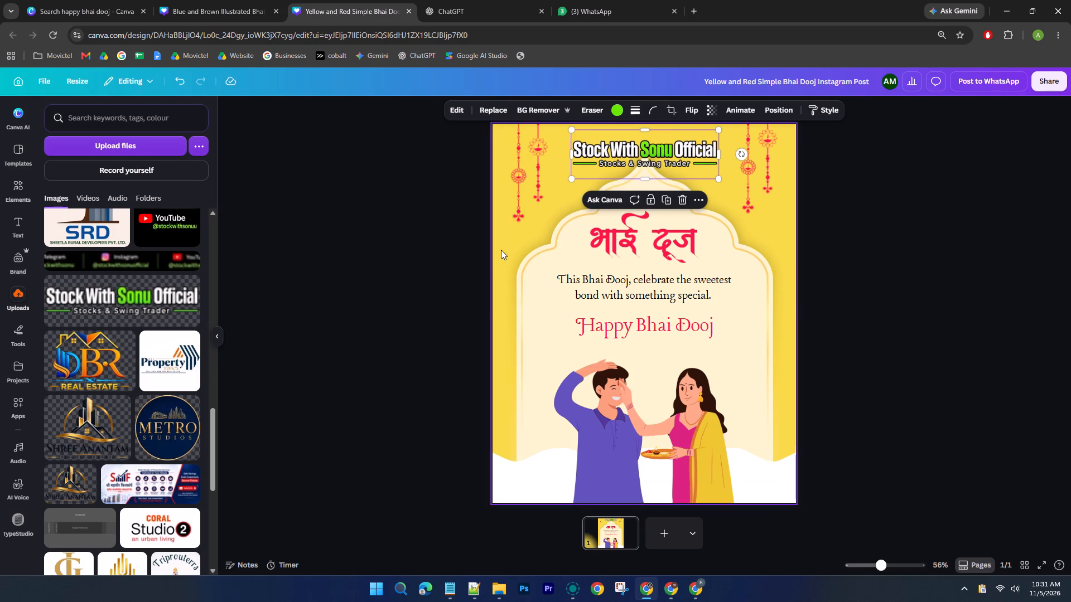
pyautogui.click(639, 106)
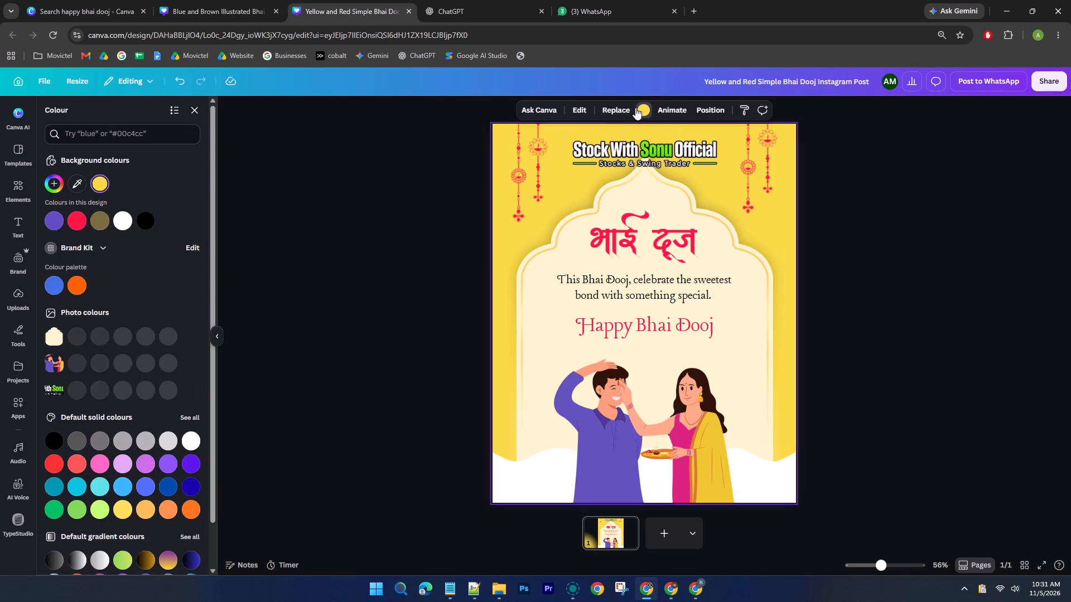
# Change the background colour of the Stock With Sonu Bhai Dooj post from the design's own colours to white.
pyautogui.click(120, 216)
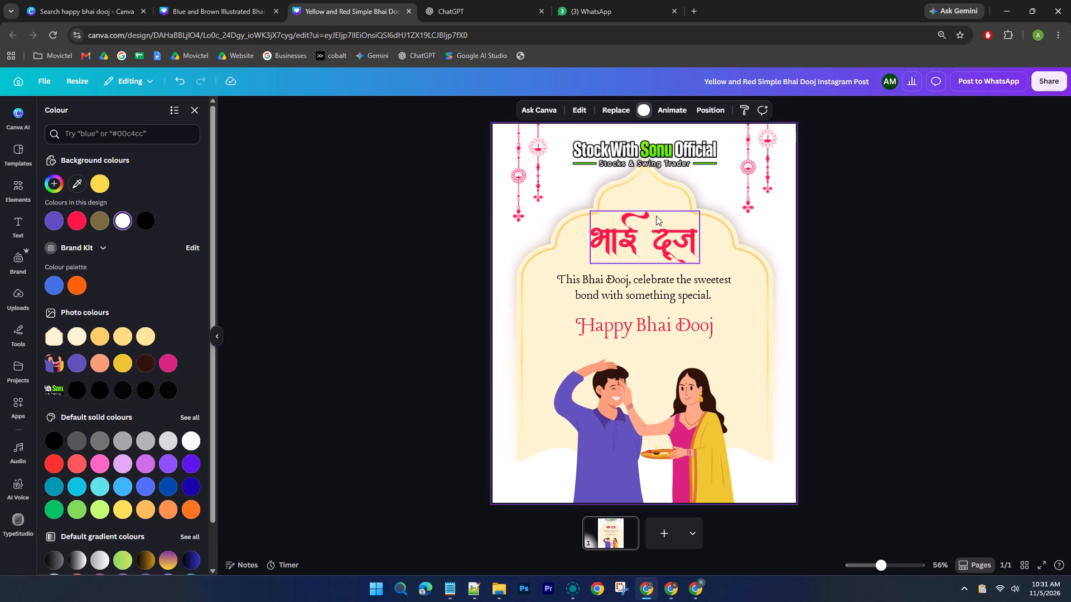
# Move the cream arch frame down slightly to leave more room beneath the Stock With Sonu Official logo.
pyautogui.moveTo(659, 193); pyautogui.dragTo(660, 211)
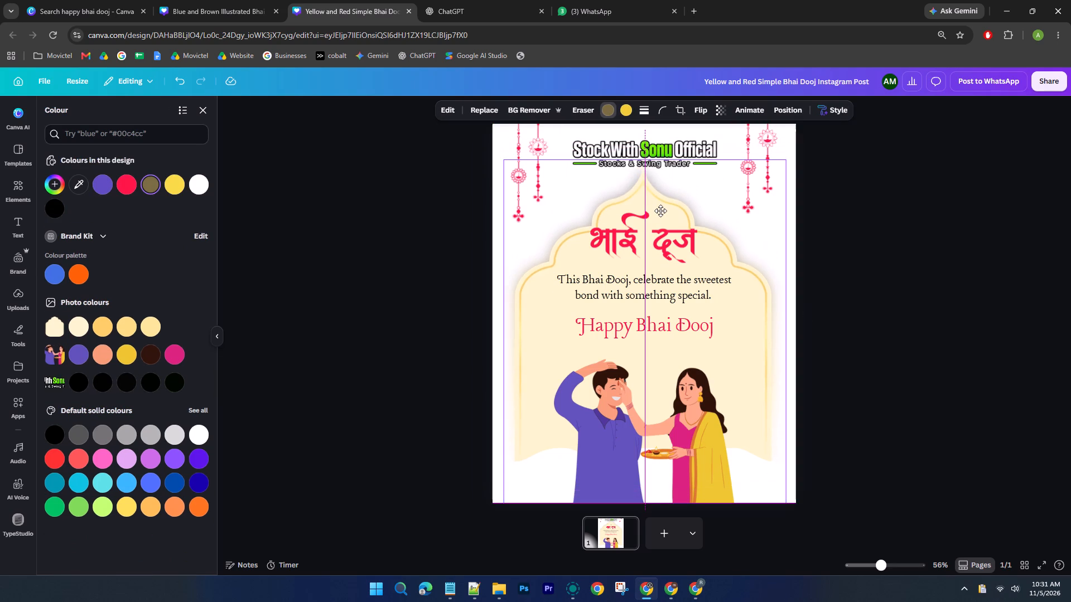
pyautogui.moveTo(660, 211); pyautogui.dragTo(662, 231)
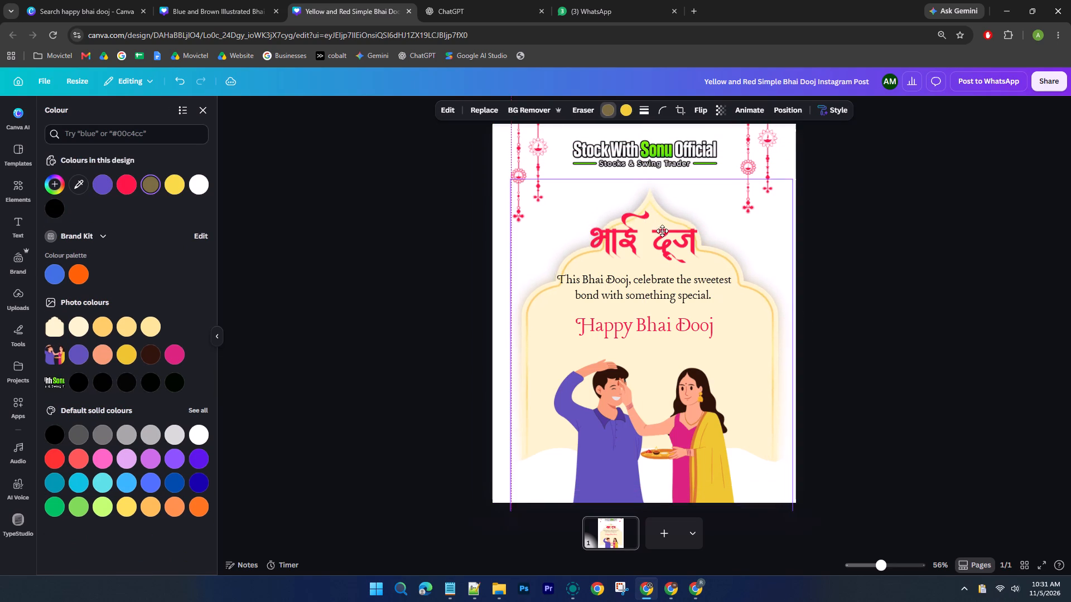
pyautogui.moveTo(662, 231); pyautogui.dragTo(661, 216)
pyautogui.click(967, 179)
pyautogui.click(851, 194)
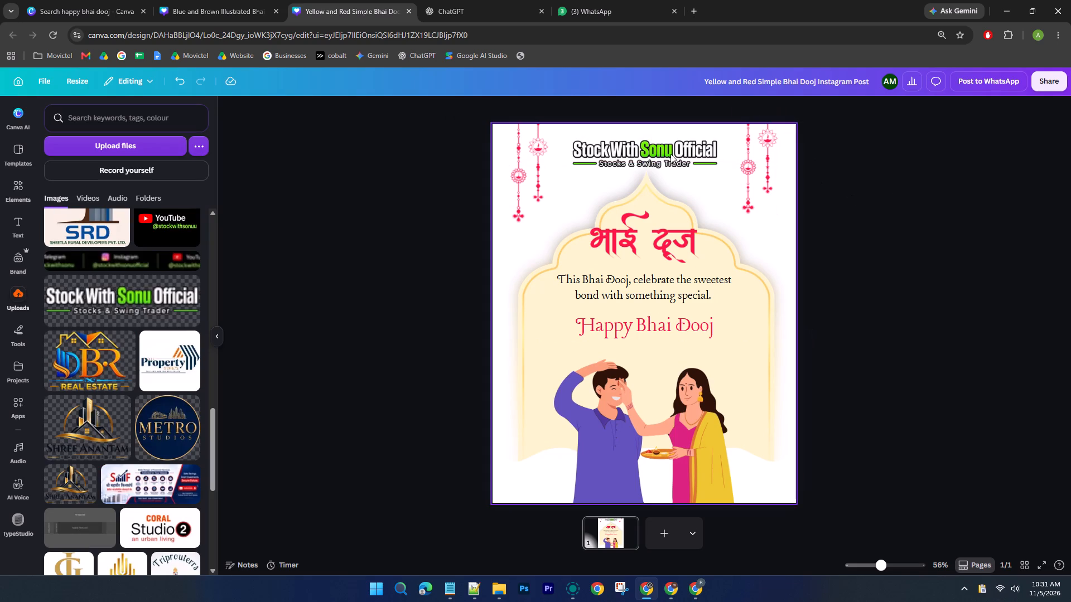
# Move the Stock With Sonu Official logo slightly higher and centre the cream arch horizontally on the page.
pyautogui.moveTo(670, 153); pyautogui.dragTo(670, 147)
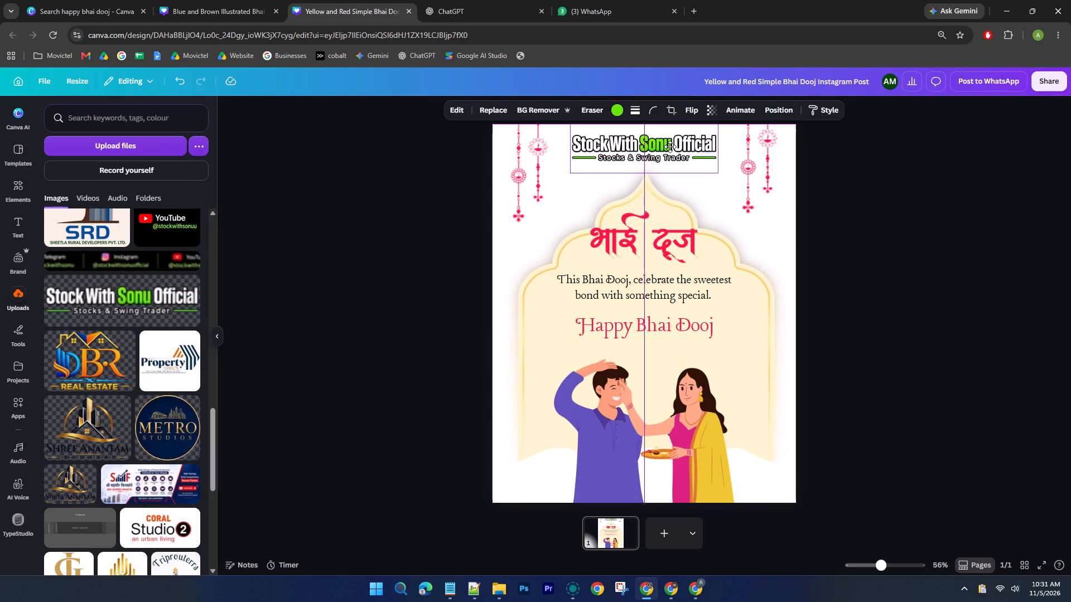
pyautogui.moveTo(670, 147); pyautogui.dragTo(670, 145)
pyautogui.click(903, 194)
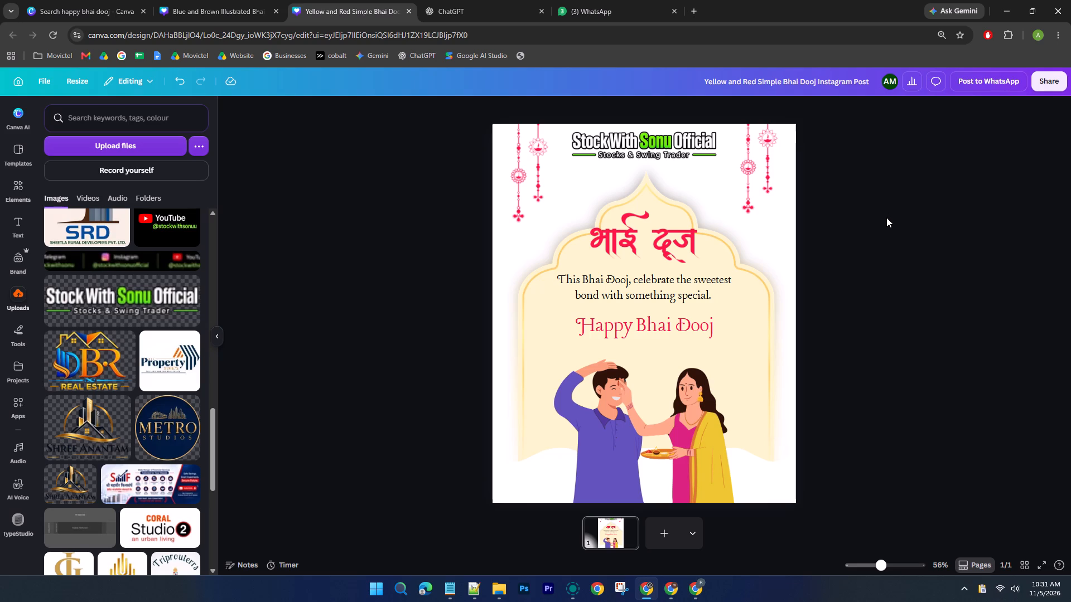
pyautogui.click(761, 361)
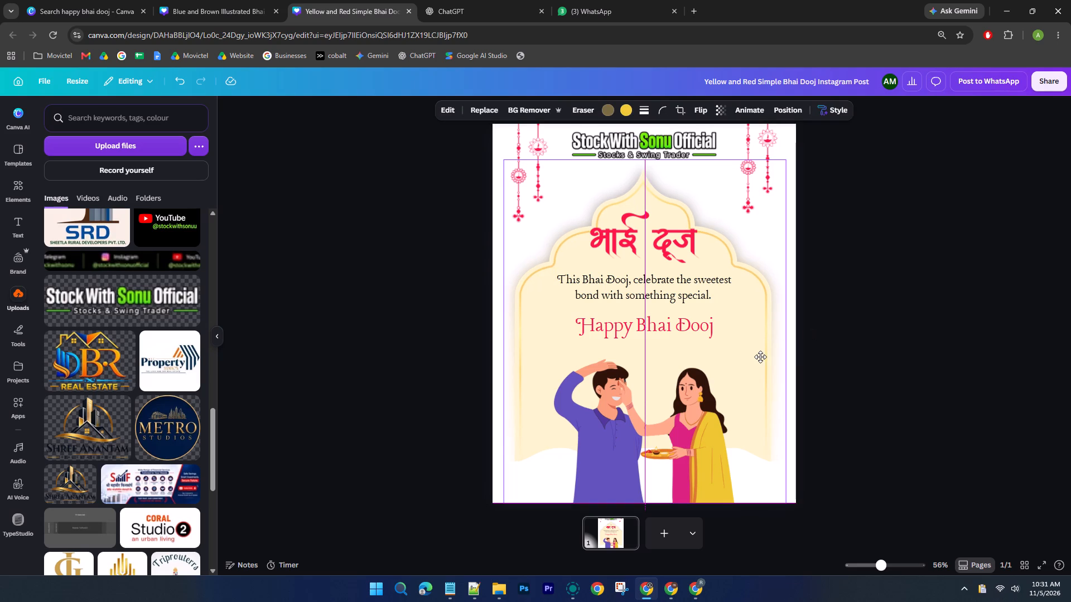
pyautogui.click(921, 281)
# Select both hanging ornaments together and enlarge them outward towards the side edges of the post.
pyautogui.click(763, 153)
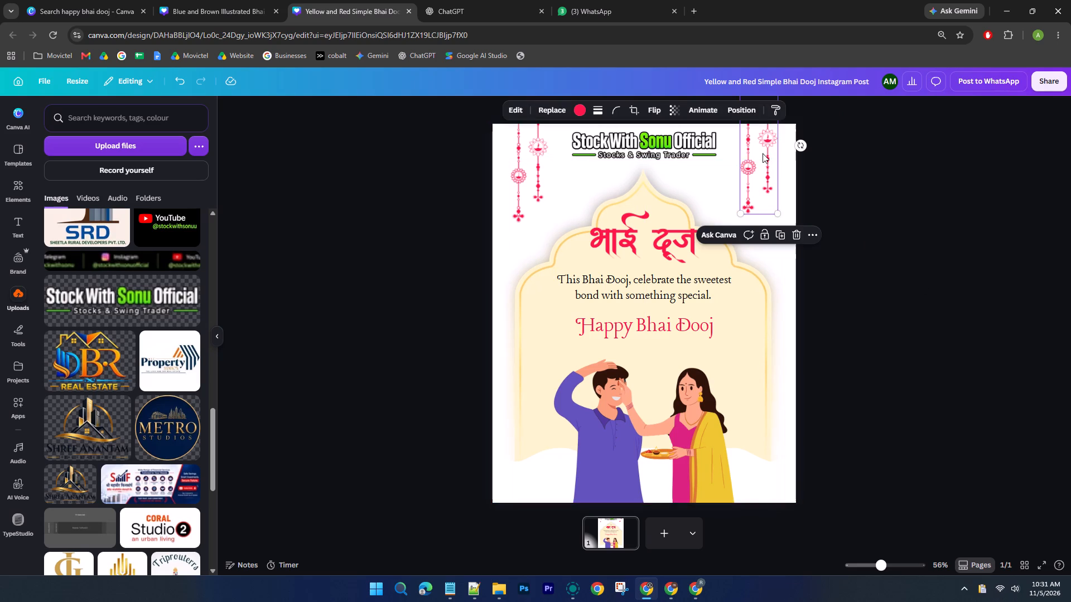
pyautogui.keyDown('shift'); pyautogui.click(520, 195); pyautogui.keyUp('shift')
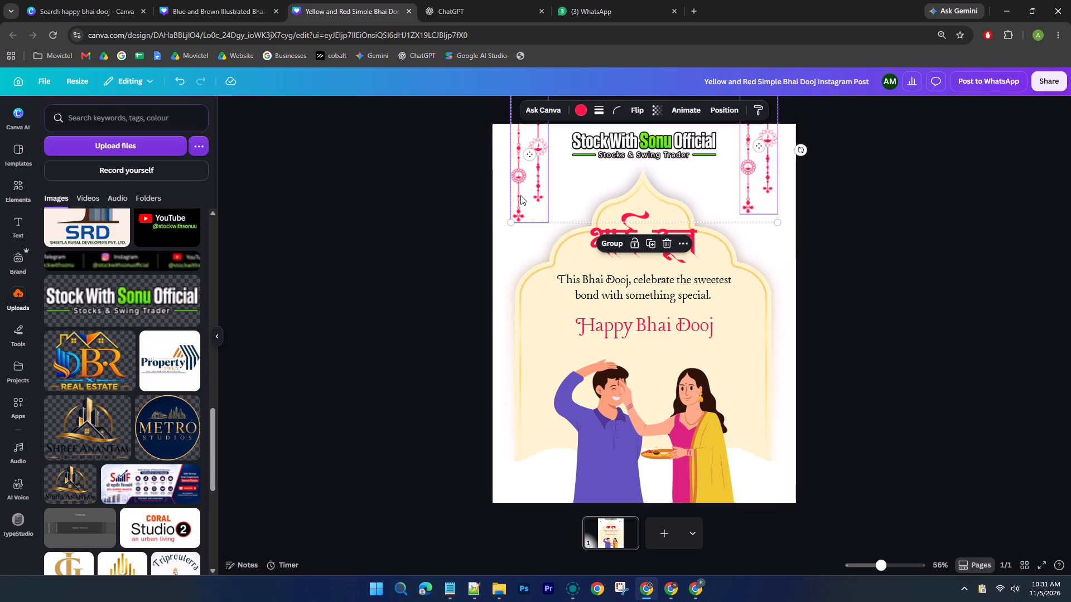
pyautogui.moveTo(509, 223); pyautogui.dragTo(500, 245)
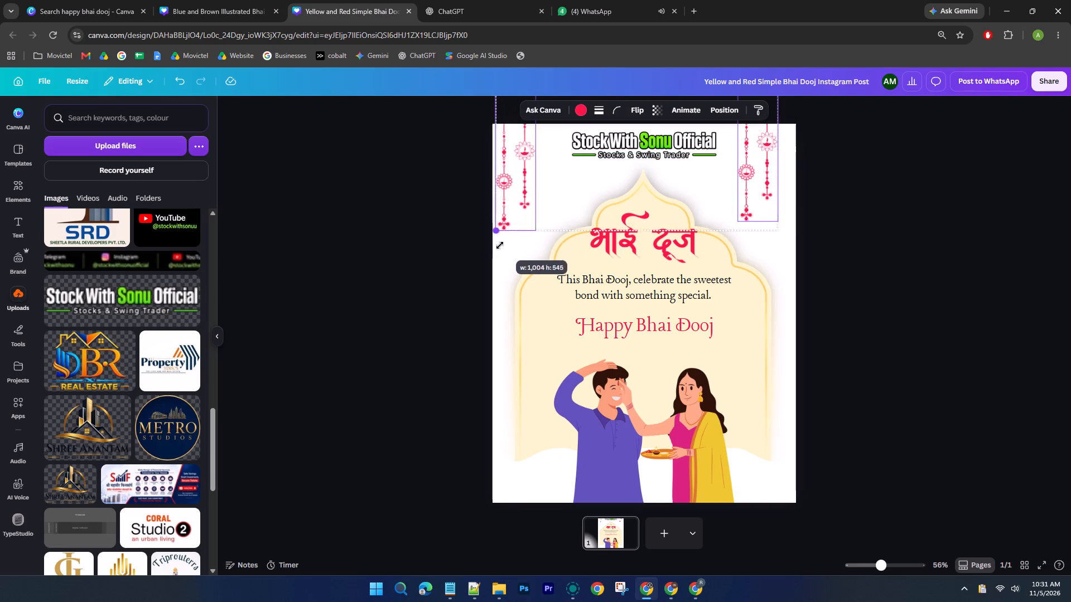
pyautogui.moveTo(500, 245); pyautogui.dragTo(498, 249)
pyautogui.moveTo(781, 232); pyautogui.dragTo(793, 255)
pyautogui.click(863, 298)
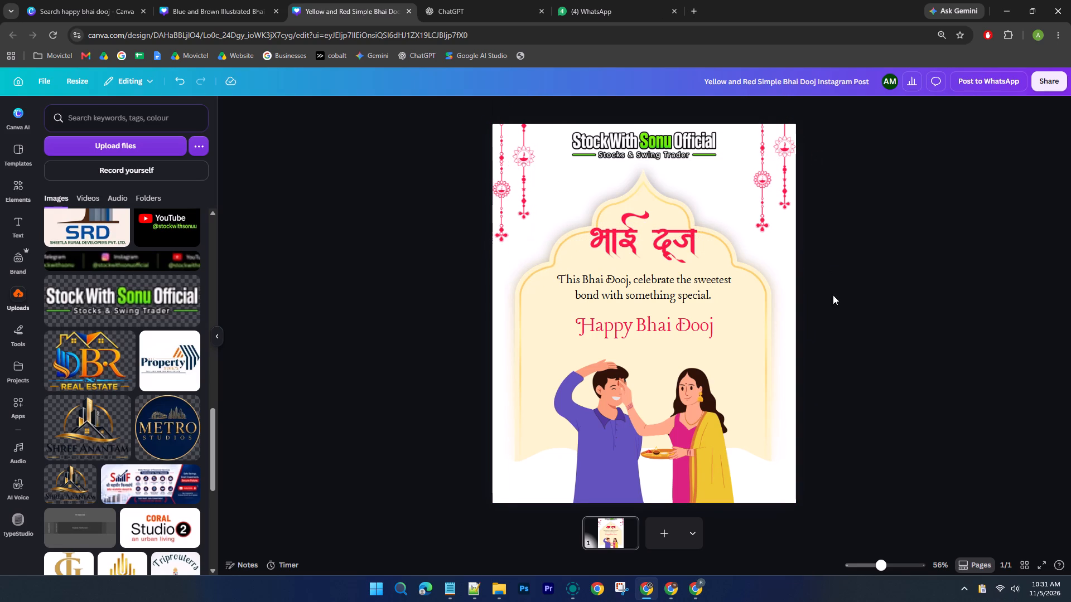
# Reposition the two hanging ornaments individually, shifting each slightly inward from the post's side edges.
pyautogui.moveTo(522, 182); pyautogui.dragTo(509, 139)
pyautogui.hotkey('ctrl', 'z')
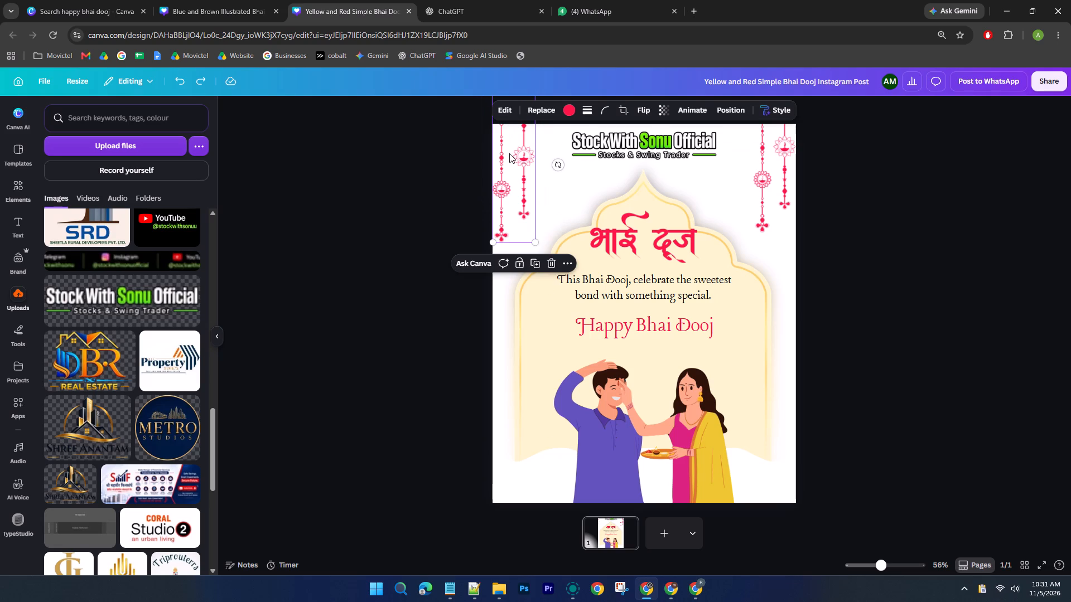
pyautogui.moveTo(514, 171); pyautogui.dragTo(523, 173)
pyautogui.moveTo(782, 186); pyautogui.dragTo(775, 186)
pyautogui.click(861, 212)
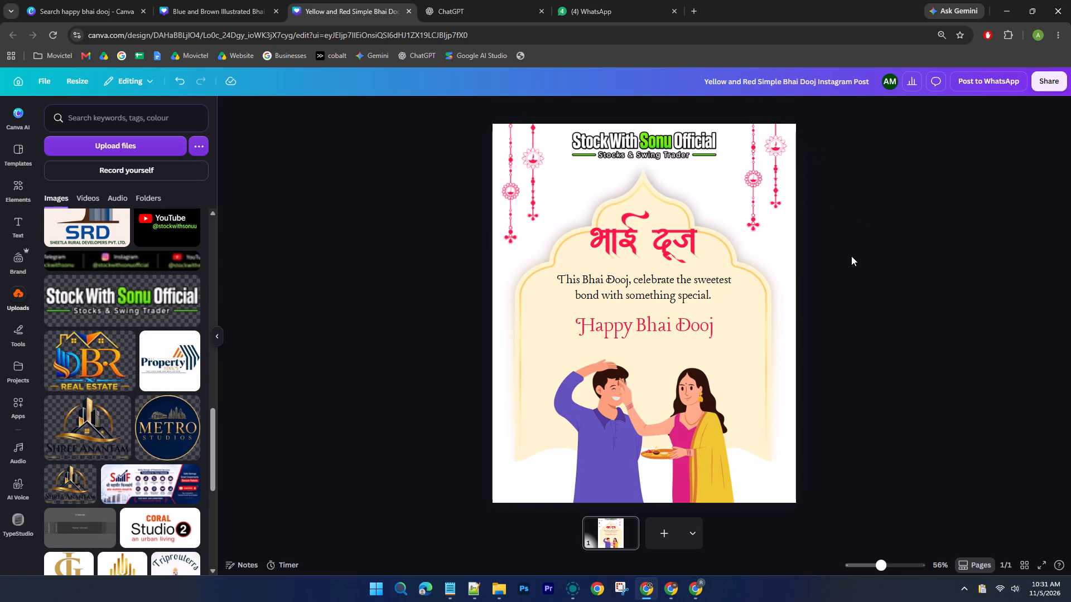
# Enlarge the Stock With Sonu Official logo and recentre it above the arch between the hanging ornaments.
pyautogui.click(654, 153)
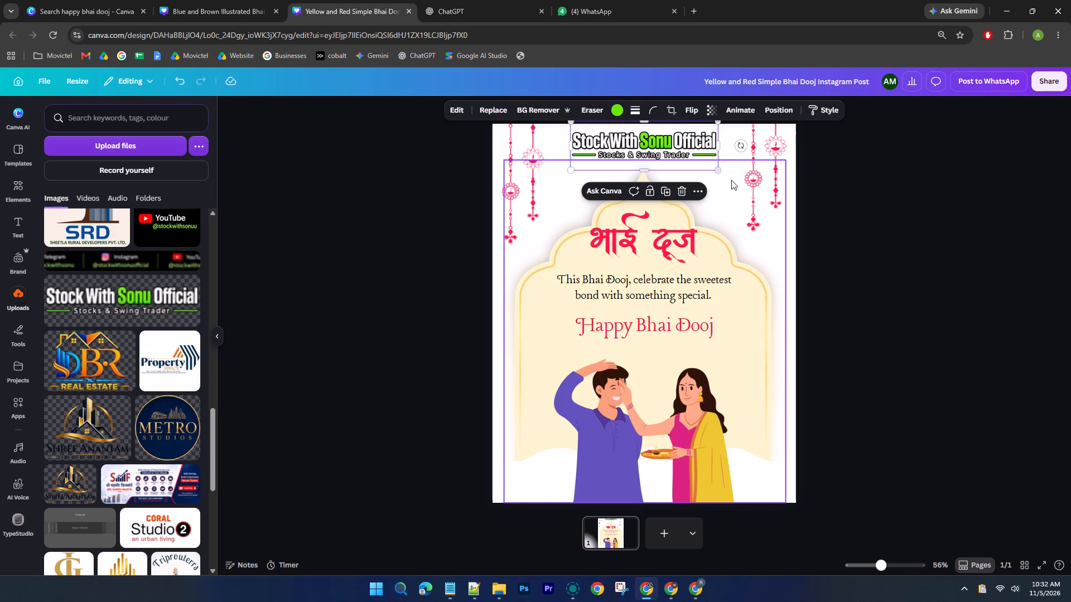
pyautogui.moveTo(718, 171); pyautogui.dragTo(739, 184)
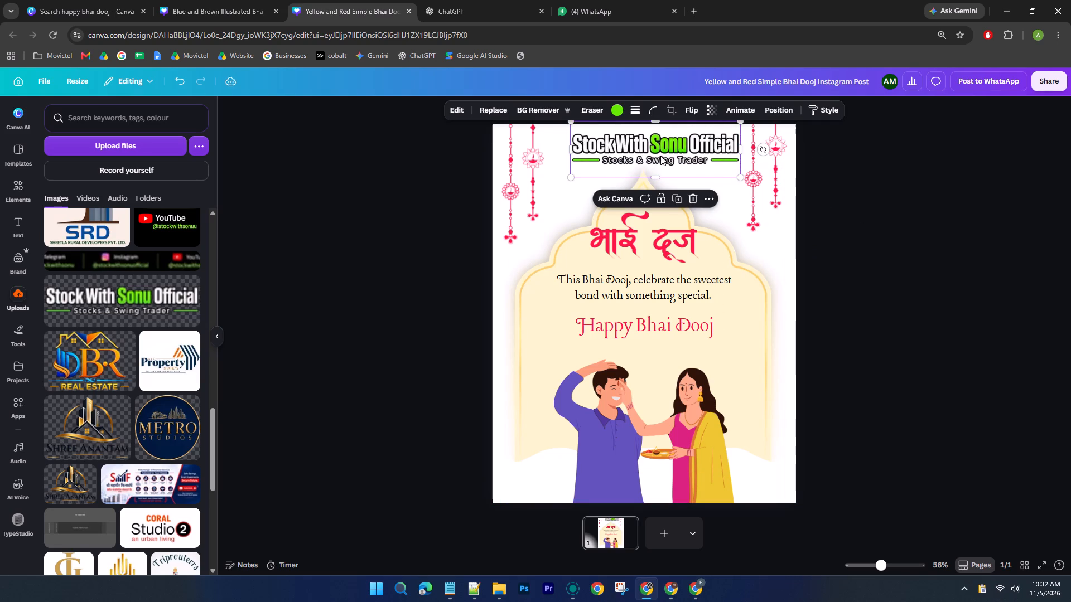
pyautogui.moveTo(662, 152); pyautogui.dragTo(652, 152)
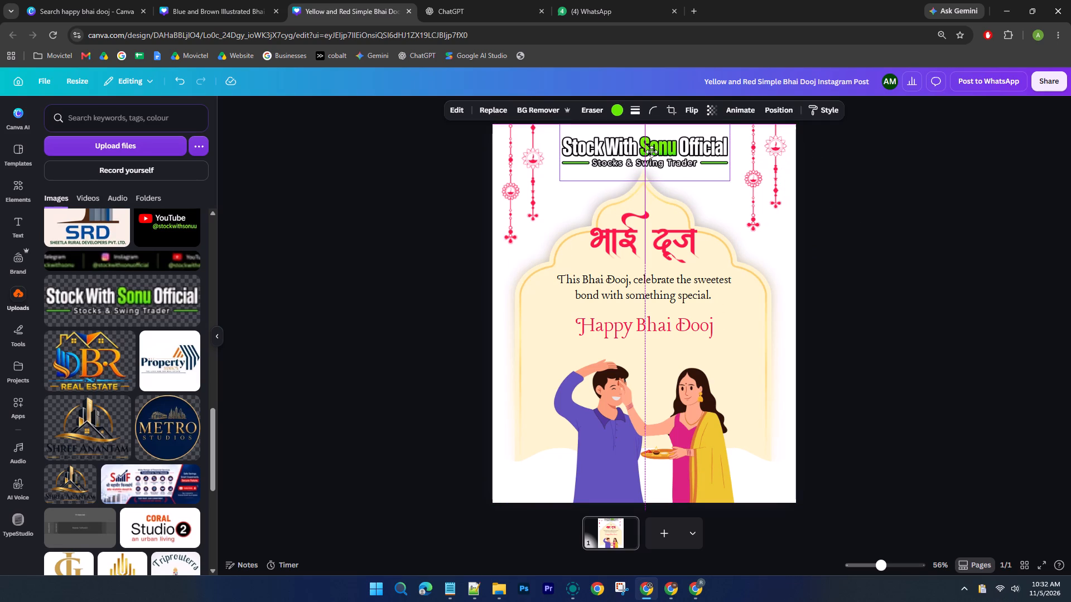
pyautogui.moveTo(652, 152); pyautogui.dragTo(651, 150)
pyautogui.click(940, 245)
pyautogui.scroll(1, 940, 245)
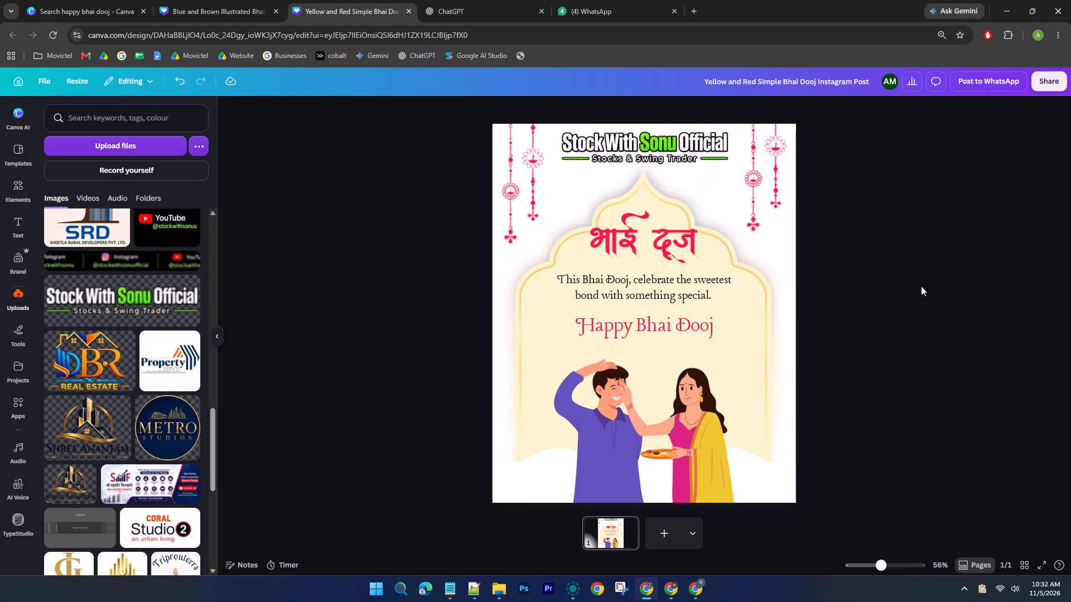
# Enlarge the "Happy Bhai Dooj" text to about 75.6 and recentre it below the tagline.
pyautogui.click(632, 331)
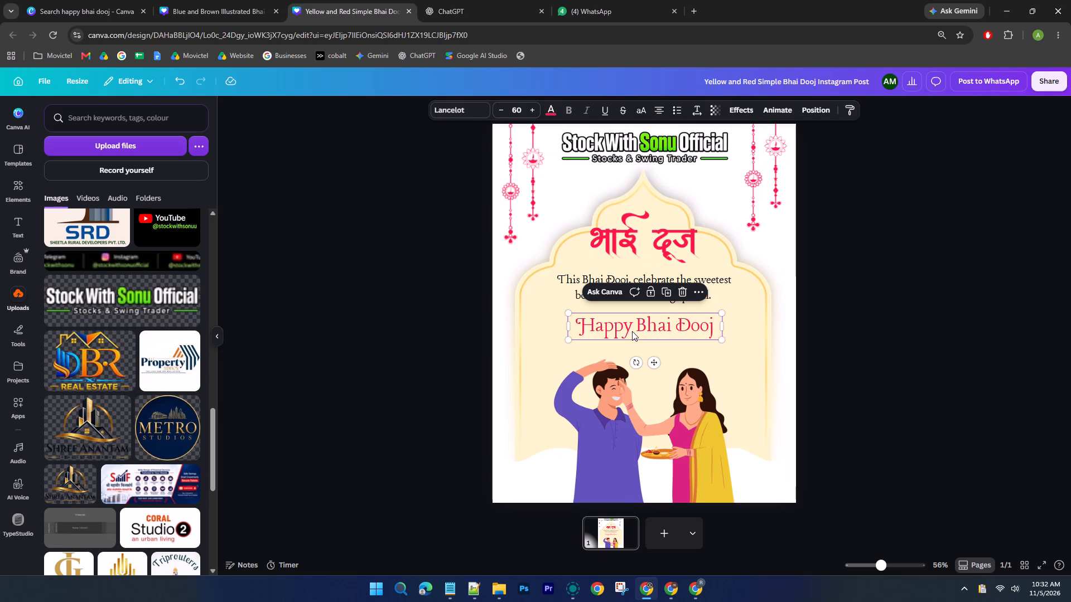
pyautogui.hotkey('ctrl', 'b')
pyautogui.hotkey('ctrl', 'b')
pyautogui.click(632, 331)
pyautogui.moveTo(720, 339); pyautogui.dragTo(756, 368)
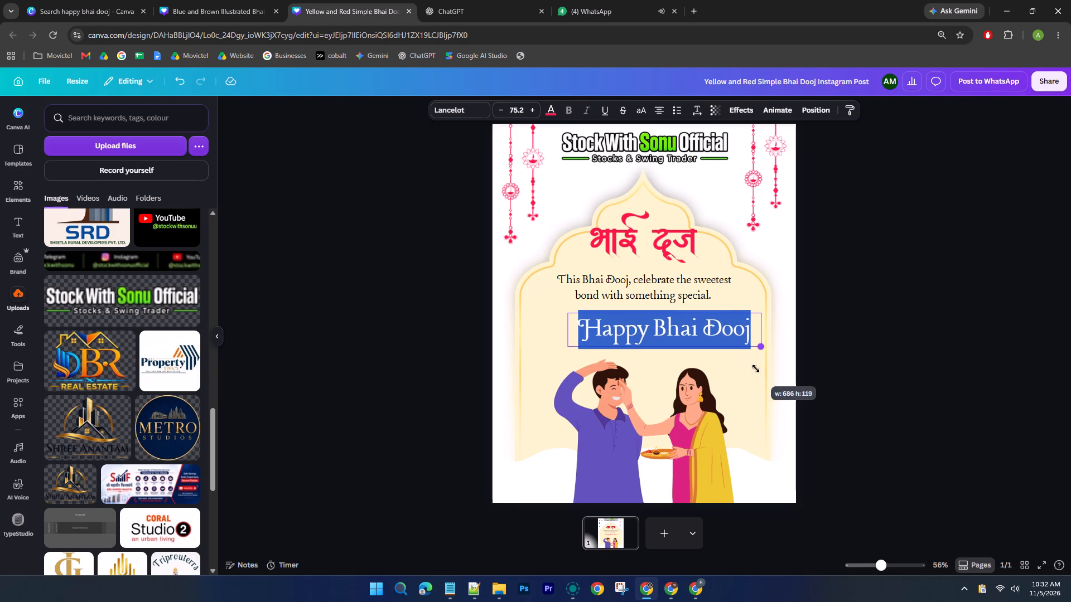
pyautogui.moveTo(756, 368); pyautogui.dragTo(756, 368)
pyautogui.click(689, 327)
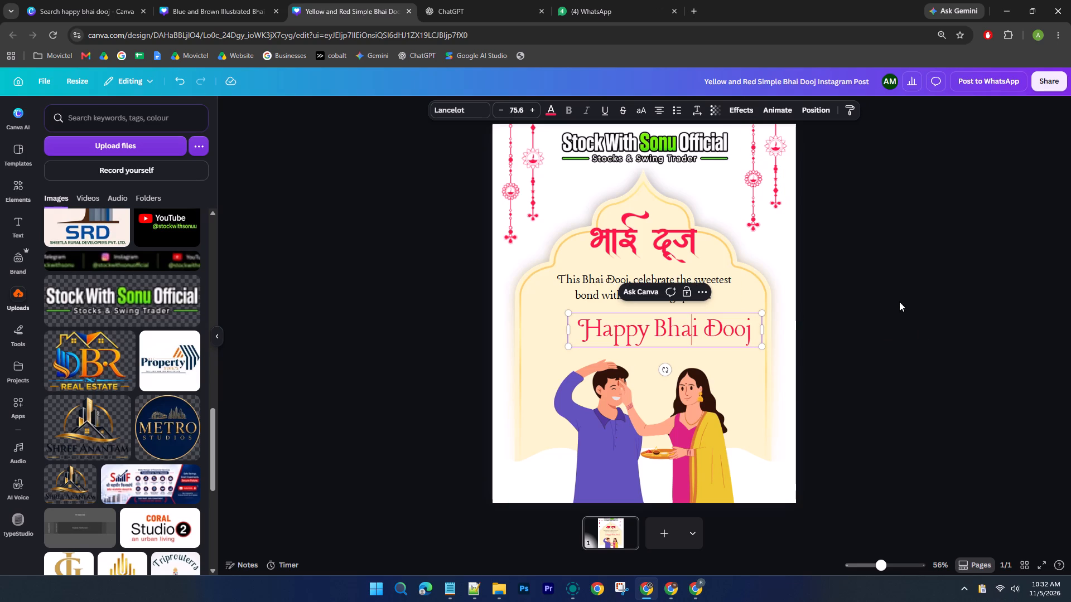
pyautogui.click(899, 302)
pyautogui.moveTo(665, 329); pyautogui.dragTo(647, 329)
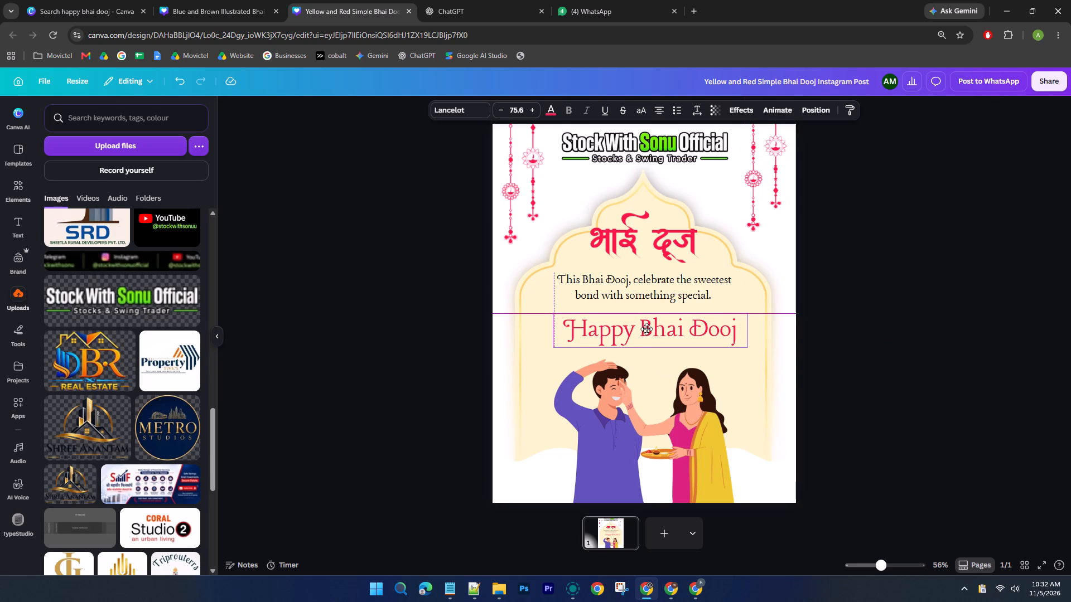
pyautogui.moveTo(647, 329); pyautogui.dragTo(645, 327)
# Move the two-line tagline and the Hindi "भाई दूज" heading down slightly to balance the text spacing inside the arch.
pyautogui.click(705, 283)
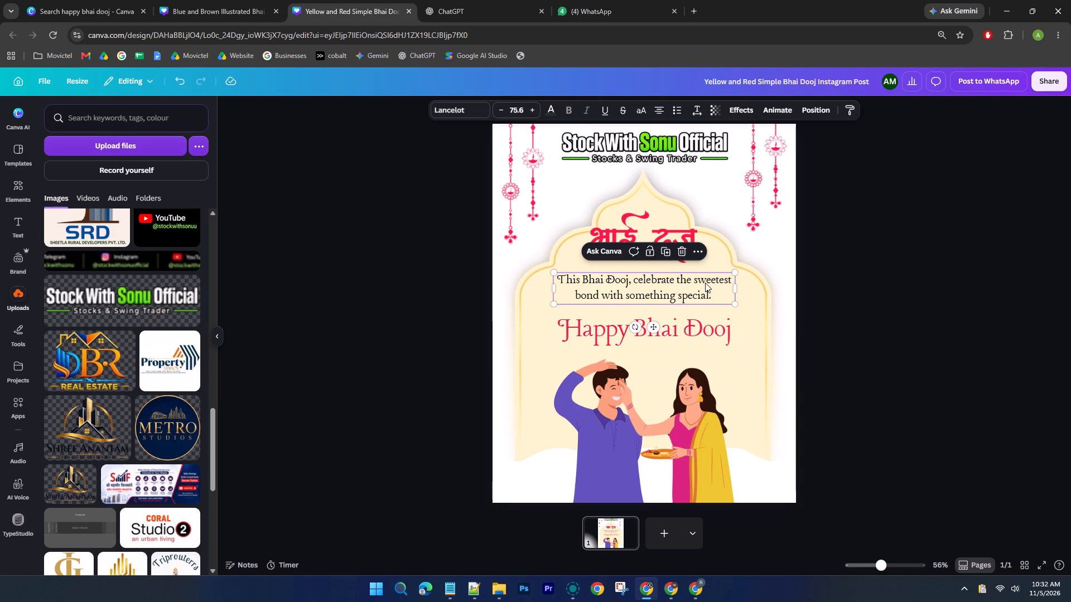
pyautogui.hotkey('ctrl', 'b')
pyautogui.moveTo(706, 294); pyautogui.dragTo(706, 300)
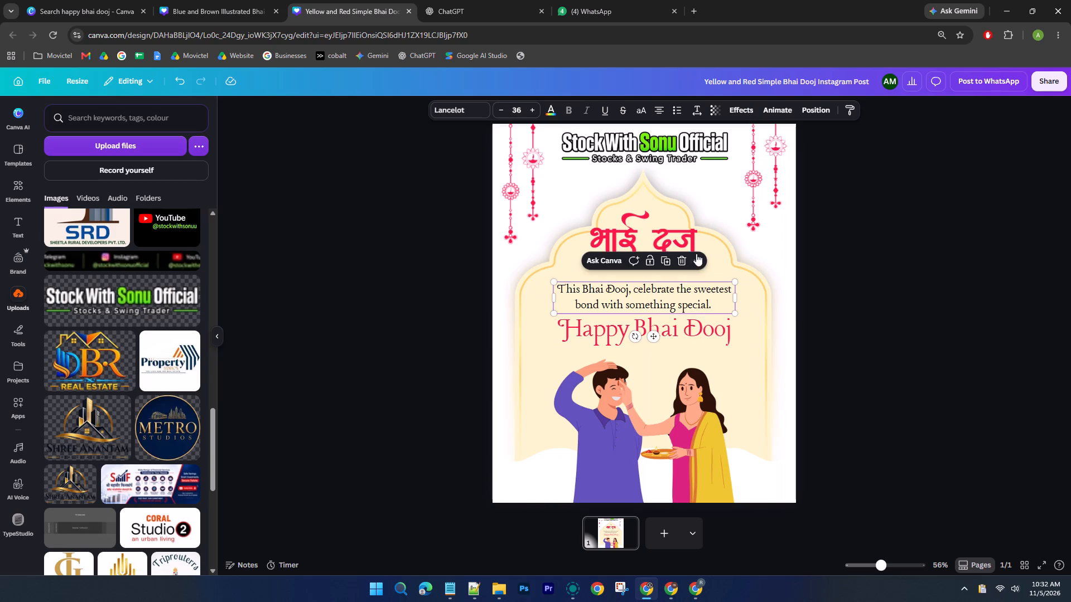
pyautogui.moveTo(684, 239); pyautogui.dragTo(681, 249)
pyautogui.click(935, 263)
pyautogui.click(689, 294)
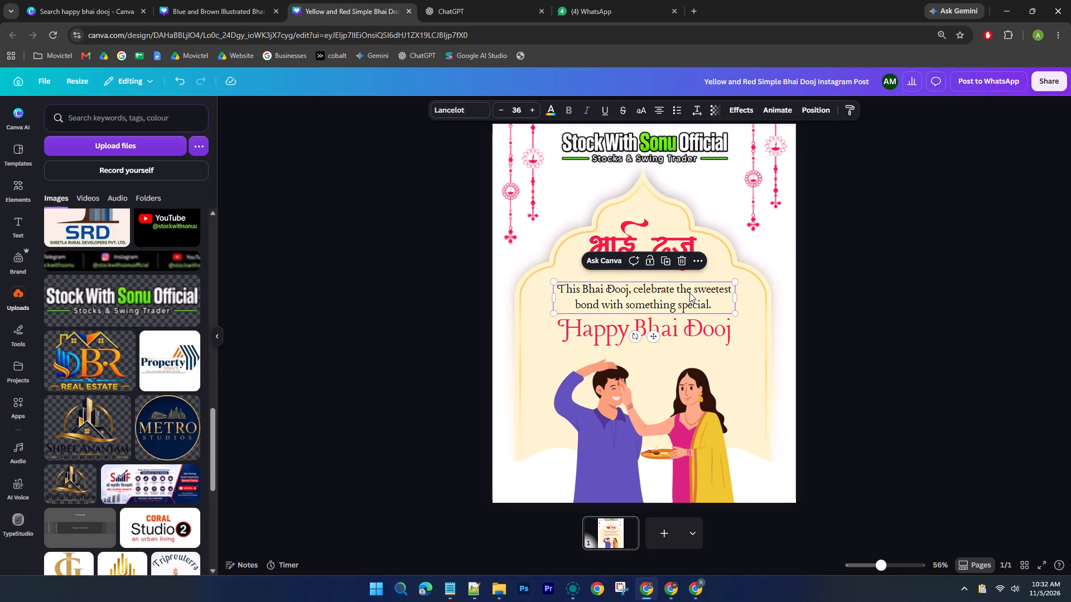
pyautogui.click(893, 287)
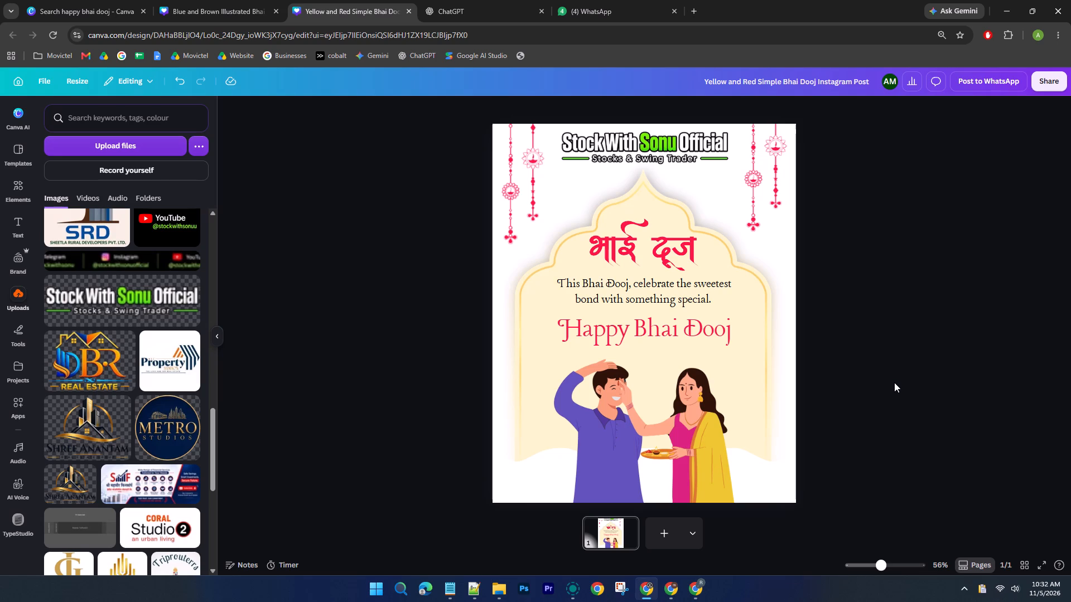
# Move the brother and sister illustration slightly up from the post's bottom edge.
pyautogui.scroll(-1, 894, 382)
pyautogui.moveTo(656, 422); pyautogui.dragTo(656, 414)
pyautogui.click(293, 407)
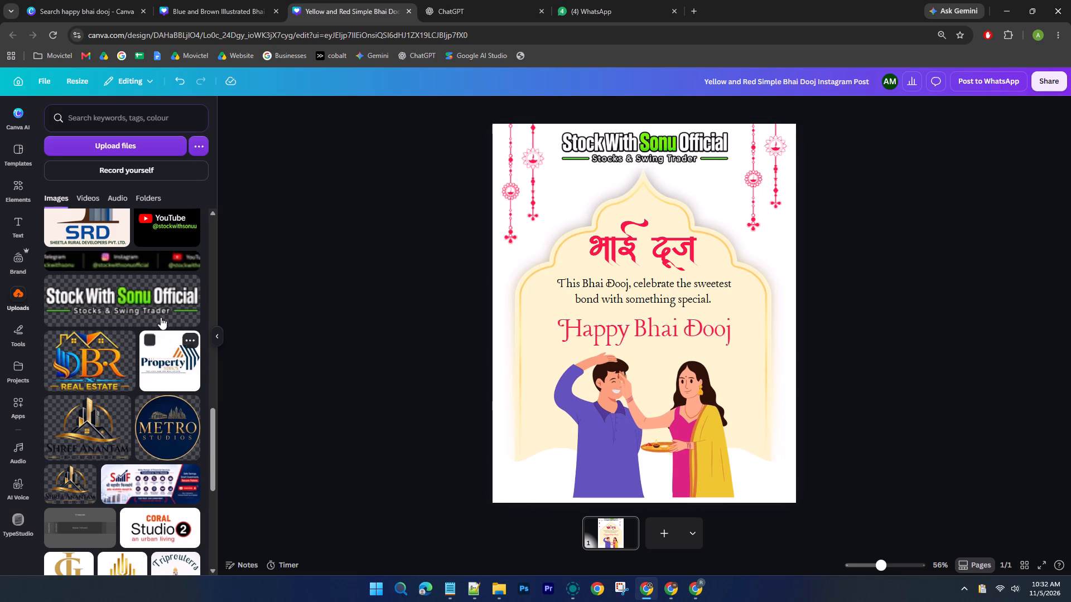
# Add the uploaded horizontal Telegram, Instagram and YouTube handles banner to the post and move it clear of the greeting text.
pyautogui.scroll(1, 160, 312)
pyautogui.click(140, 326)
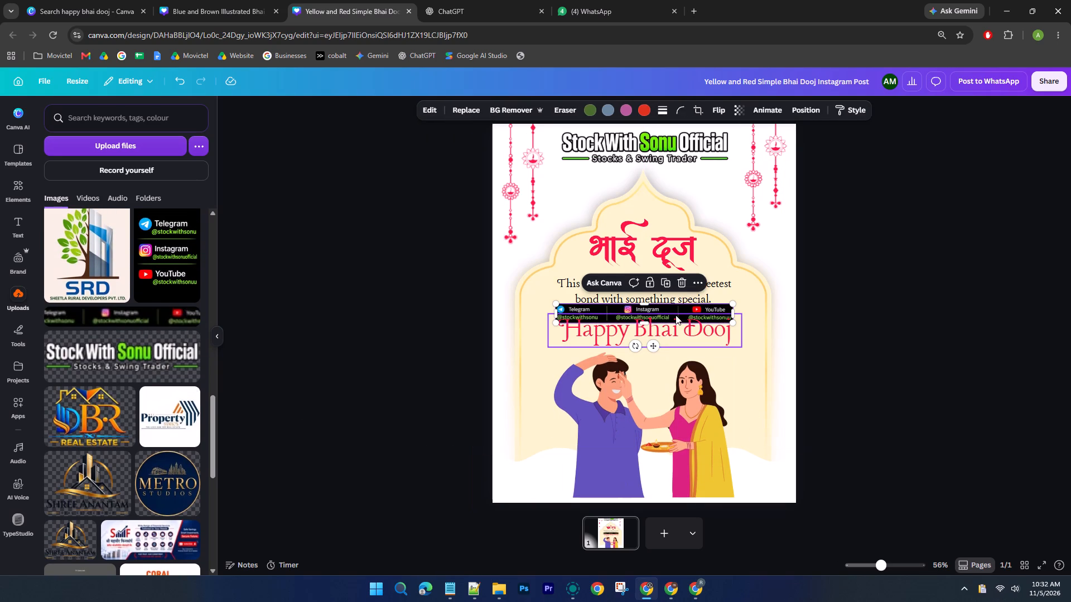
pyautogui.click(676, 315)
pyautogui.click(731, 309)
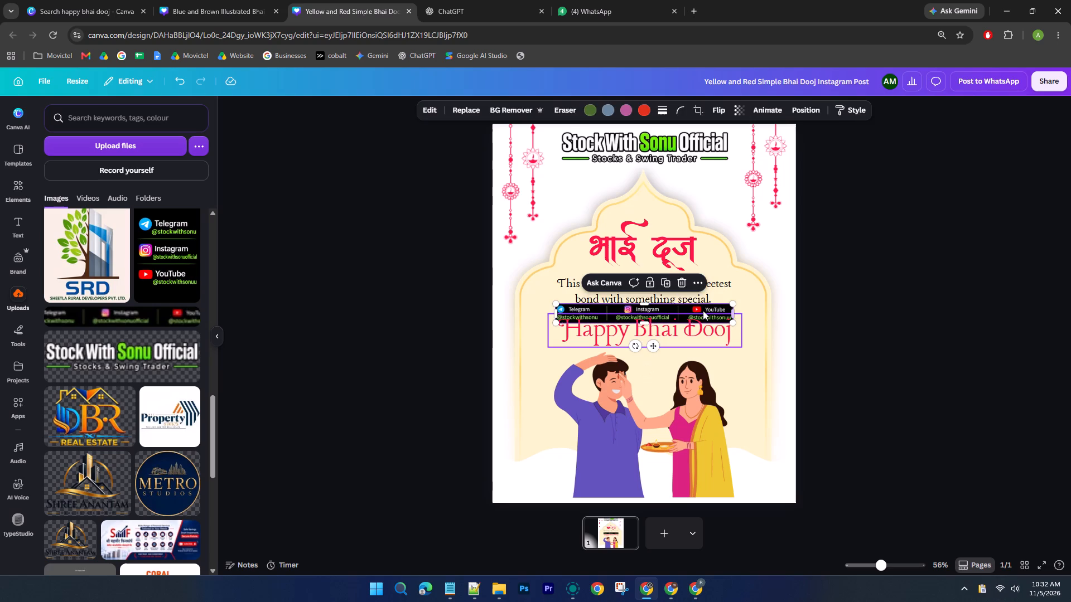
pyautogui.click(703, 310)
pyautogui.click(709, 307)
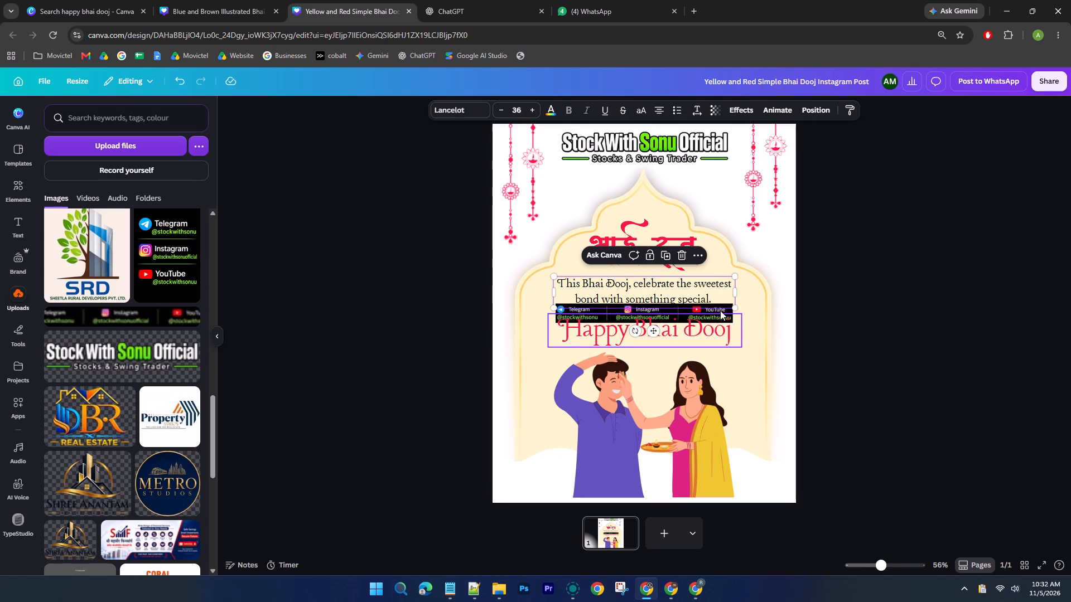
pyautogui.keyDown('ctrl'); pyautogui.scroll(5, 720, 310); pyautogui.keyUp('ctrl')
pyautogui.click(439, 314)
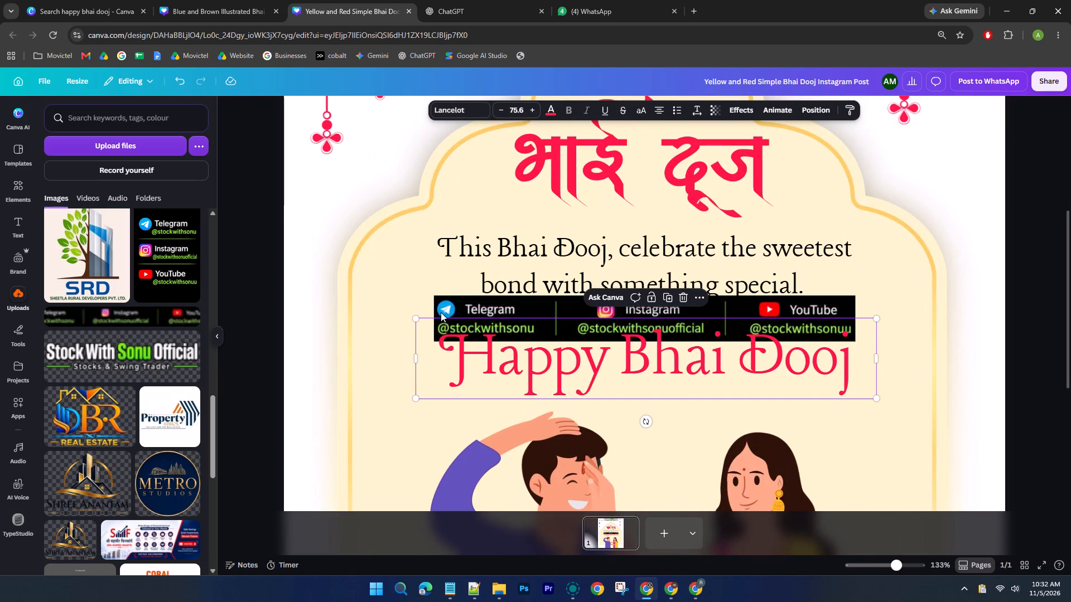
pyautogui.moveTo(444, 310); pyautogui.dragTo(303, 455)
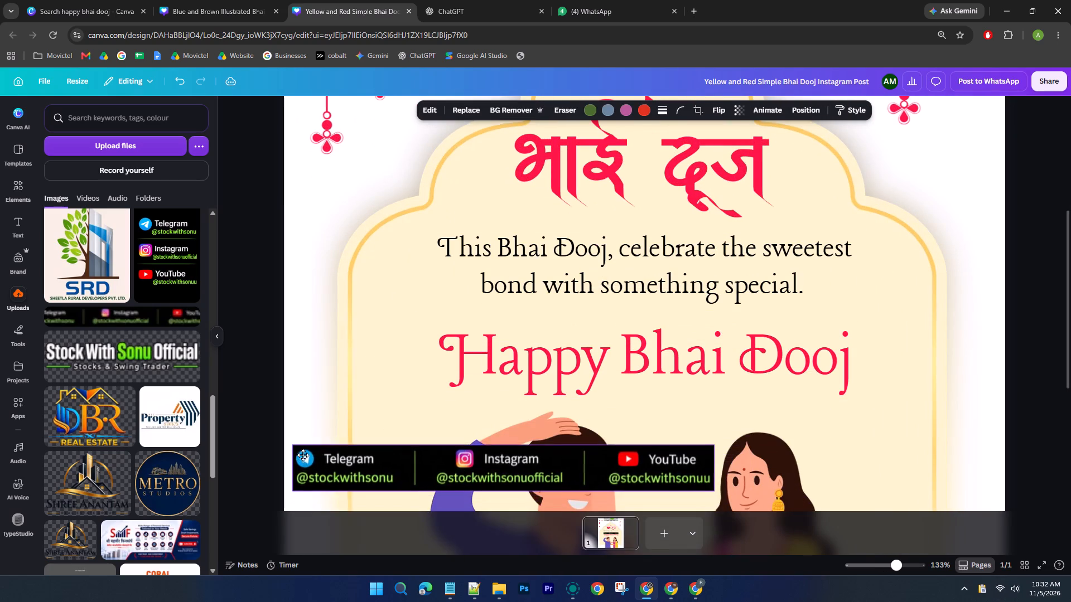
pyautogui.moveTo(303, 455); pyautogui.dragTo(303, 456)
# Align the social handles banner to the post's bottom-left corner and enlarge it to span the full width.
pyautogui.scroll(-3, 303, 453)
pyautogui.keyDown('ctrl'); pyautogui.scroll(-3, 303, 440); pyautogui.keyUp('ctrl')
pyautogui.moveTo(473, 354); pyautogui.dragTo(474, 482)
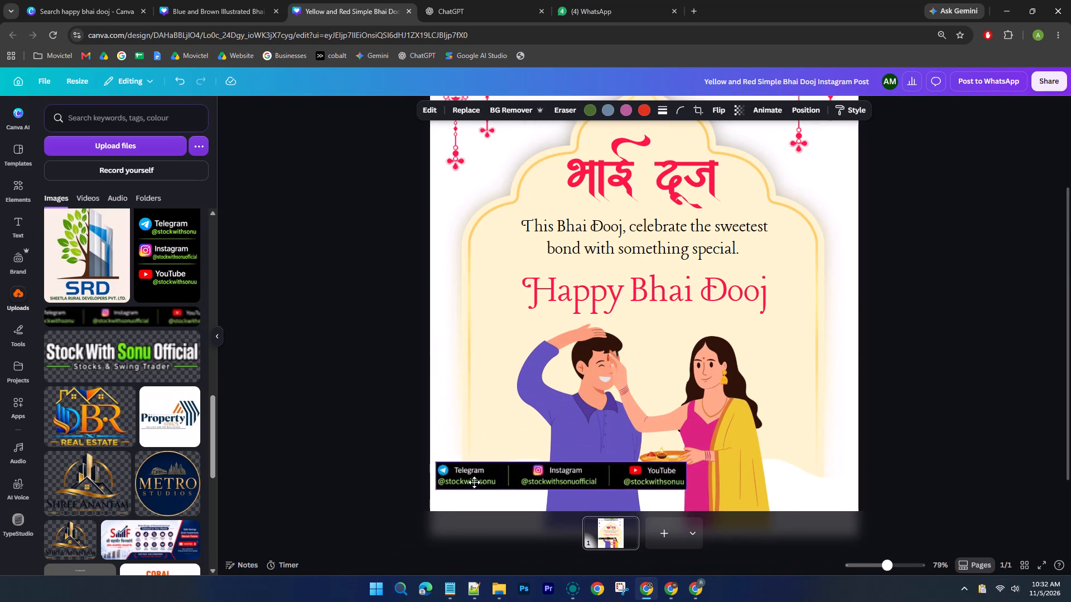
pyautogui.moveTo(474, 482); pyautogui.dragTo(473, 489)
pyautogui.keyDown('ctrl'); pyautogui.scroll(-3, 468, 468); pyautogui.keyUp('ctrl')
pyautogui.moveTo(554, 448); pyautogui.dragTo(553, 465)
pyautogui.moveTo(664, 455); pyautogui.dragTo(664, 455)
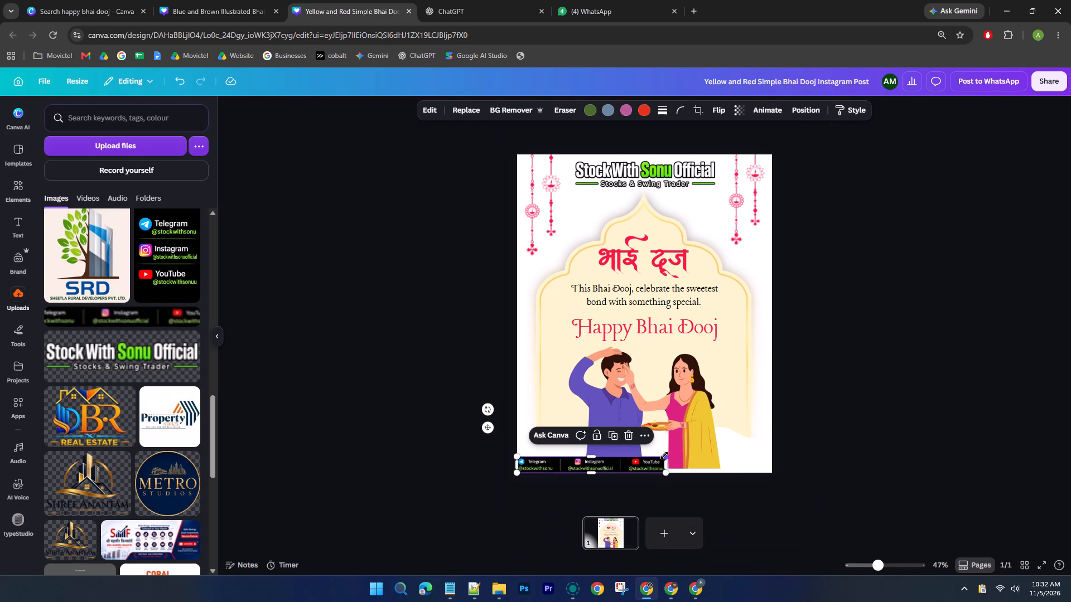
pyautogui.moveTo(664, 455); pyautogui.dragTo(771, 453)
pyautogui.click(847, 426)
# Move the brother and sister illustration up so it stands above the social handles banner, keeping it centred.
pyautogui.moveTo(650, 405); pyautogui.dragTo(650, 397)
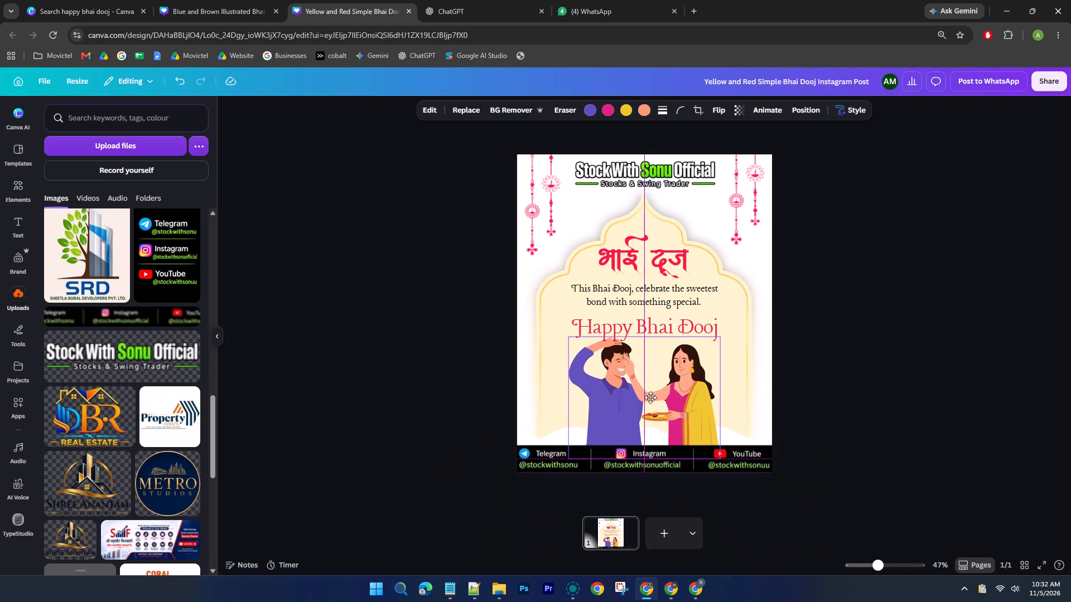
pyautogui.moveTo(650, 397); pyautogui.dragTo(649, 392)
# Move the cream arch background up towards the Stock With Sonu Official logo, keeping it horizontally centred.
pyautogui.keyDown('ctrl'); pyautogui.scroll(-1, 649, 392); pyautogui.keyUp('ctrl')
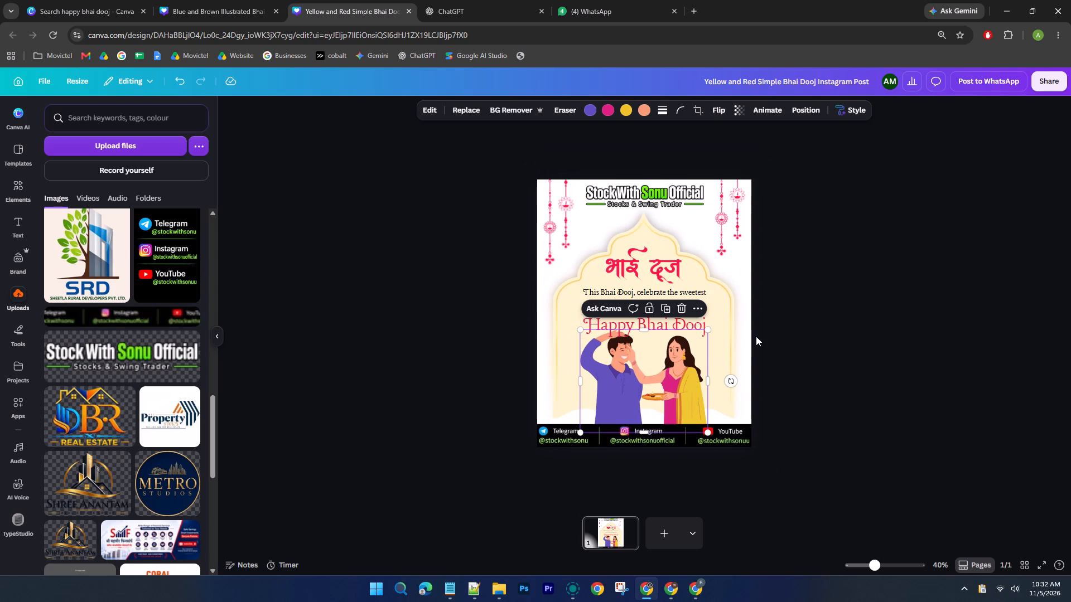
pyautogui.scroll(2, 756, 336)
pyautogui.moveTo(735, 313); pyautogui.dragTo(734, 309)
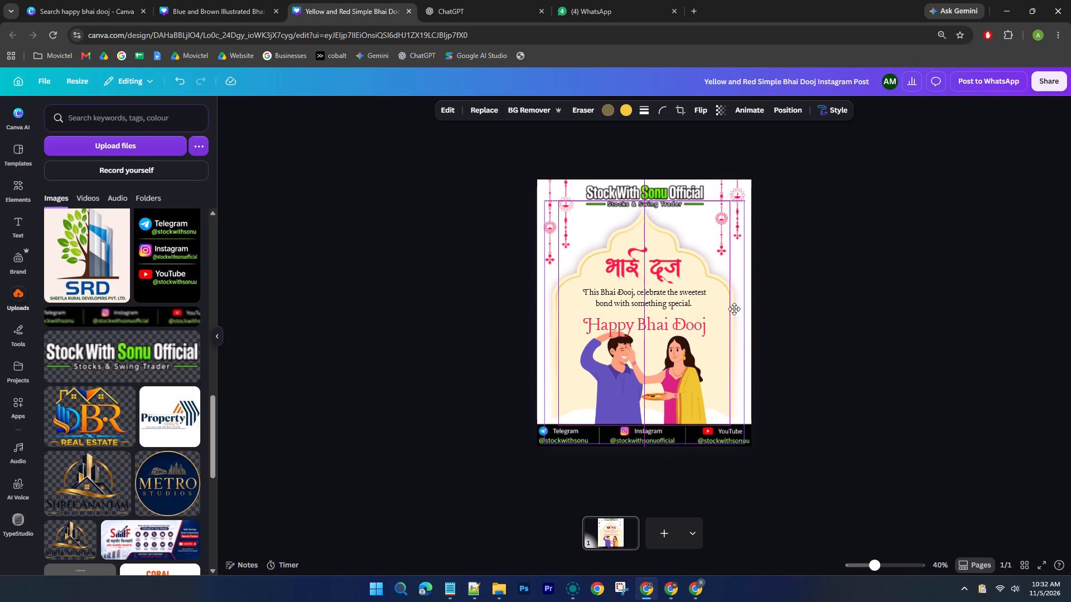
pyautogui.moveTo(734, 309); pyautogui.dragTo(734, 306)
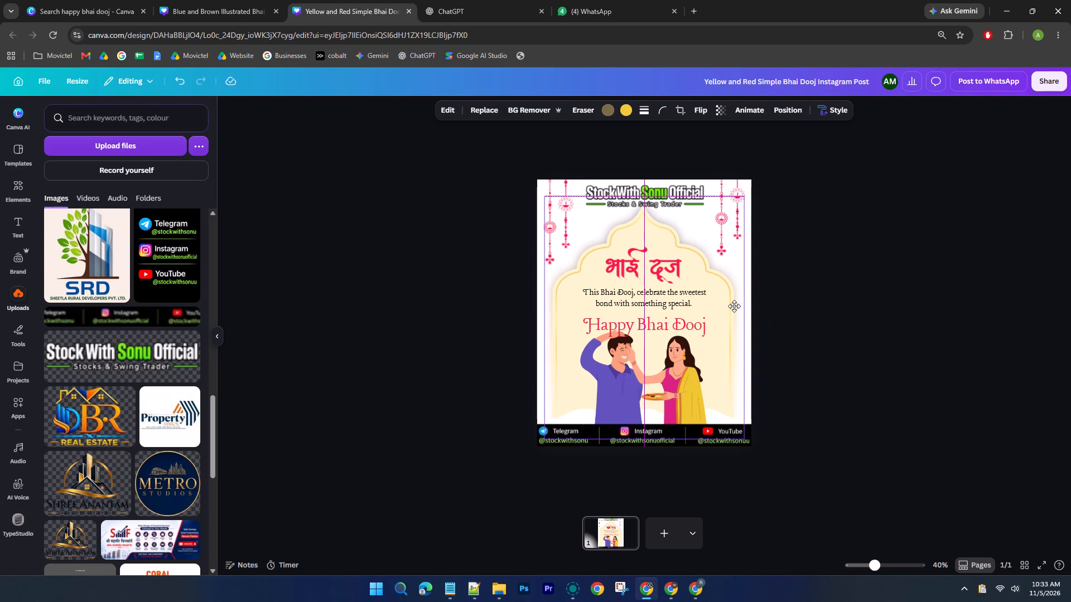
pyautogui.moveTo(734, 306); pyautogui.dragTo(735, 305)
# Move the Hindi "भाई दूज" heading, the two-line tagline and "Happy Bhai Dooj" up to clear the illustration.
pyautogui.keyDown('ctrl'); pyautogui.scroll(2, 814, 382); pyautogui.keyUp('ctrl')
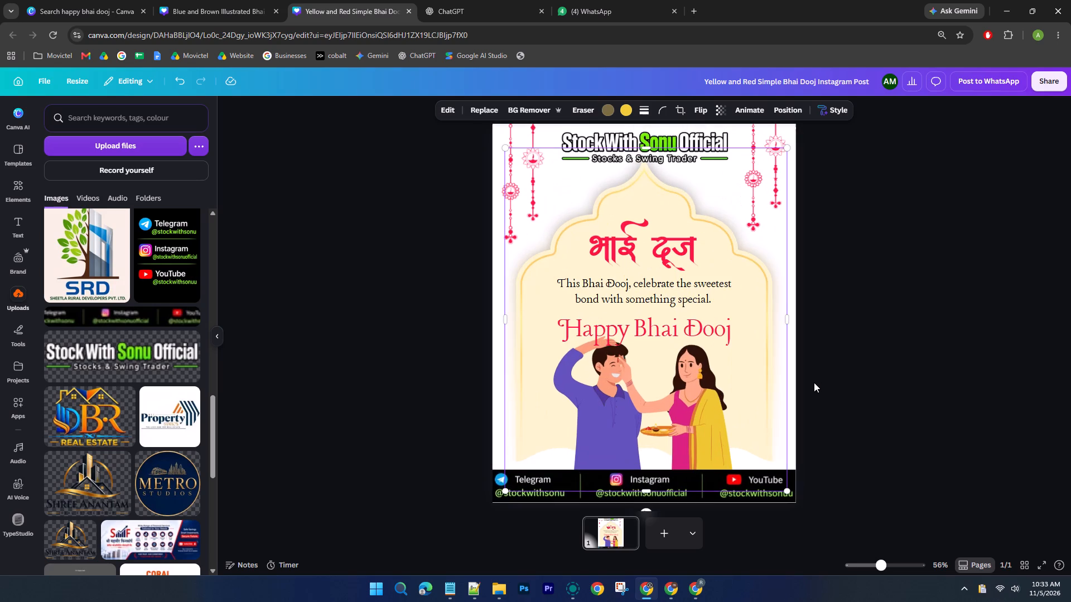
pyautogui.moveTo(636, 237); pyautogui.dragTo(638, 229)
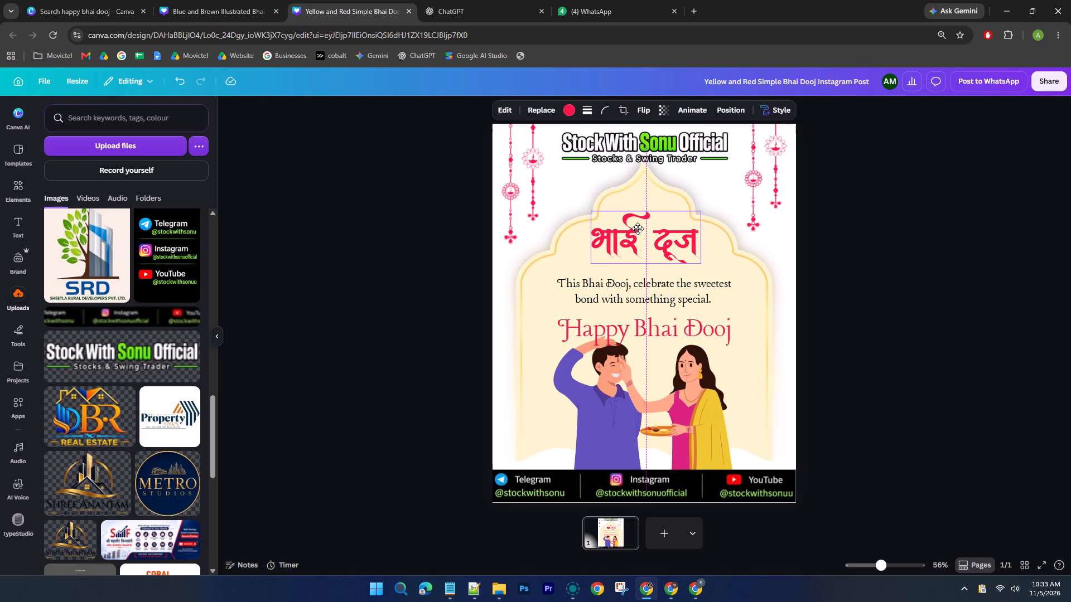
pyautogui.moveTo(638, 229); pyautogui.dragTo(638, 226)
pyautogui.moveTo(633, 286); pyautogui.dragTo(633, 276)
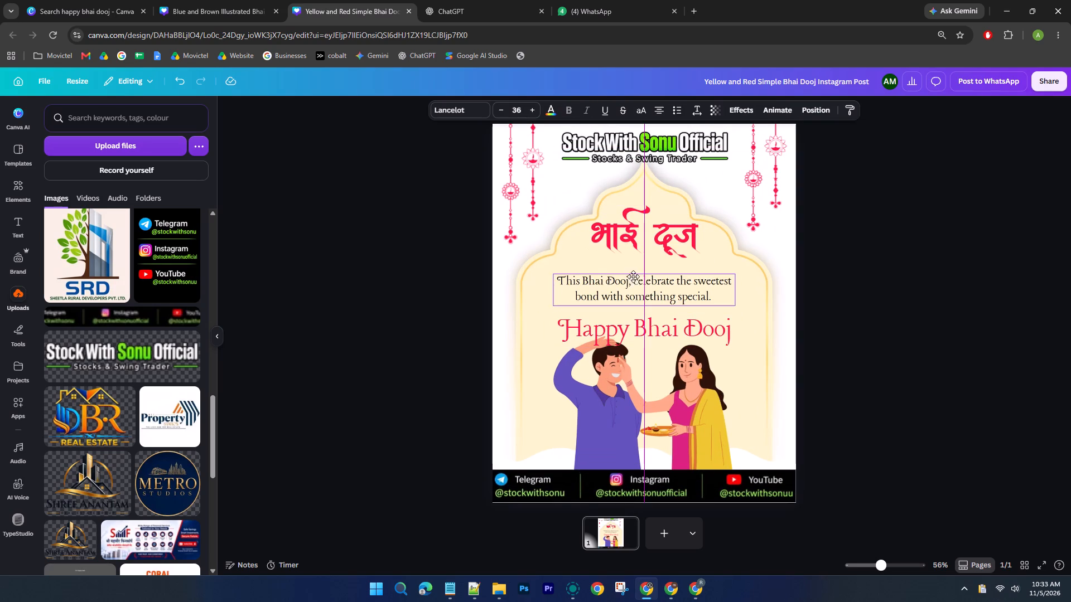
pyautogui.moveTo(633, 276); pyautogui.dragTo(633, 268)
pyautogui.moveTo(635, 327); pyautogui.dragTo(636, 312)
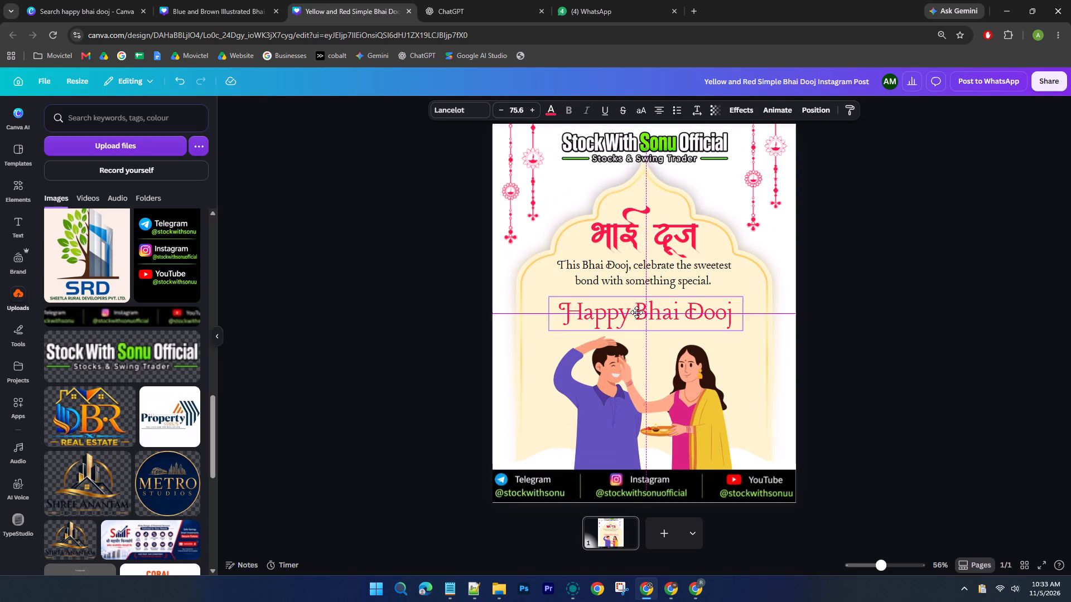
pyautogui.moveTo(636, 312); pyautogui.dragTo(636, 307)
pyautogui.click(615, 354)
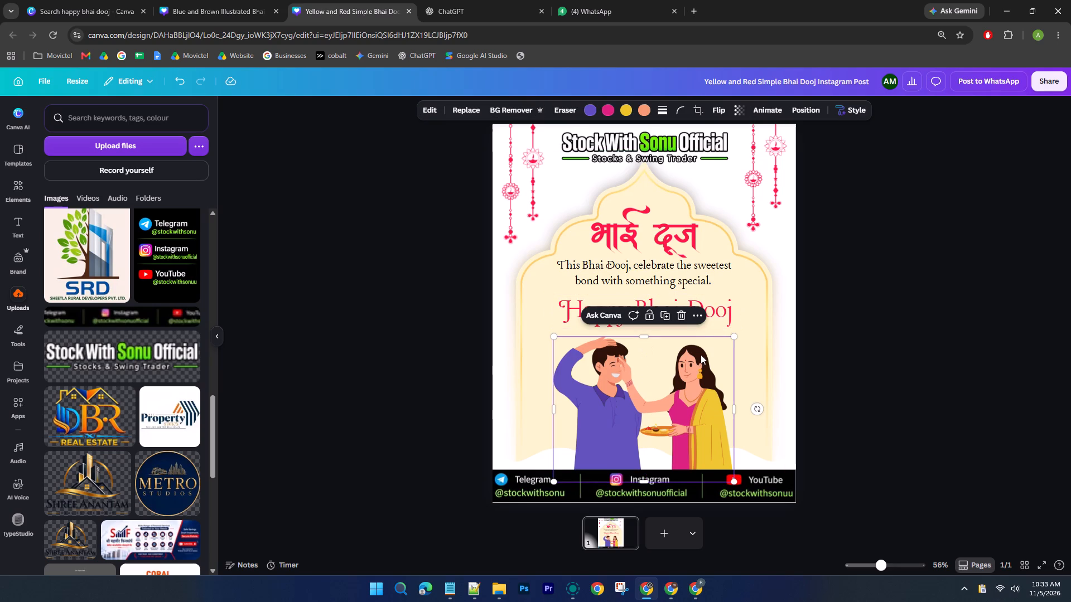
# Enlarge the brother and sister illustration slightly from its top-right corner and recentre it horizontally on the post.
pyautogui.click(737, 334)
pyautogui.click(699, 371)
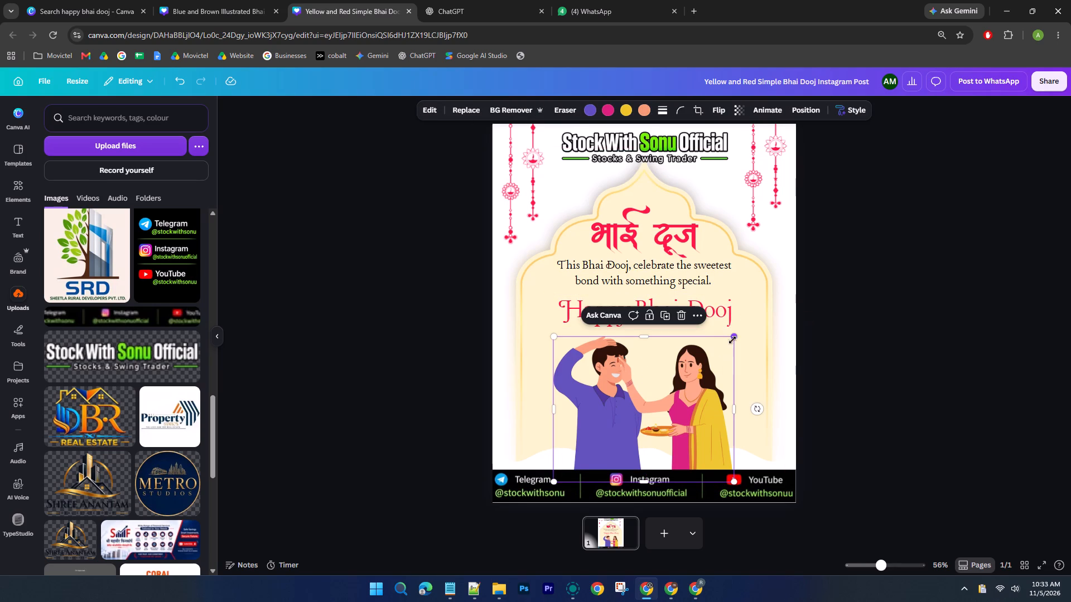
pyautogui.moveTo(732, 340); pyautogui.dragTo(737, 333)
pyautogui.click(652, 373)
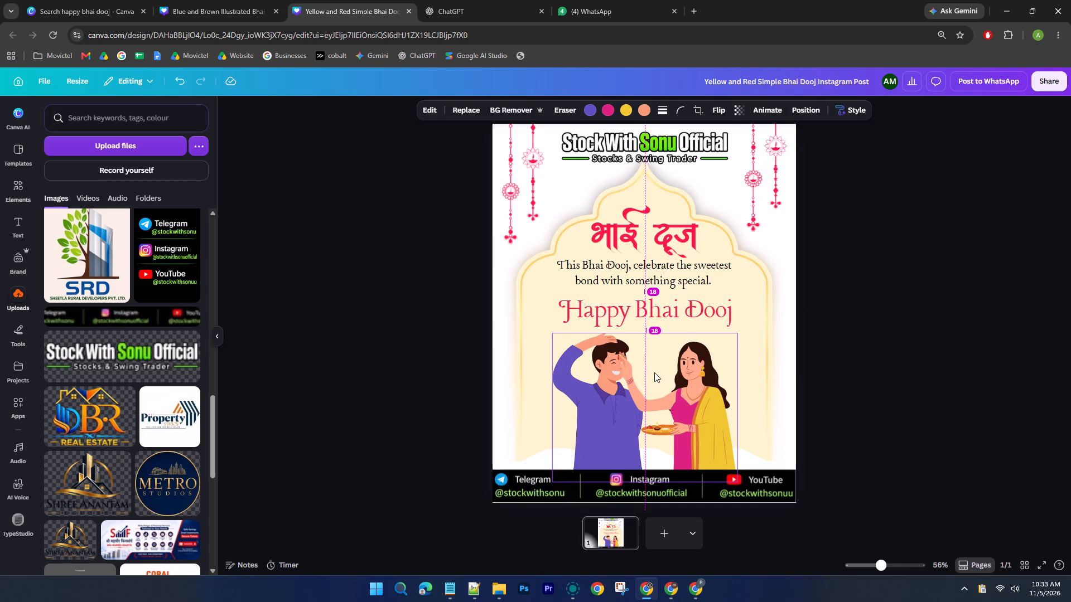
pyautogui.click(811, 365)
pyautogui.keyDown('ctrl'); pyautogui.scroll(-3, 914, 347); pyautogui.keyUp('ctrl')
pyautogui.click(914, 363)
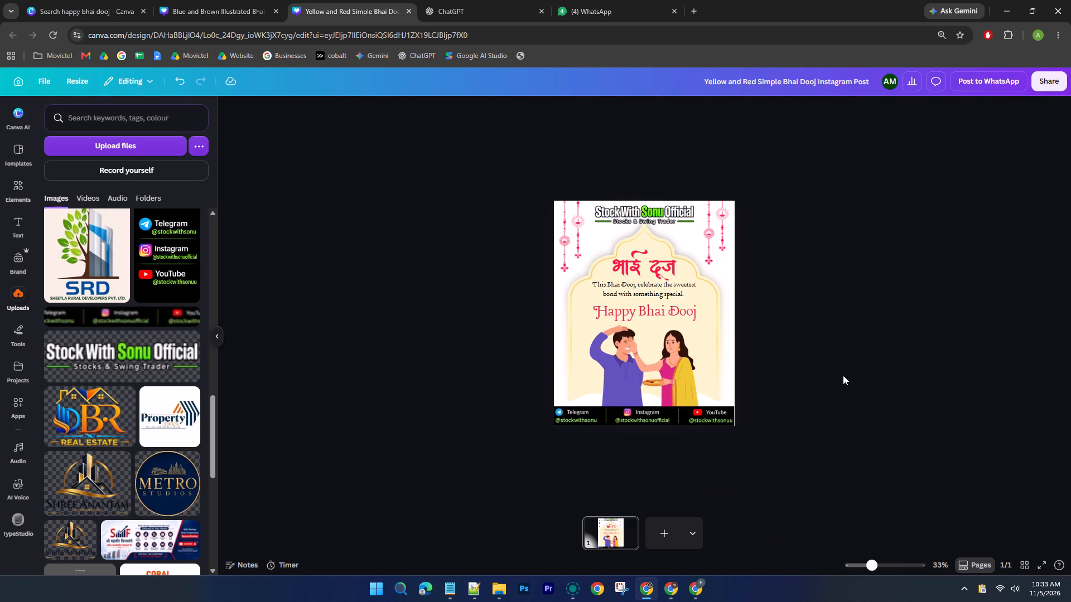
# Widen the social handles banner slightly so it fully covers the post's bottom-right edge.
pyautogui.keyDown('ctrl'); pyautogui.scroll(6, 744, 421); pyautogui.keyUp('ctrl')
pyautogui.scroll(-3, 975, 494)
pyautogui.scroll(-3, 899, 486)
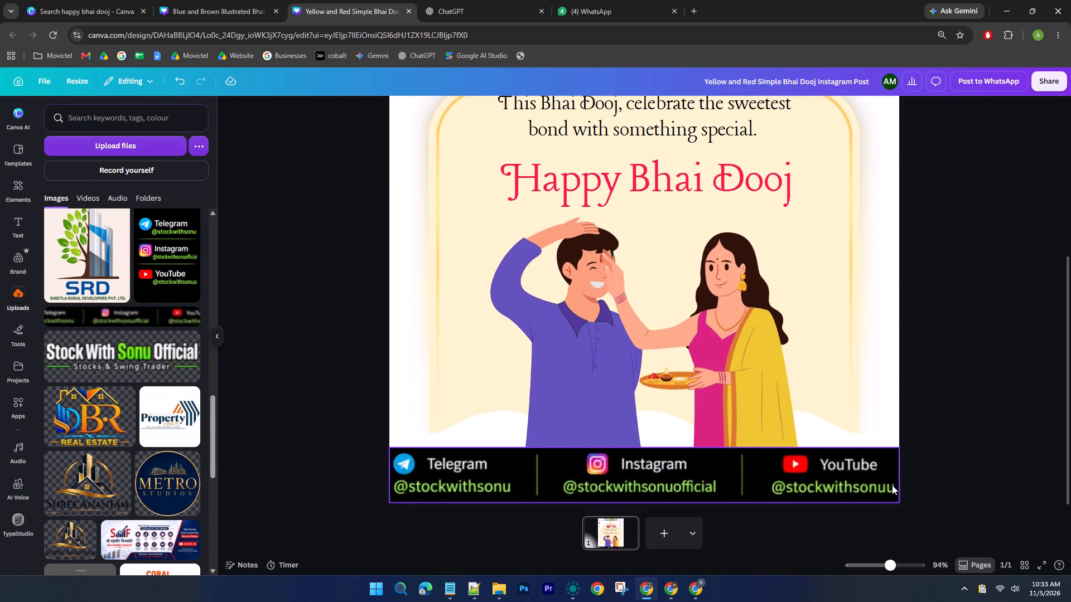
pyautogui.keyDown('ctrl'); pyautogui.scroll(4, 892, 485); pyautogui.keyUp('ctrl')
pyautogui.moveTo(789, 509); pyautogui.dragTo(1020, 494)
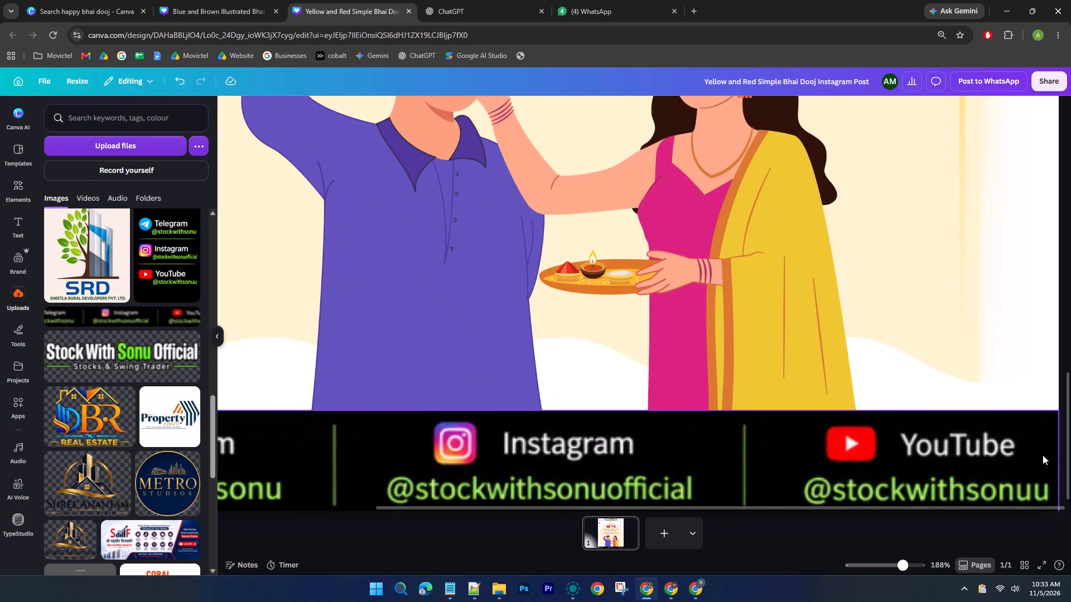
pyautogui.click(1043, 455)
pyautogui.click(1058, 465)
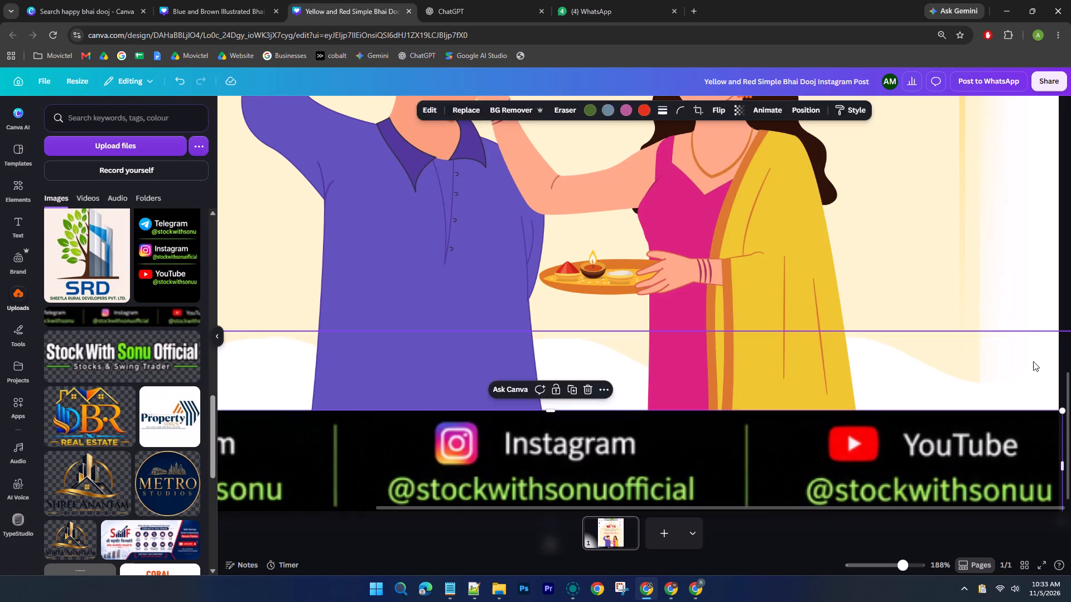
pyautogui.click(1033, 361)
pyautogui.keyDown('ctrl'); pyautogui.scroll(-3, 1033, 361); pyautogui.keyUp('ctrl')
pyautogui.click(397, 424)
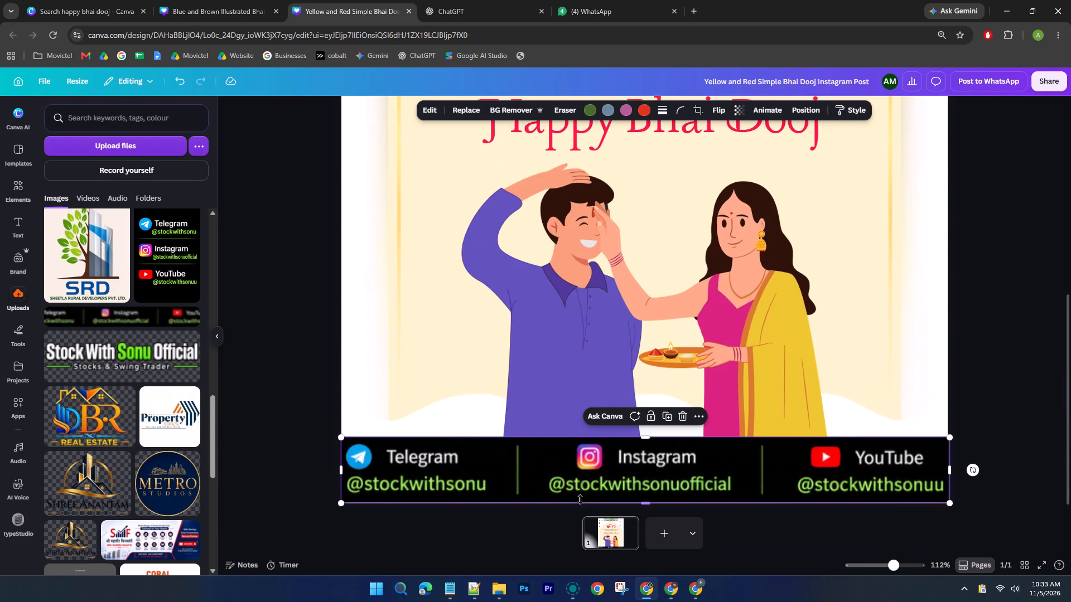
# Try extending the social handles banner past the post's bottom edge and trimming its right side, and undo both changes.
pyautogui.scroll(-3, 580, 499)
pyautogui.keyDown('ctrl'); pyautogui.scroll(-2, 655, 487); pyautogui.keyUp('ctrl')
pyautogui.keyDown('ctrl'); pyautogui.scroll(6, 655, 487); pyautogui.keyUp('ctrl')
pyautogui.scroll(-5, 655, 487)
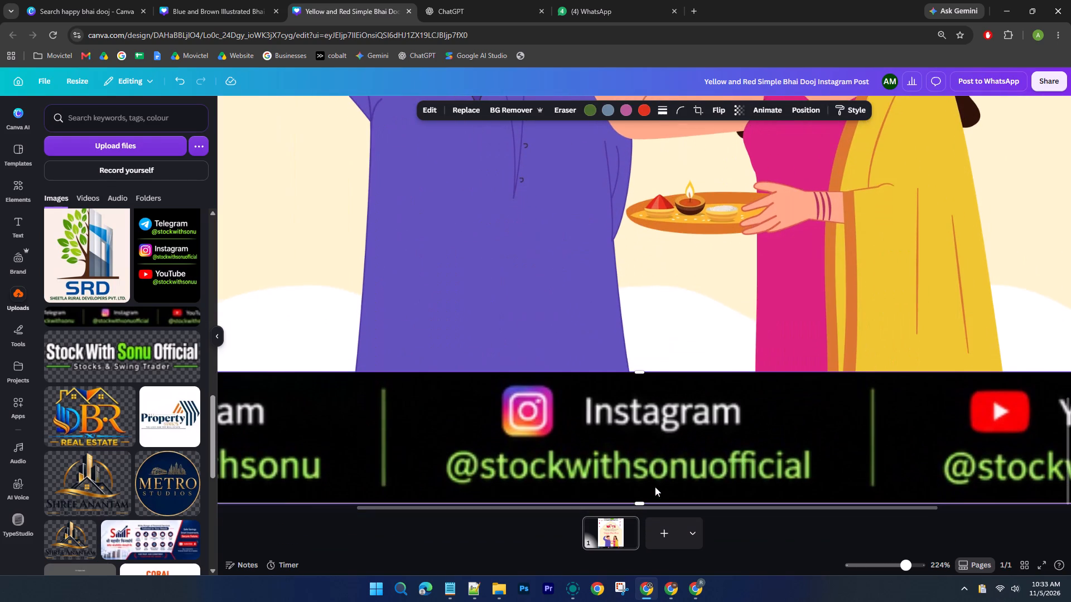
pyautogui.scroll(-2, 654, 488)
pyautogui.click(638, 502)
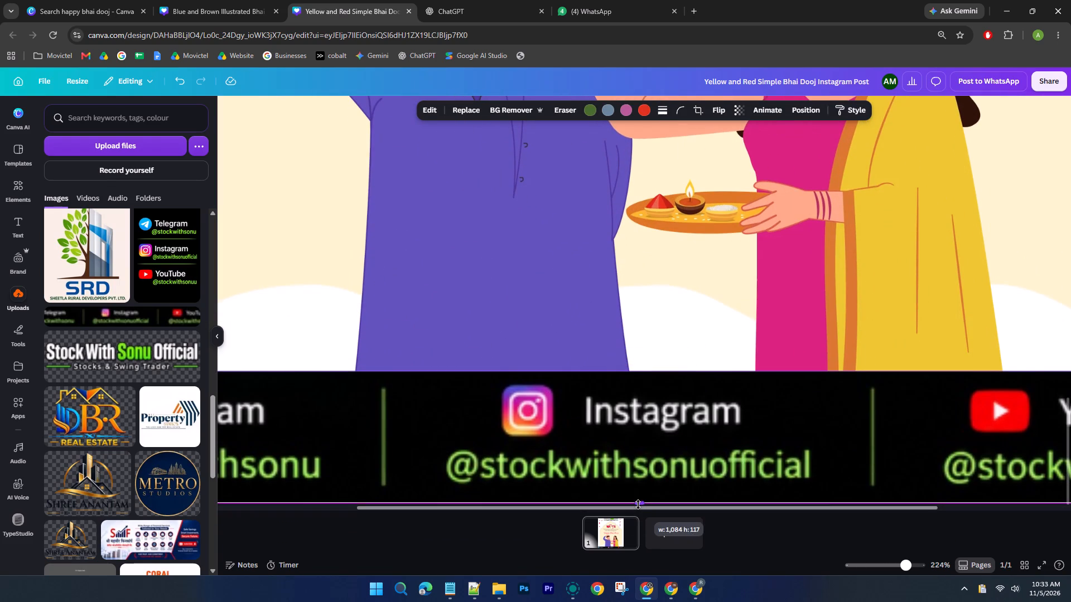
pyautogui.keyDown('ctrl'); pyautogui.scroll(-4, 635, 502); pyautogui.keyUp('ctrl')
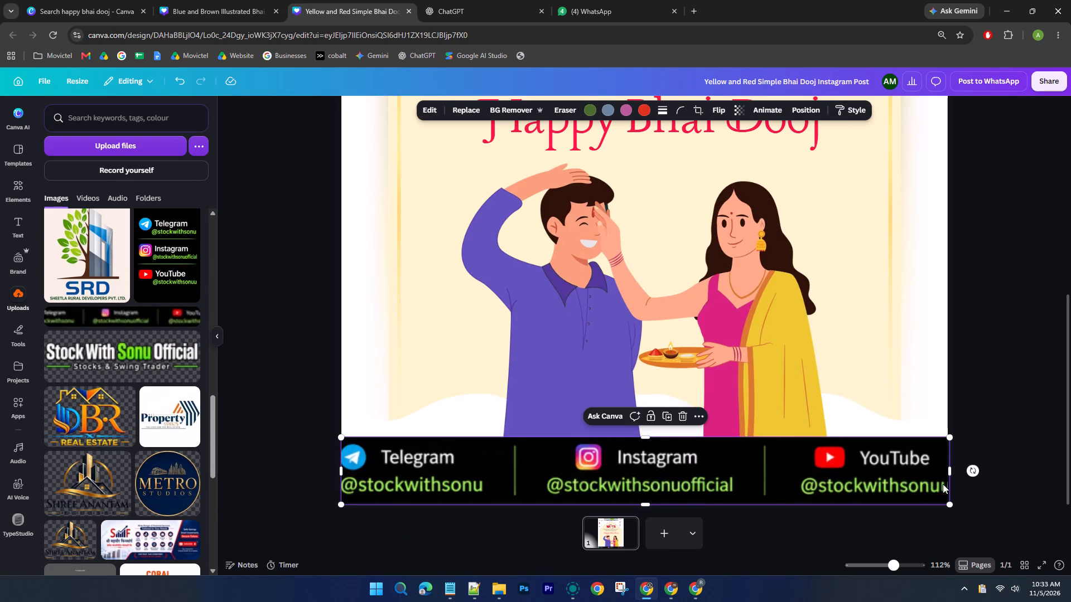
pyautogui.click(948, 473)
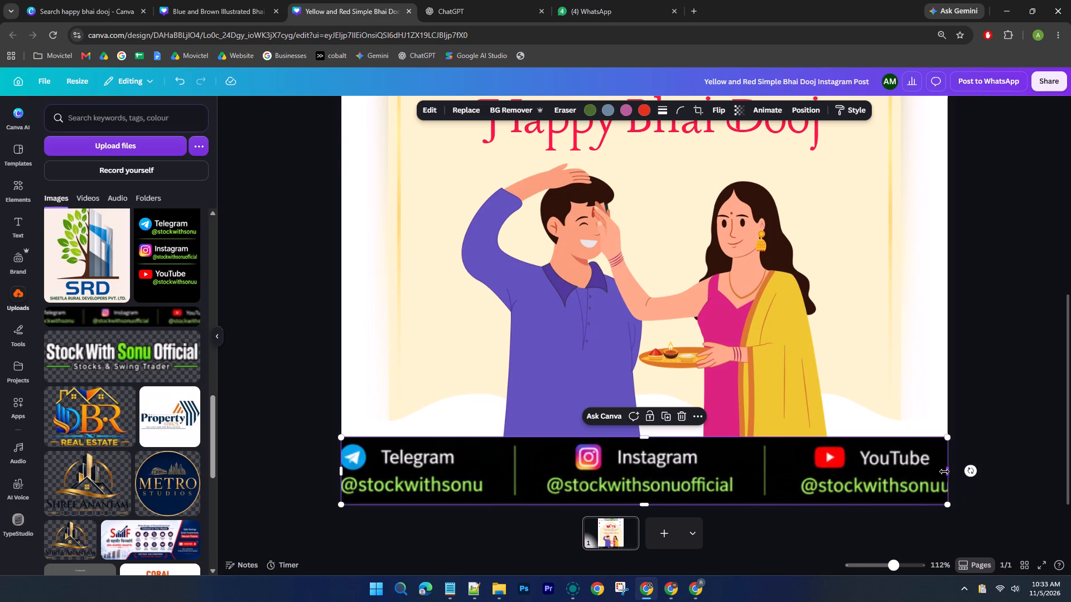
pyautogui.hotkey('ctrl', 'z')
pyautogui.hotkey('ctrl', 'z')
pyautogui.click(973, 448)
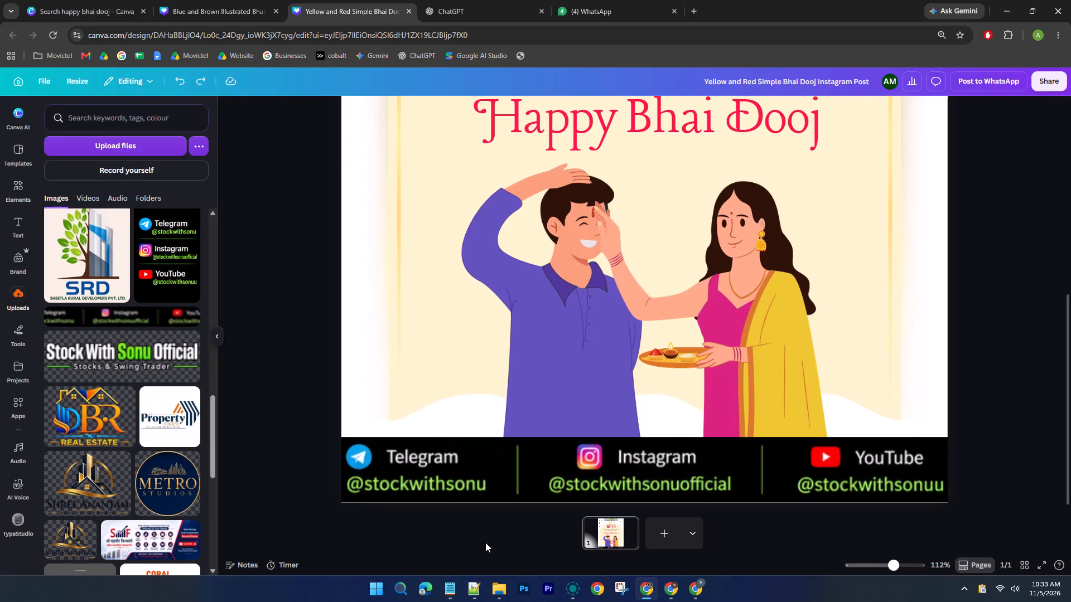
# Switch away from the Canva browser window.
pyautogui.click(650, 589)
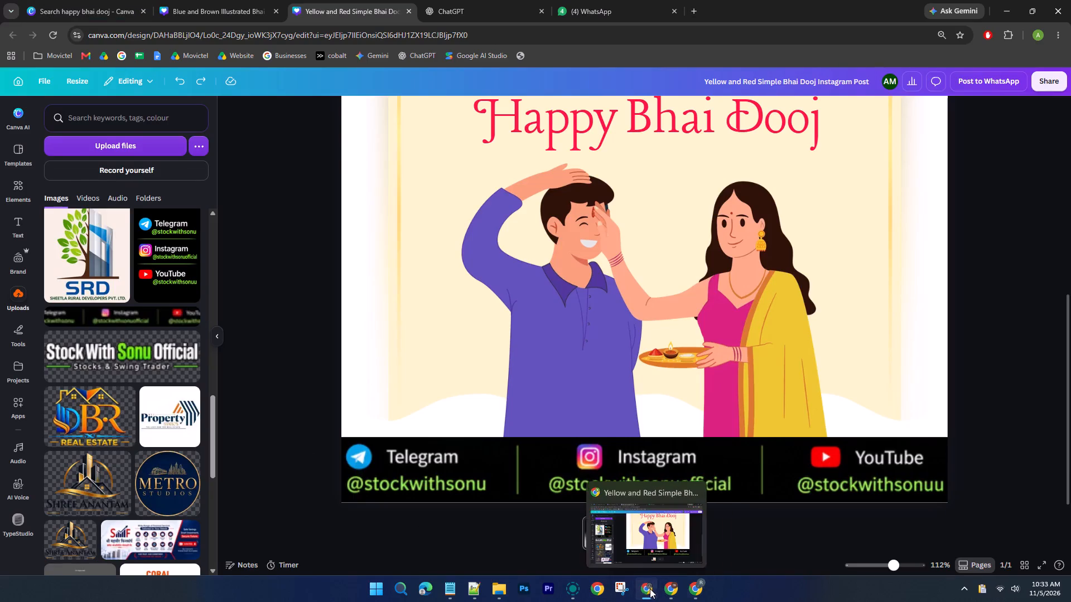
# Switch to the other Chrome window showing the Bhai Dooj pin on Pinterest.
pyautogui.click(650, 589)
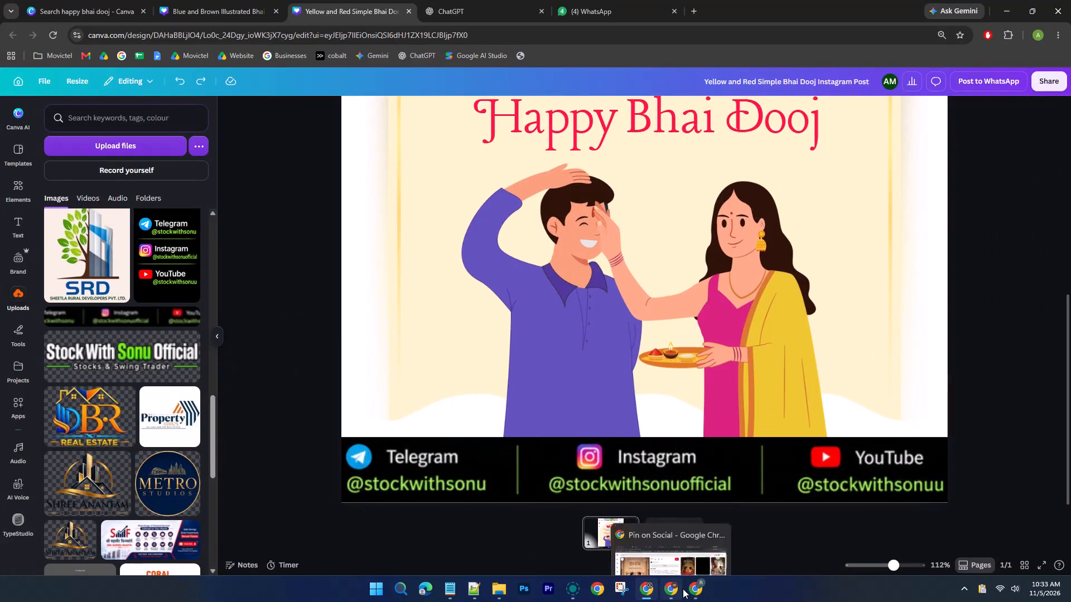
pyautogui.click(698, 590)
pyautogui.click(680, 590)
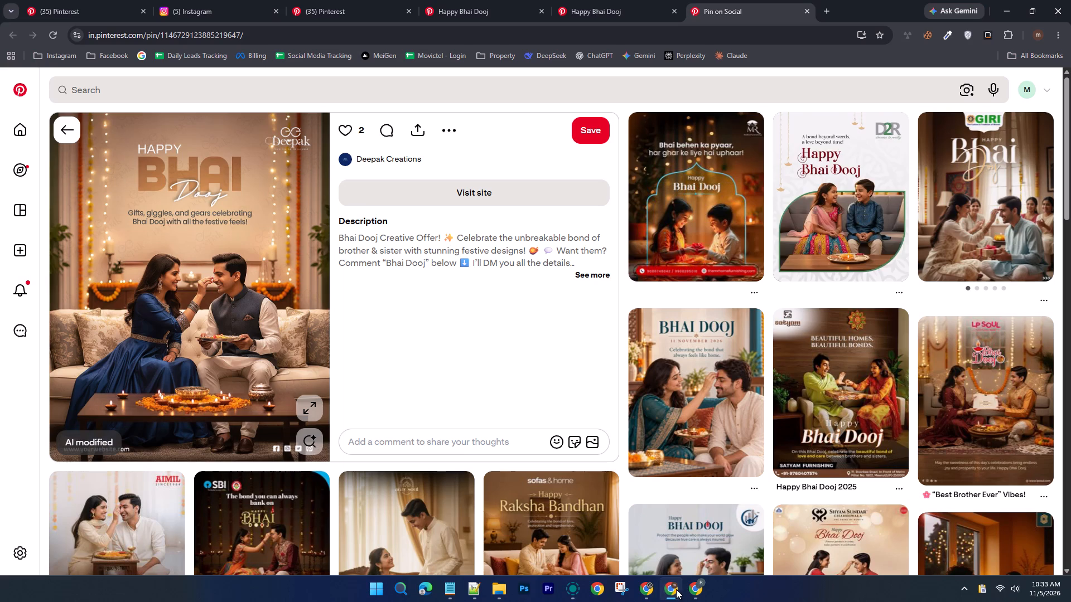
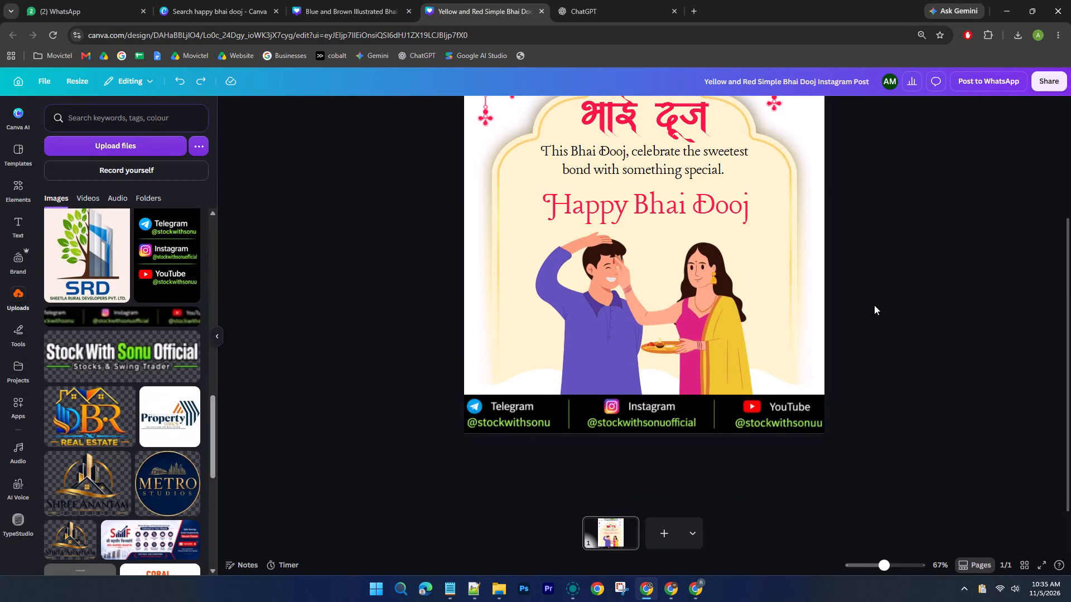
# Move the cream arch background down slightly to clear the Stock With Sonu Official logo, keeping it horizontally centred.
pyautogui.click(874, 305)
pyautogui.scroll(3, 860, 317)
pyautogui.keyDown('ctrl'); pyautogui.scroll(-1, 860, 317); pyautogui.keyUp('ctrl')
pyautogui.scroll(1, 860, 317)
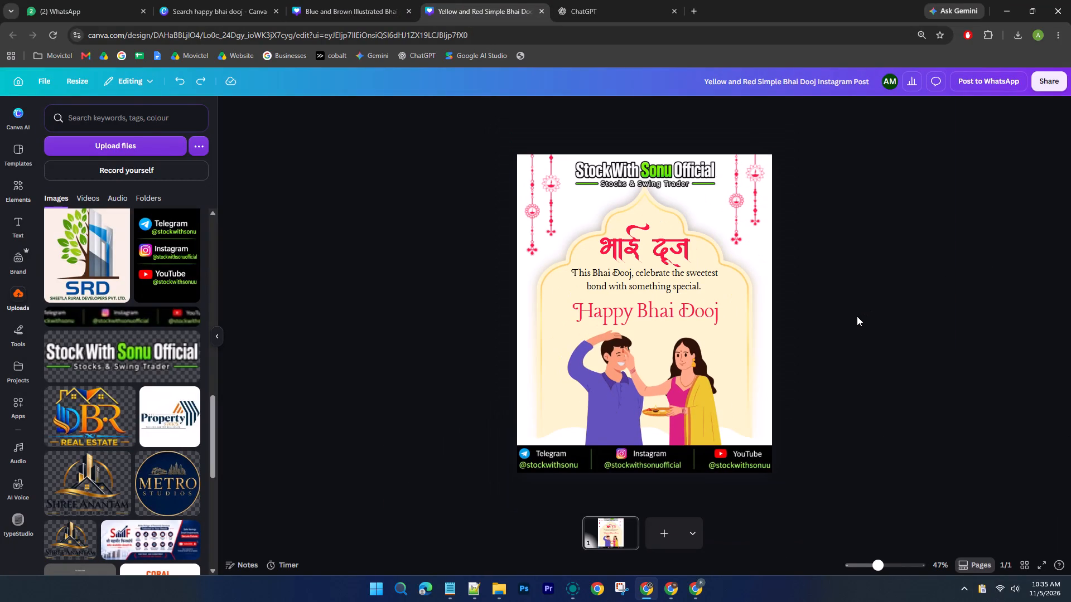
pyautogui.keyDown('ctrl'); pyautogui.scroll(2, 822, 327); pyautogui.keyUp('ctrl')
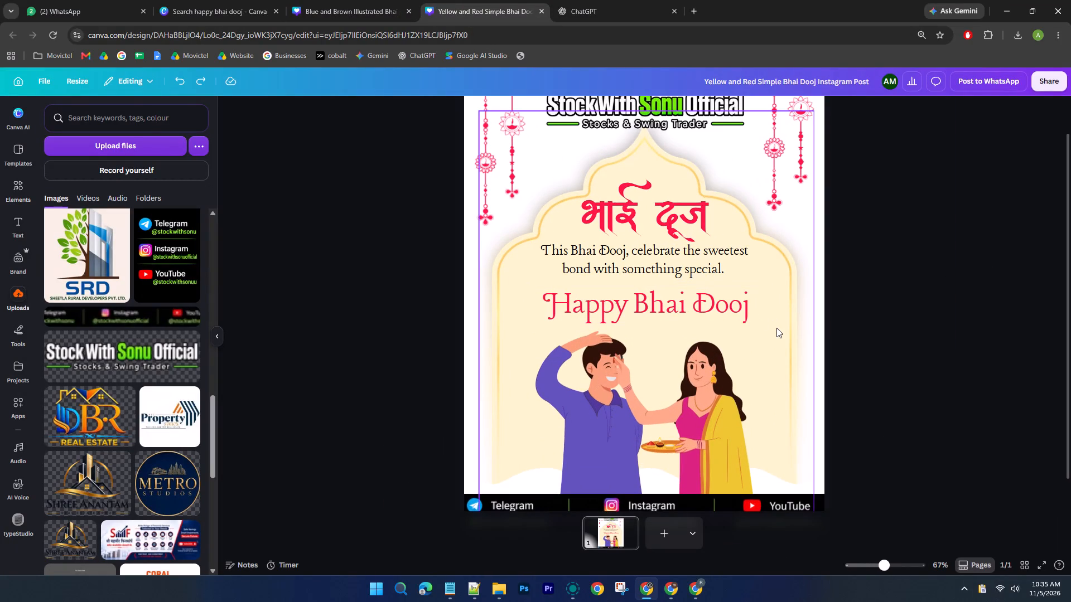
pyautogui.moveTo(776, 328); pyautogui.dragTo(776, 344)
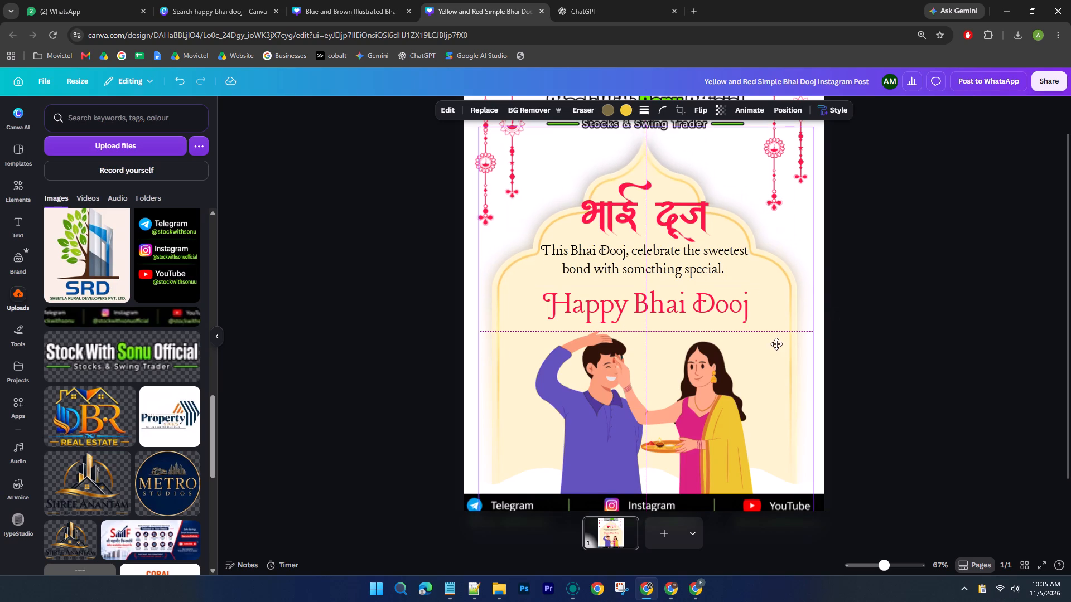
pyautogui.moveTo(776, 344); pyautogui.dragTo(775, 346)
pyautogui.click(925, 310)
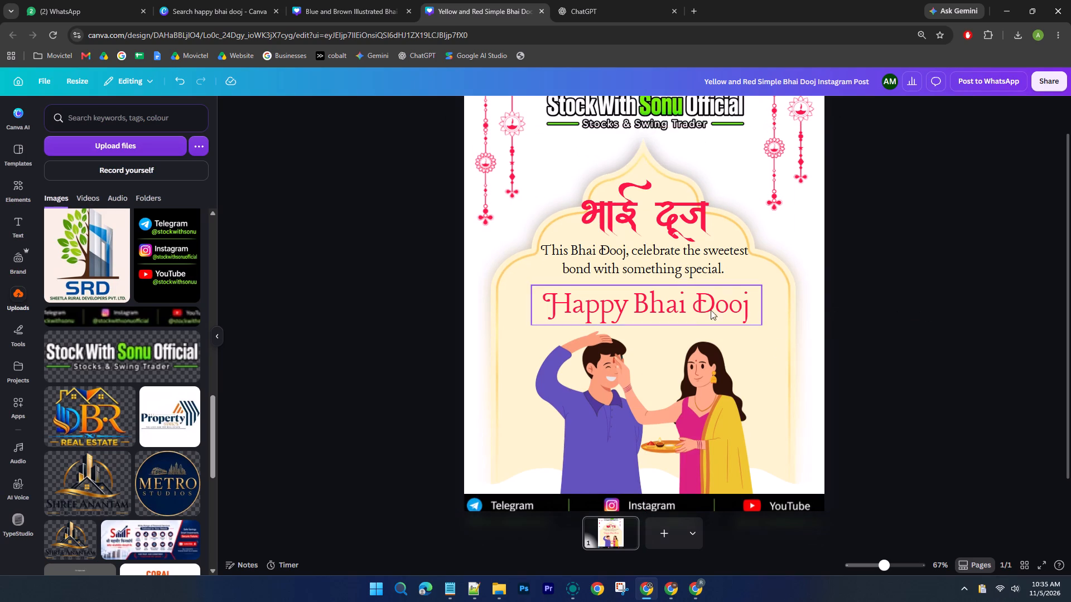
# Shift the Hindi "भाई दूज" heading, "Happy Bhai Dooj" and the two-line tagline down slightly within the arch, spacing them evenly.
pyautogui.moveTo(657, 224); pyautogui.dragTo(657, 227)
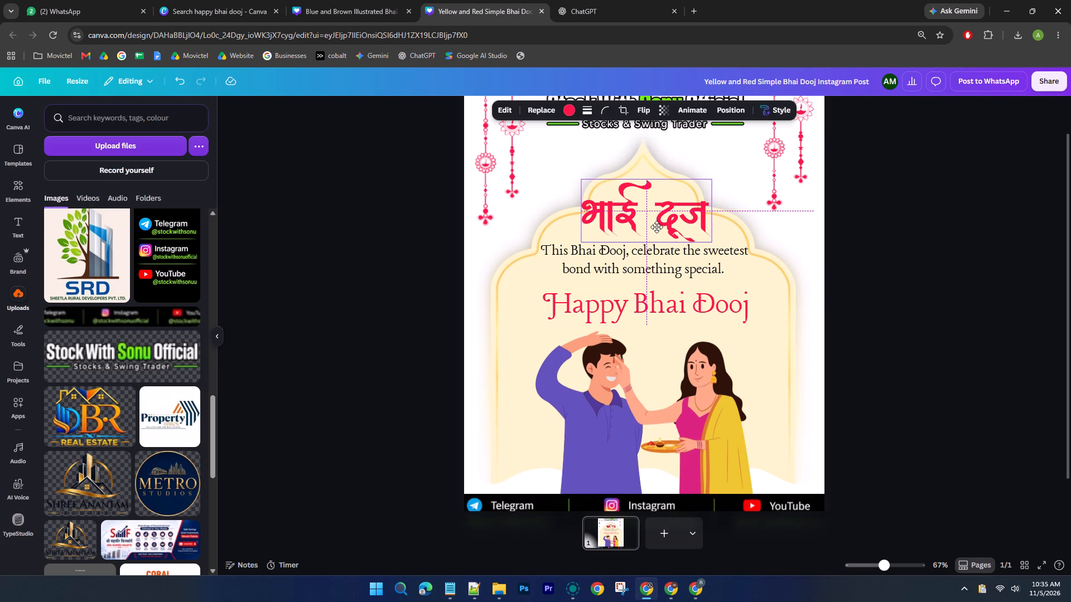
pyautogui.moveTo(657, 227); pyautogui.dragTo(657, 230)
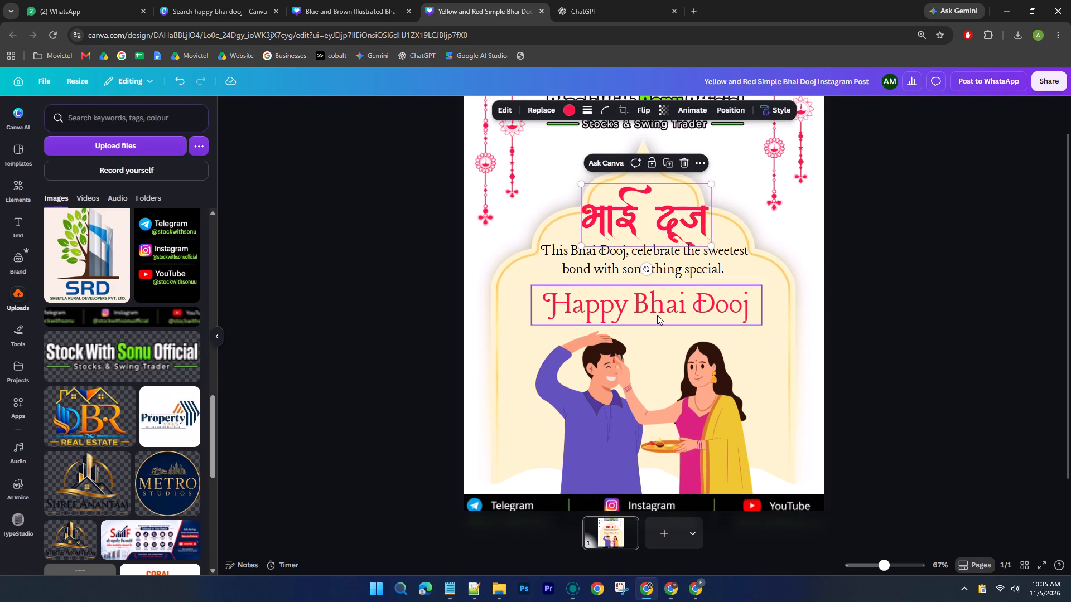
pyautogui.click(657, 315)
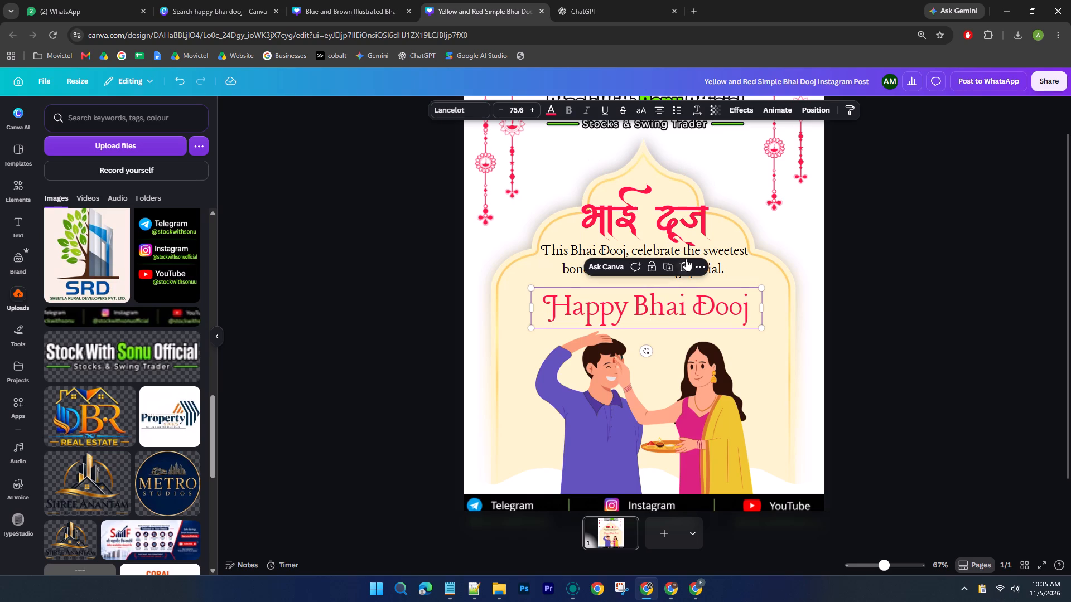
pyautogui.moveTo(711, 252); pyautogui.dragTo(711, 263)
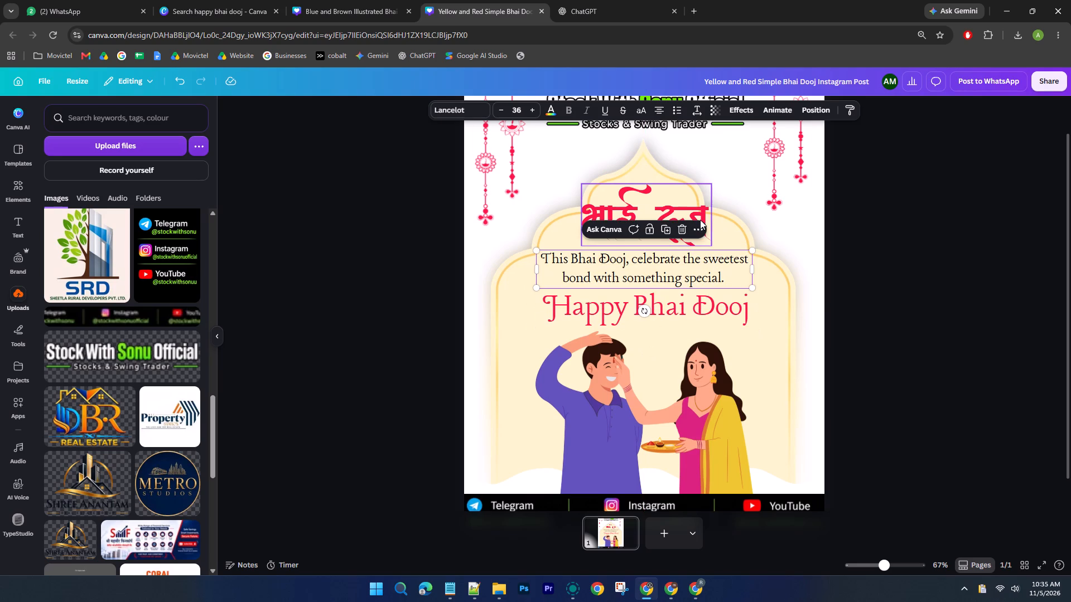
pyautogui.moveTo(699, 211); pyautogui.dragTo(696, 217)
pyautogui.click(950, 258)
# Enlarge the cream arch background slightly and recentre it horizontally on the page beneath the logo.
pyautogui.keyDown('ctrl'); pyautogui.scroll(-1, 941, 264); pyautogui.keyUp('ctrl')
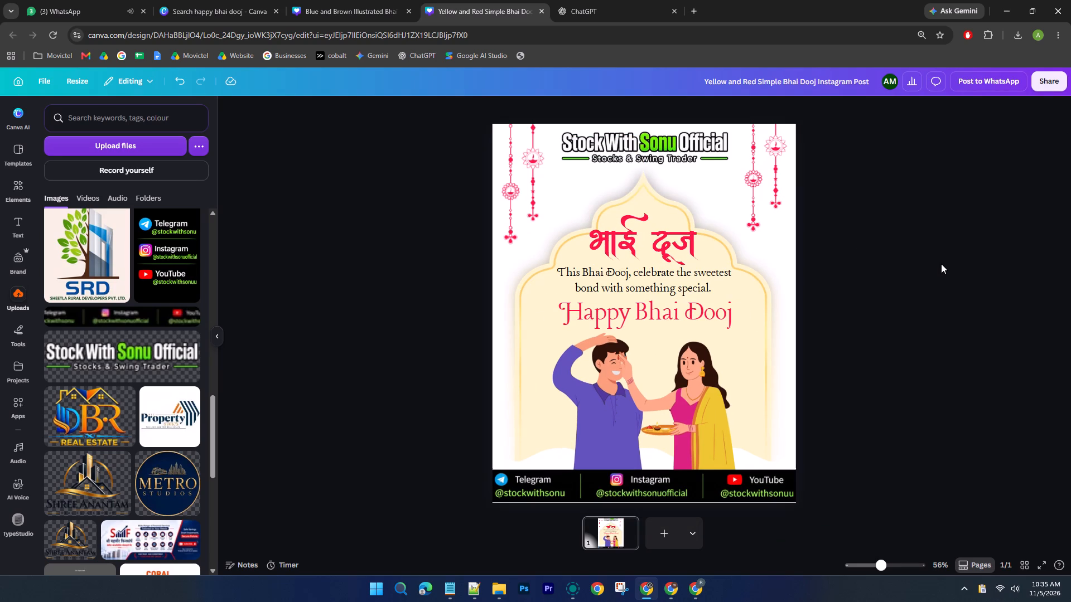
pyautogui.click(672, 186)
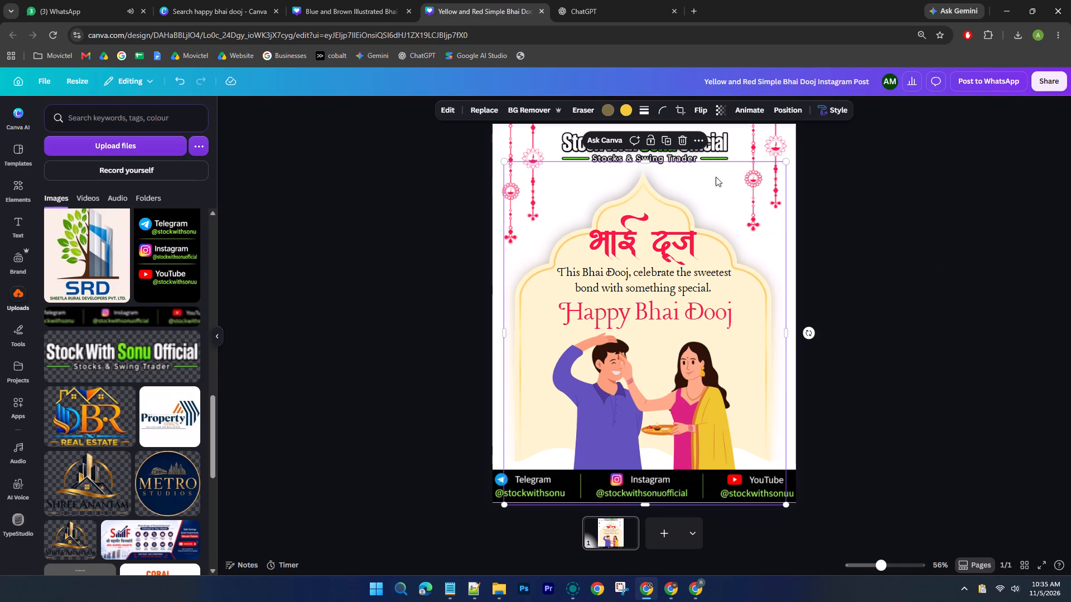
pyautogui.moveTo(789, 161); pyautogui.dragTo(804, 158)
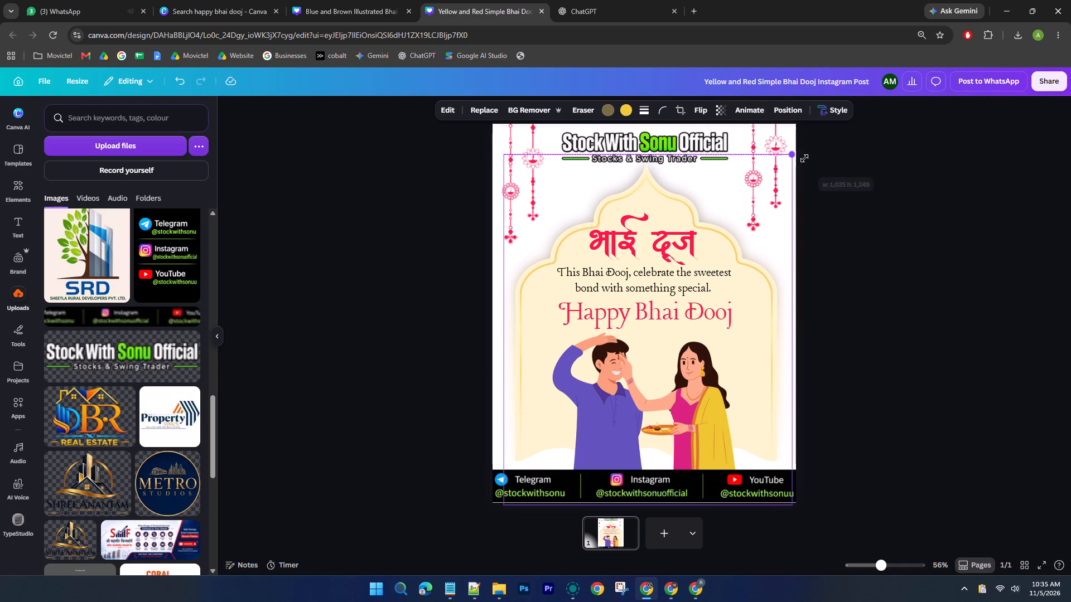
pyautogui.moveTo(804, 158); pyautogui.dragTo(806, 158)
pyautogui.click(708, 192)
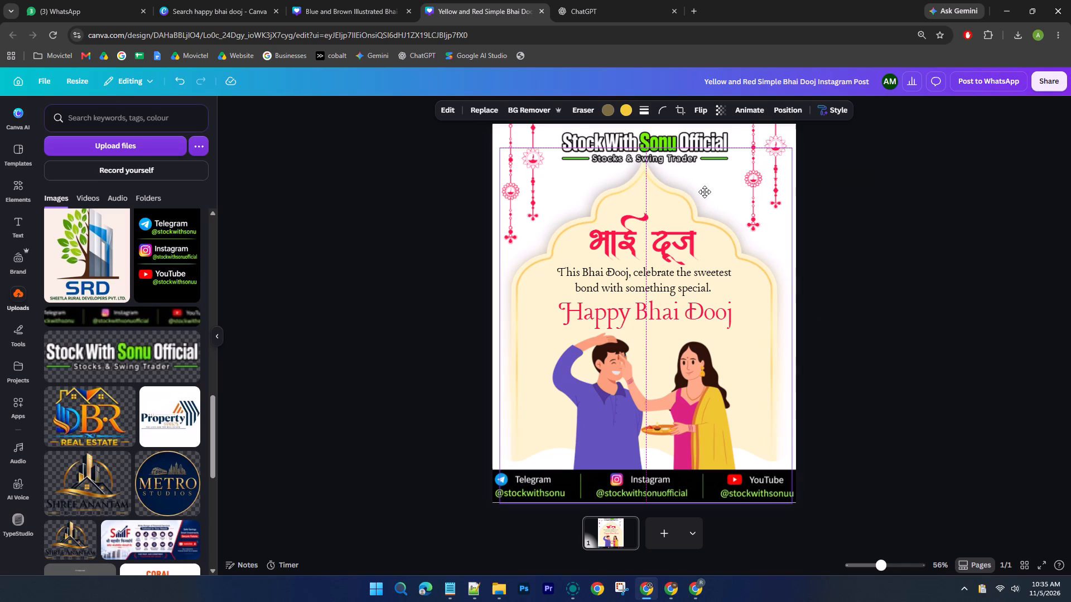
pyautogui.click(878, 213)
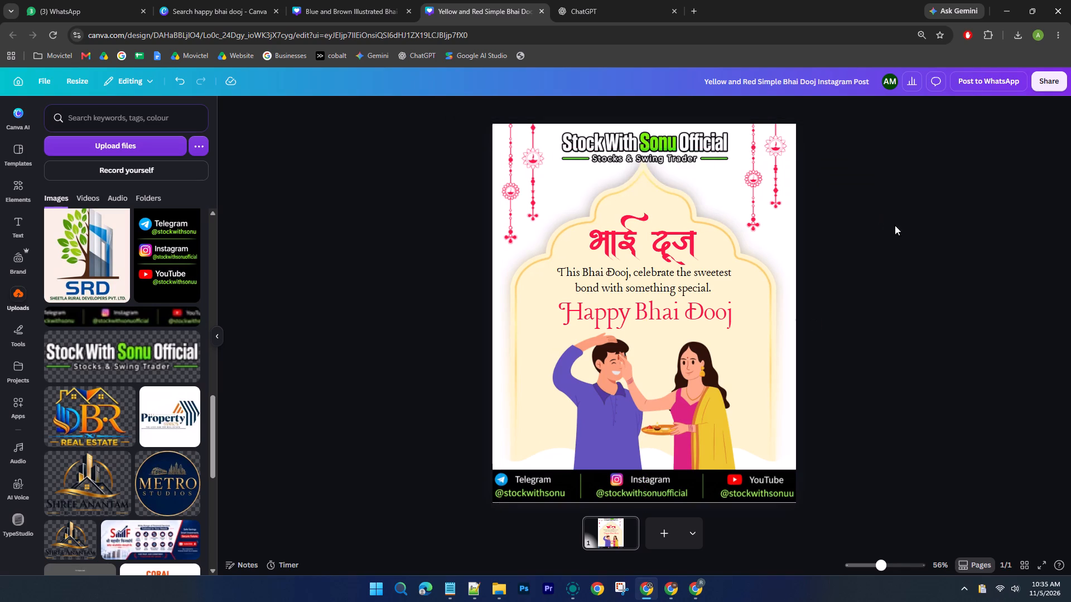
# Nudge the Hindi "भाई दूज" heading up slightly to leave more space above the tagline.
pyautogui.keyDown('ctrl'); pyautogui.scroll(-2, 901, 259); pyautogui.keyUp('ctrl')
pyautogui.click(900, 259)
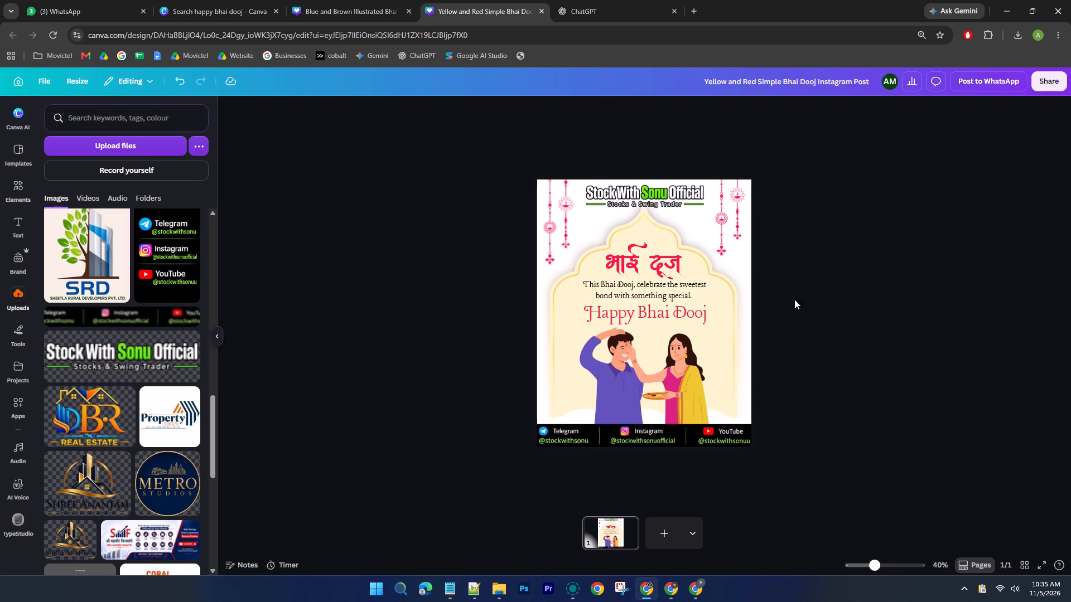
pyautogui.keyDown('ctrl'); pyautogui.scroll(3, 627, 261); pyautogui.keyUp('ctrl')
pyautogui.click(652, 232)
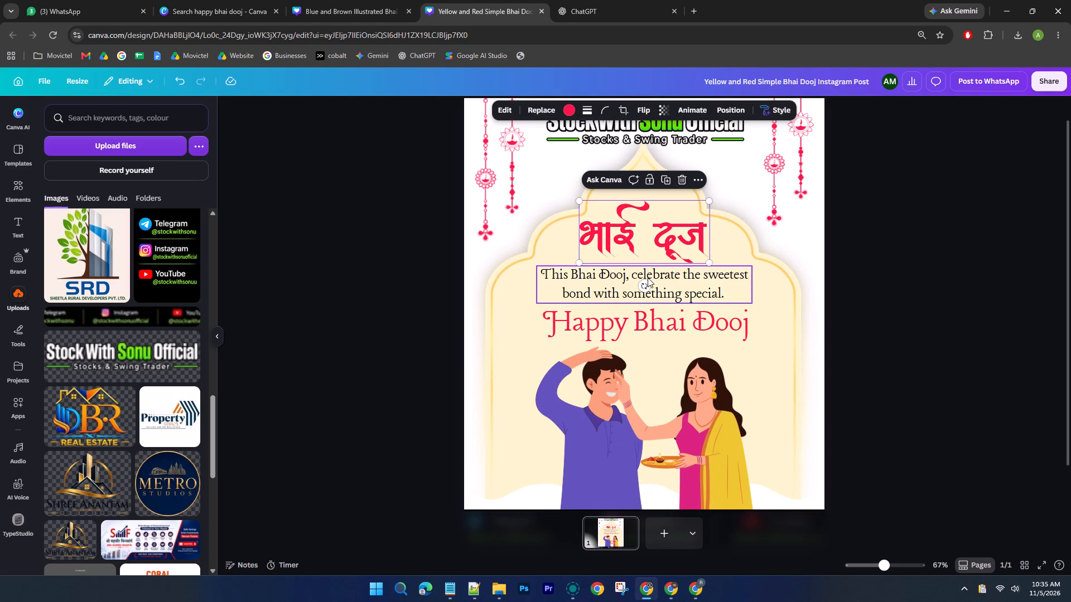
pyautogui.click(686, 281)
pyautogui.click(1001, 305)
pyautogui.keyDown('ctrl'); pyautogui.scroll(-2, 942, 349); pyautogui.keyUp('ctrl')
pyautogui.click(942, 349)
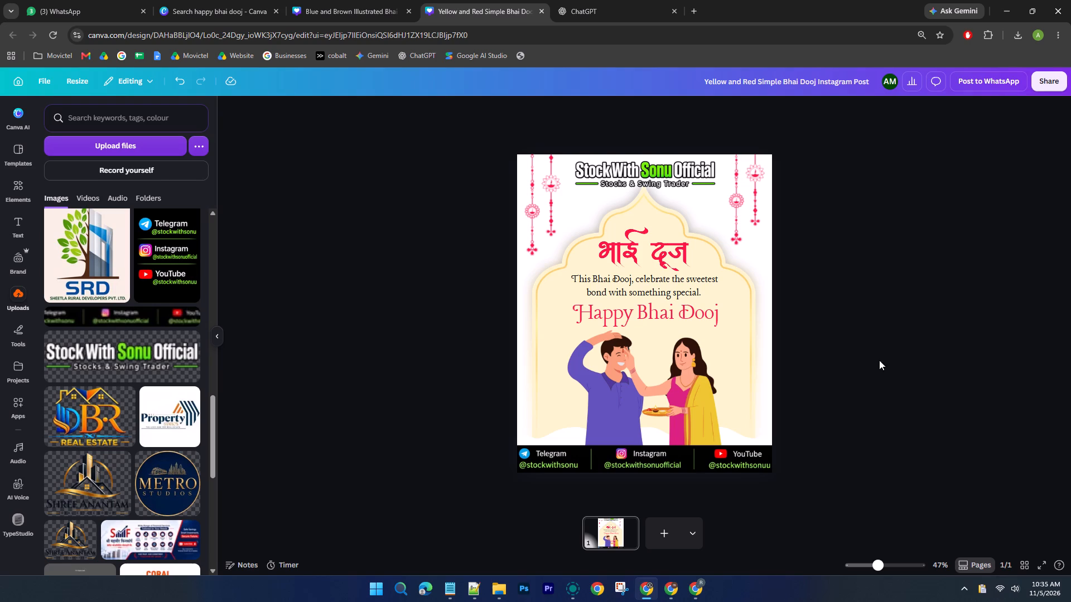
# Download the finished Stock With Sonu design as a 1,080 × 1,350 px PNG.
pyautogui.click(1038, 79)
pyautogui.click(888, 314)
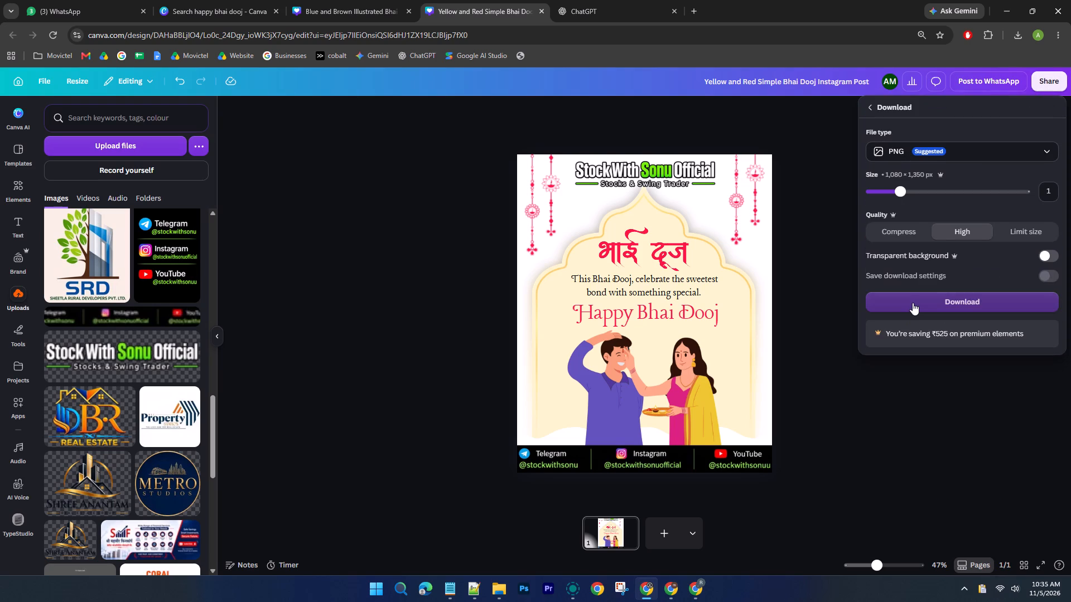
pyautogui.click(913, 303)
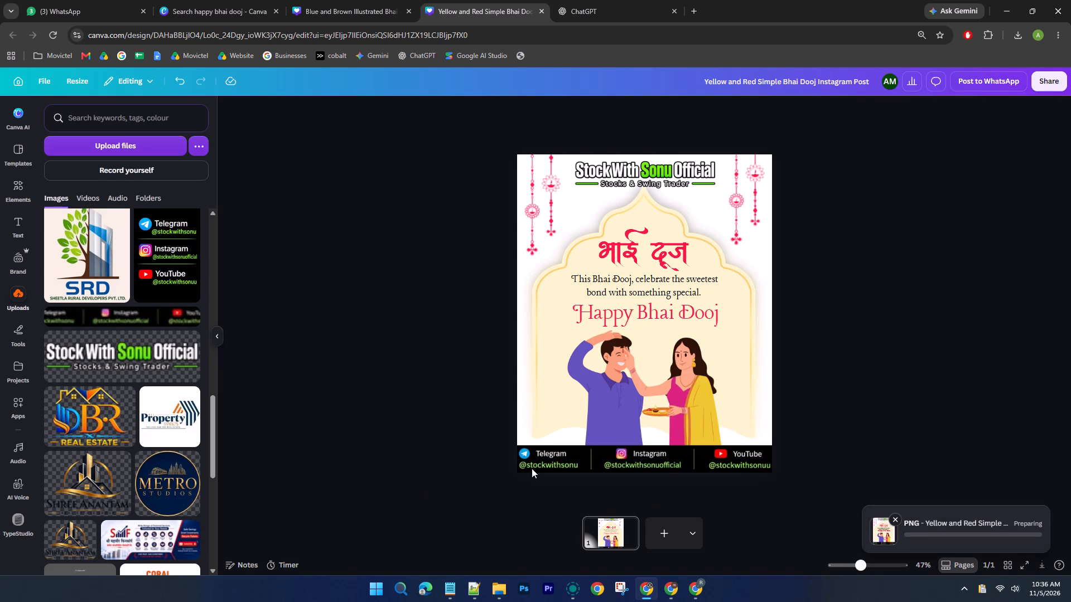
# In File Explorer's Downloads folder, rename the exported Bhai Dooj image as "Stock with Sonu - 11 Nov".
pyautogui.click(500, 588)
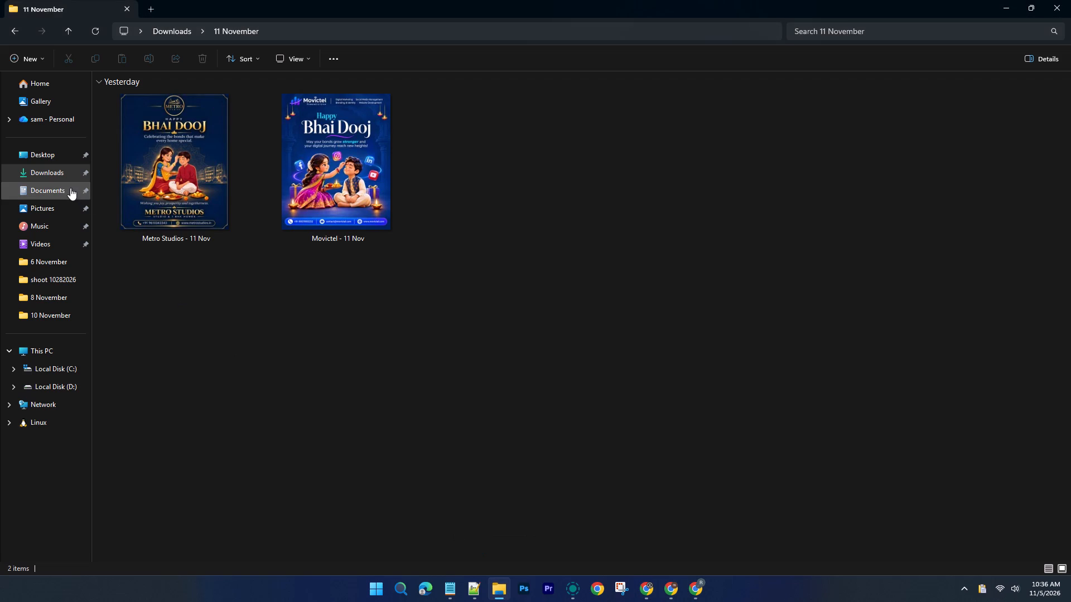
pyautogui.click(37, 174)
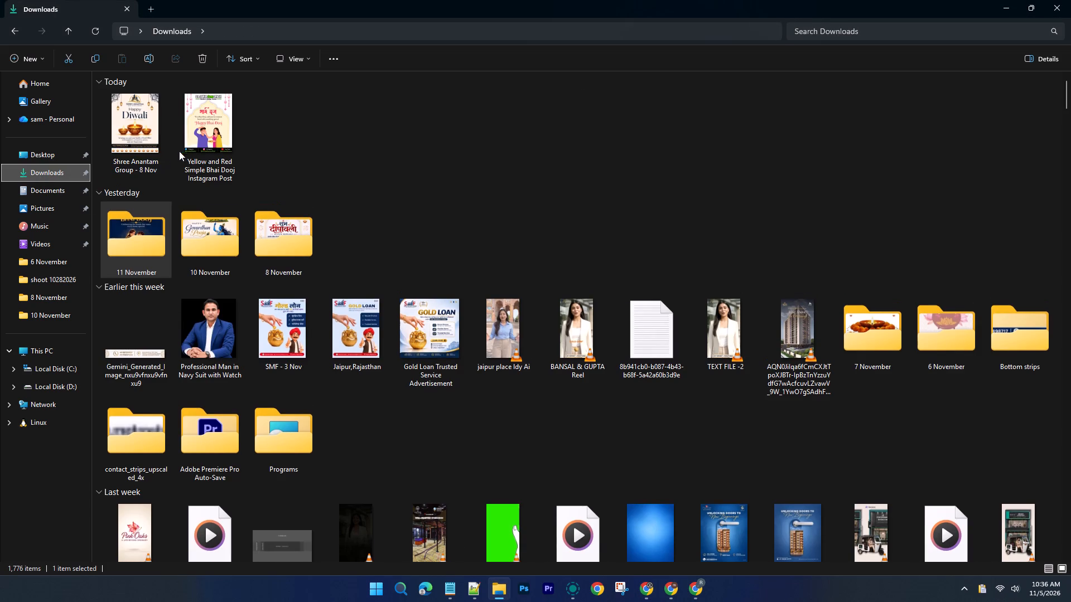
pyautogui.rightClick(191, 146)
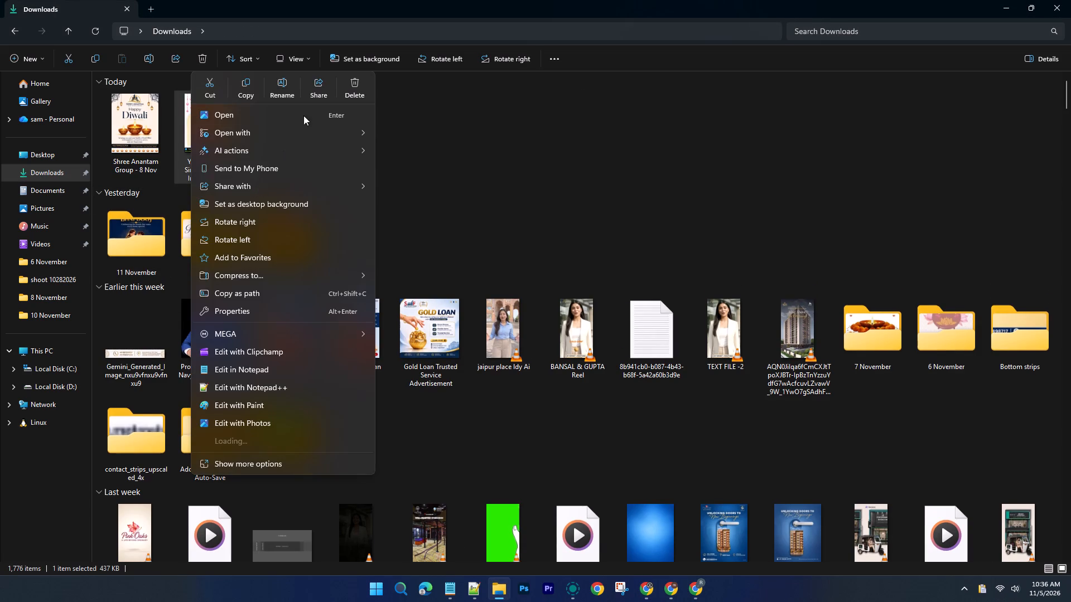
pyautogui.click(284, 85)
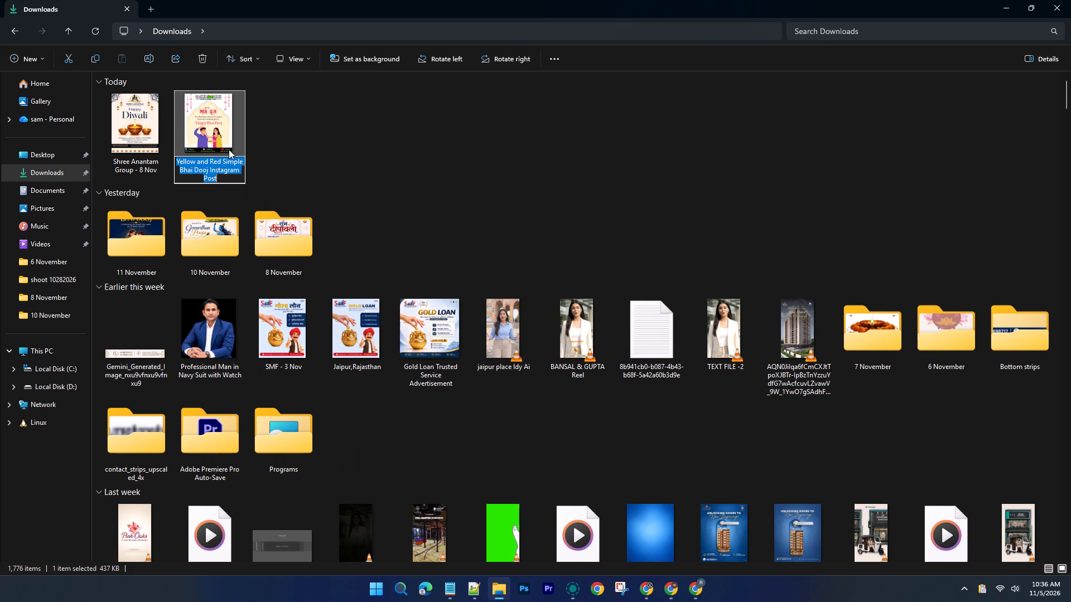
pyautogui.write('Stock with Sonu - 1')
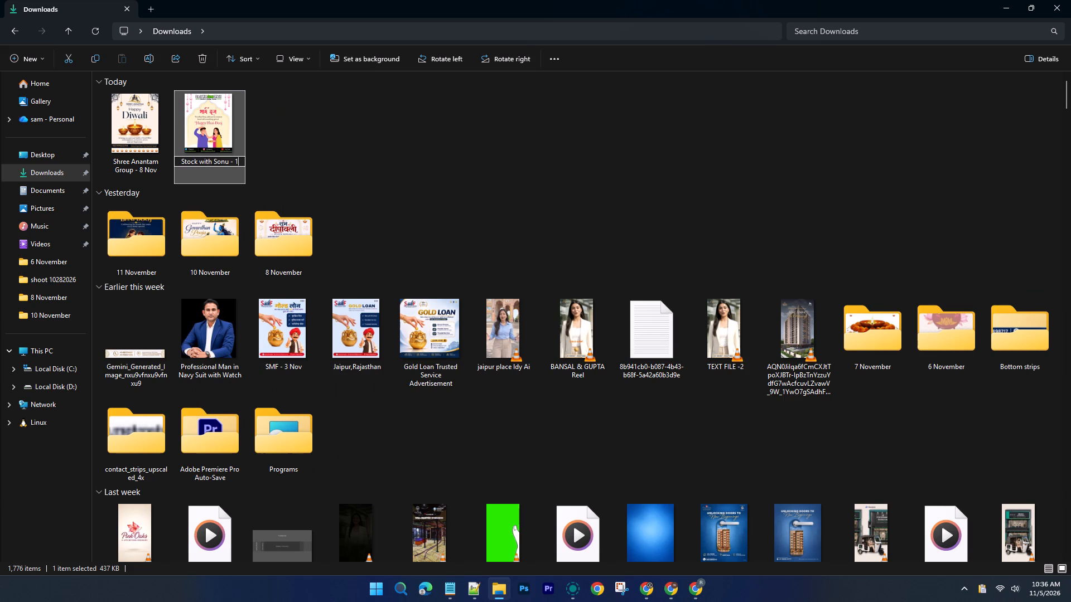
pyautogui.write('1 Nove')
pyautogui.press('BackSpace')
pyautogui.press('Return')
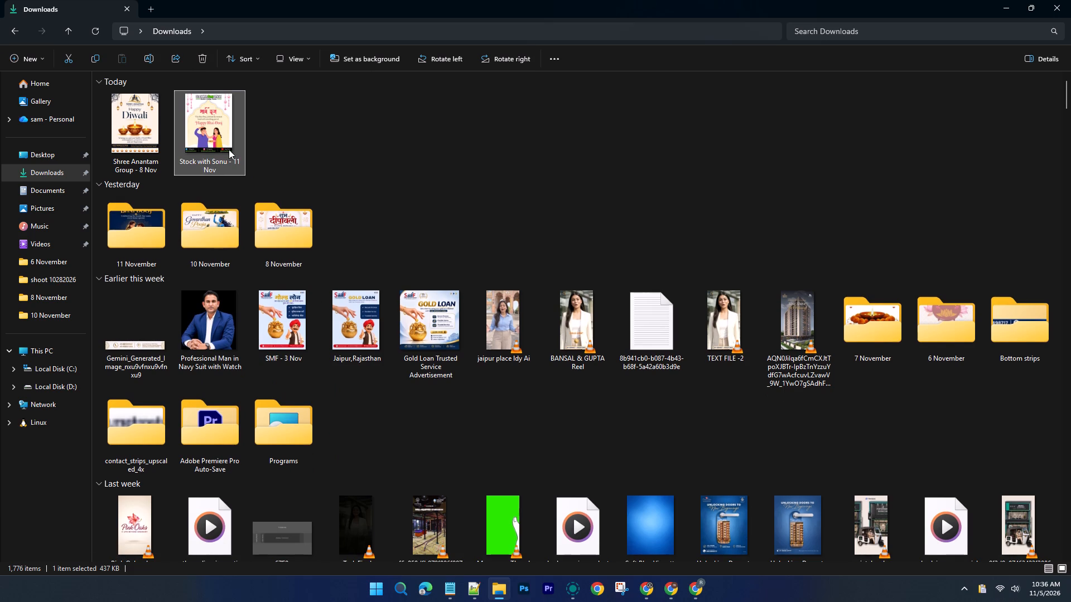
# Move the "Stock with Sonu - 11 Nov" image into the 11 November folder.
pyautogui.click(312, 139)
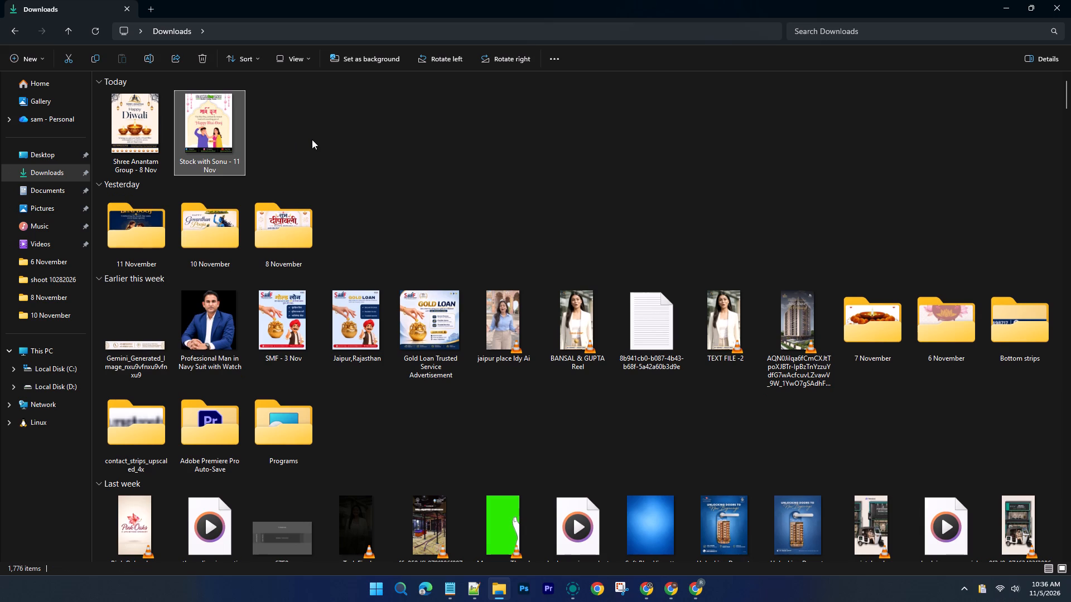
pyautogui.moveTo(220, 128); pyautogui.dragTo(149, 212)
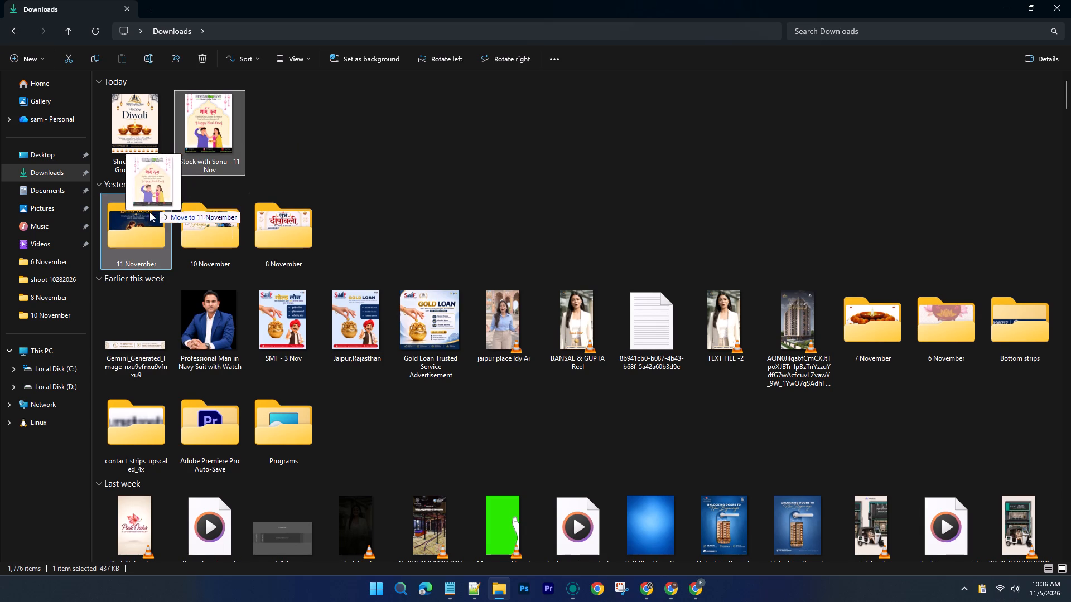
pyautogui.moveTo(149, 212); pyautogui.dragTo(143, 227)
pyautogui.click(243, 150)
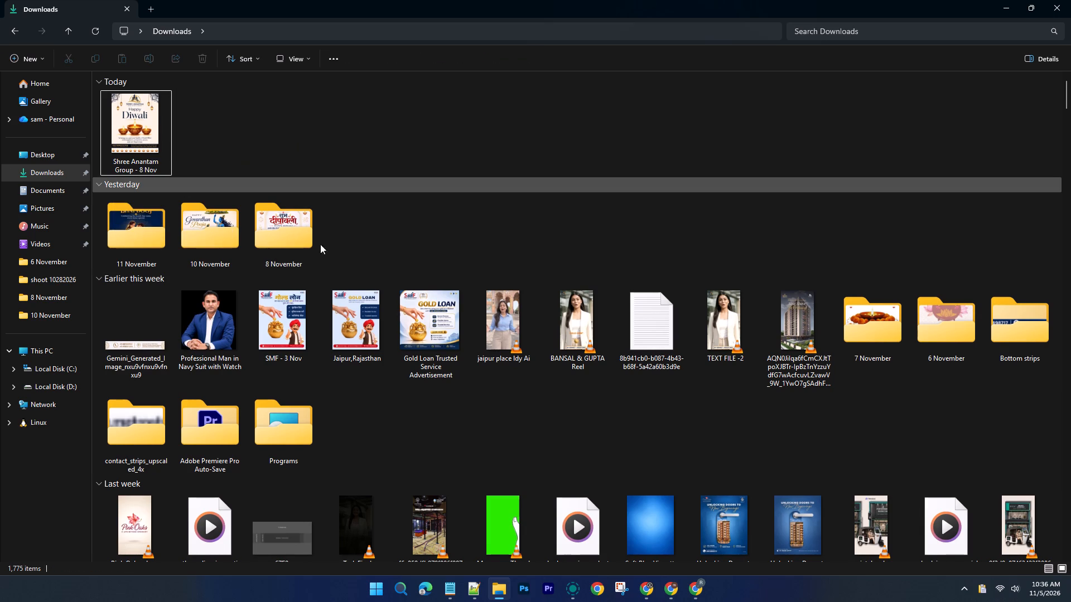
# Switch to the Chrome window with Pinterest and go through the open Bhai Dooj pins back to the travel agency search results.
pyautogui.click(672, 585)
pyautogui.scroll(2, 448, 243)
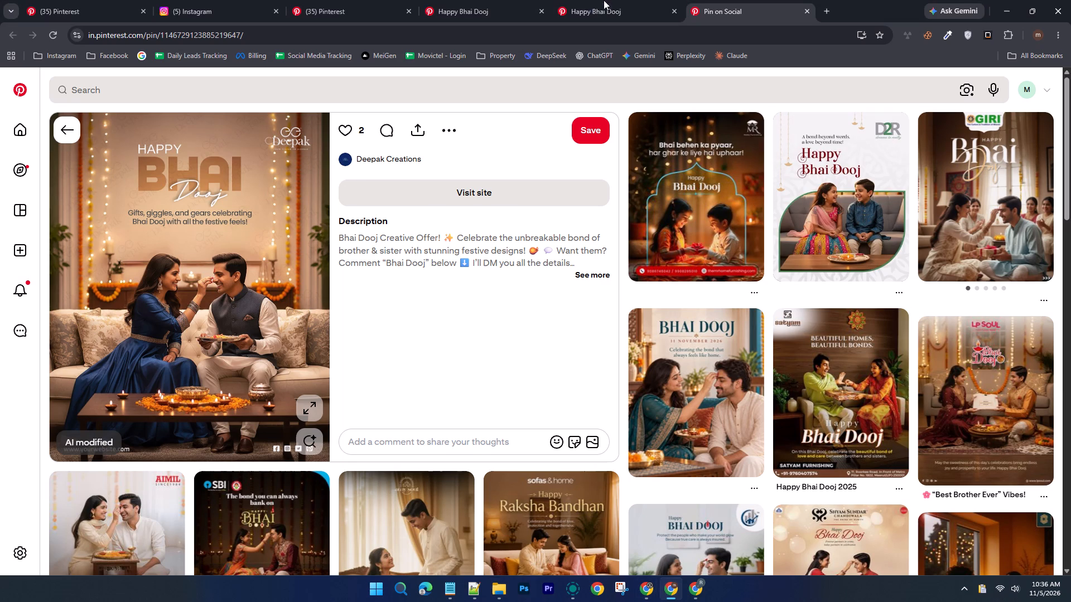
pyautogui.click(608, 0)
pyautogui.scroll(4, 531, 188)
pyautogui.click(496, 0)
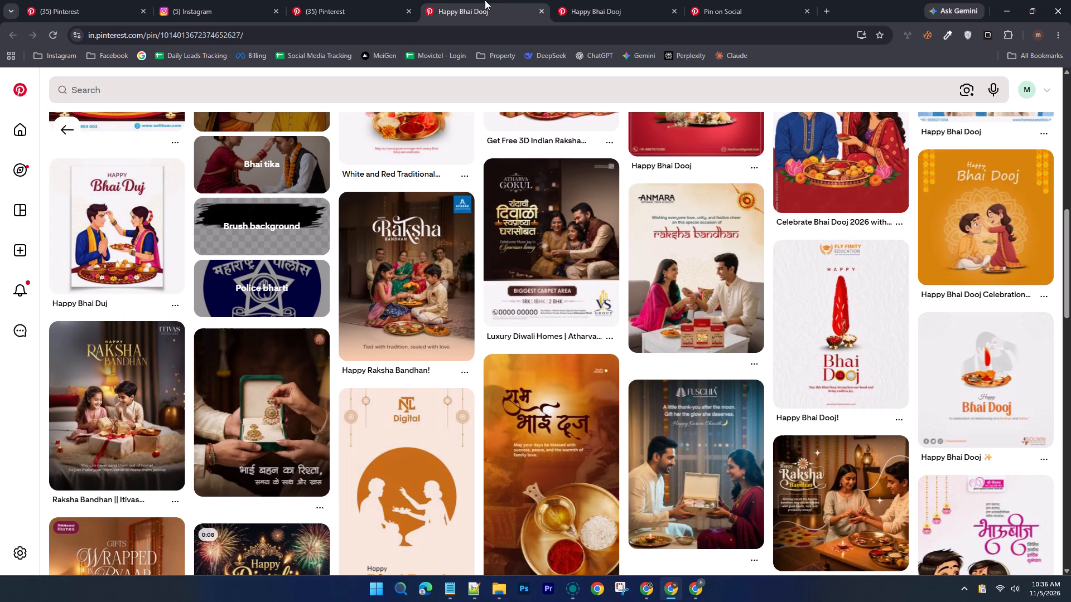
pyautogui.click(355, 0)
pyautogui.scroll(4, 350, 90)
# Search Pinterest for "happy diwali poster" and browse the results for reference designs.
pyautogui.click(341, 89)
pyautogui.hotkey('ctrl', 'a')
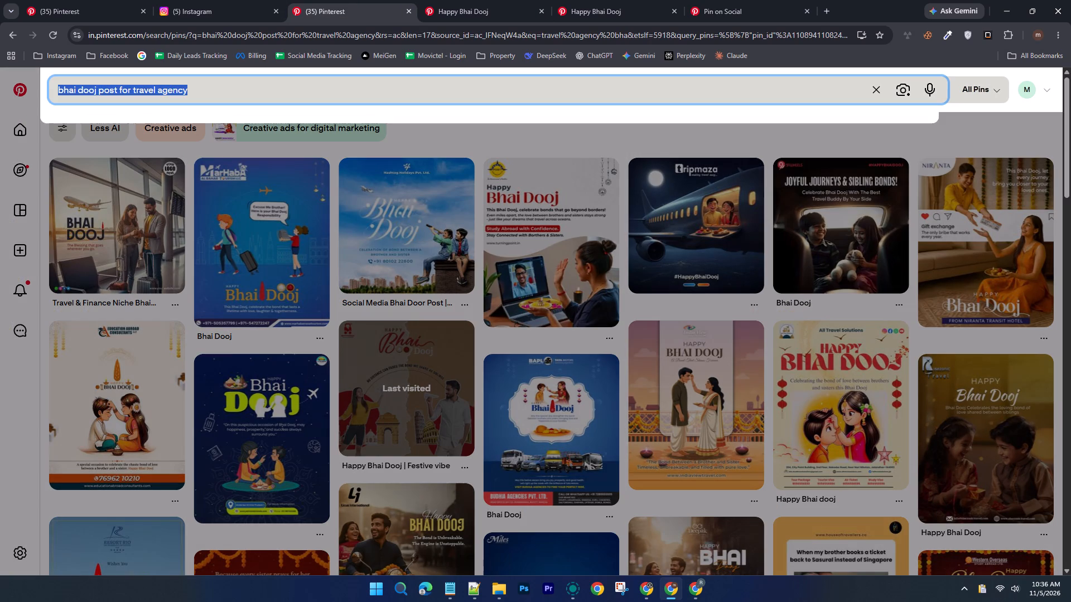
pyautogui.write('diwali')
pyautogui.press('space')
pyautogui.hotkey('ctrl', 'a')
pyautogui.write('happy diwali')
pyautogui.press('space')
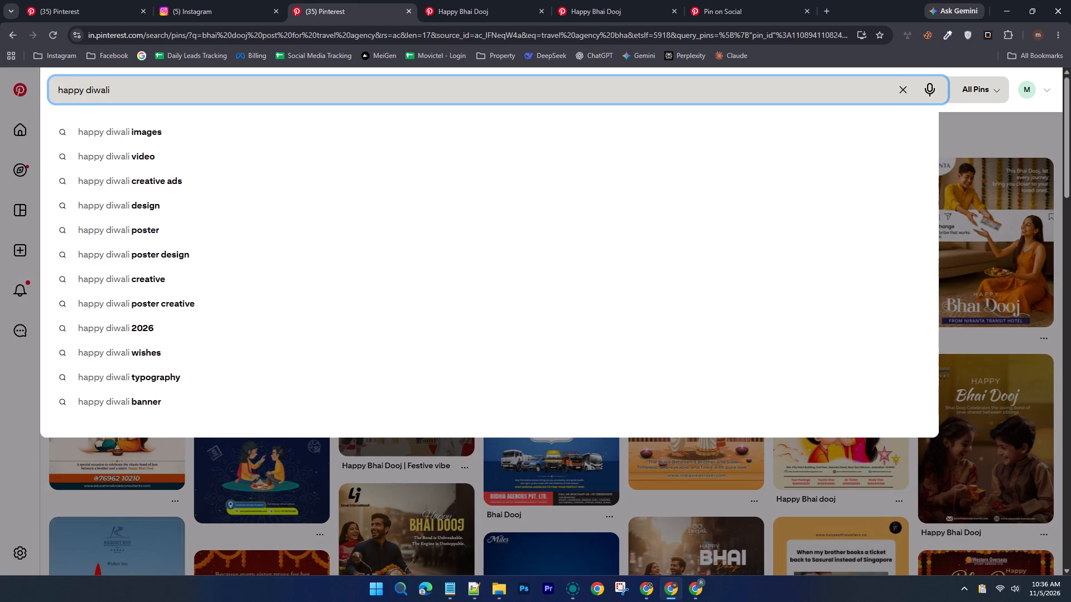
pyautogui.press('Down')
pyautogui.press('Down')
pyautogui.press('Down')
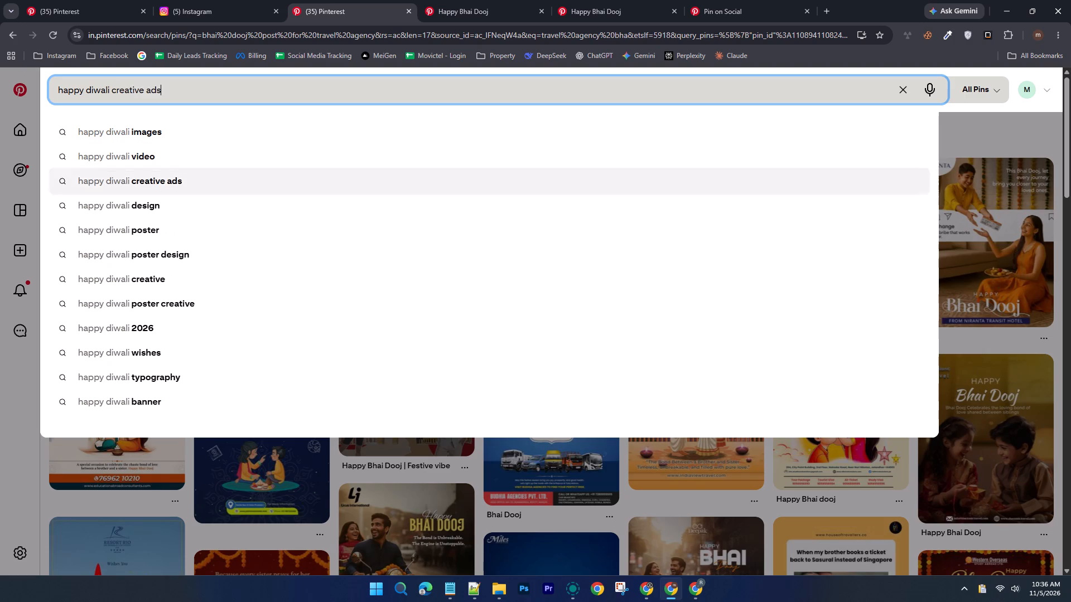
pyautogui.press('Down')
pyautogui.press('Down')
pyautogui.press('space')
pyautogui.press('Return')
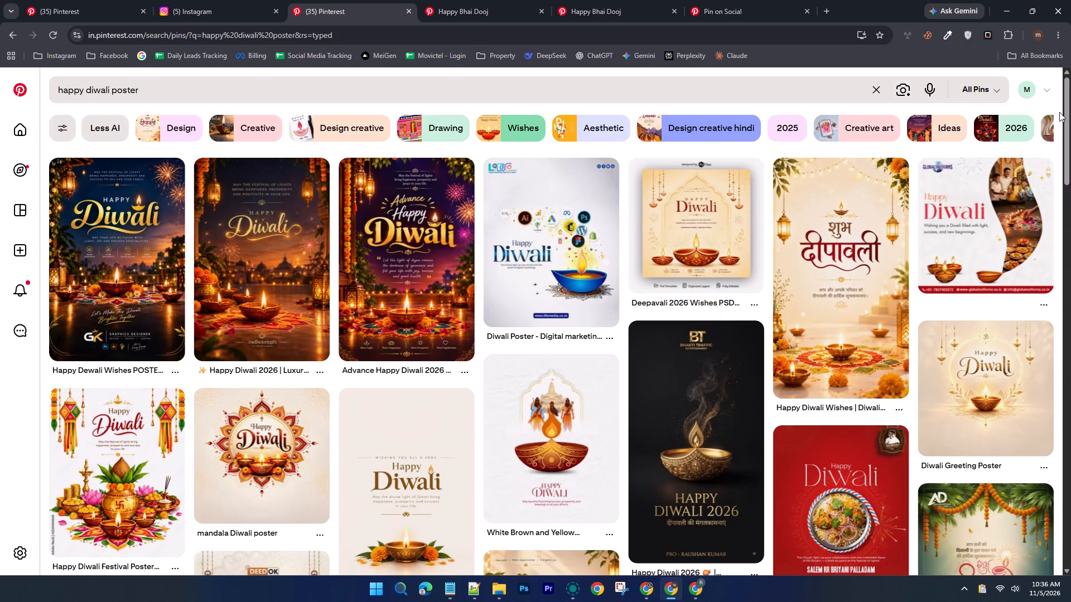
pyautogui.scroll(-5, 1059, 112)
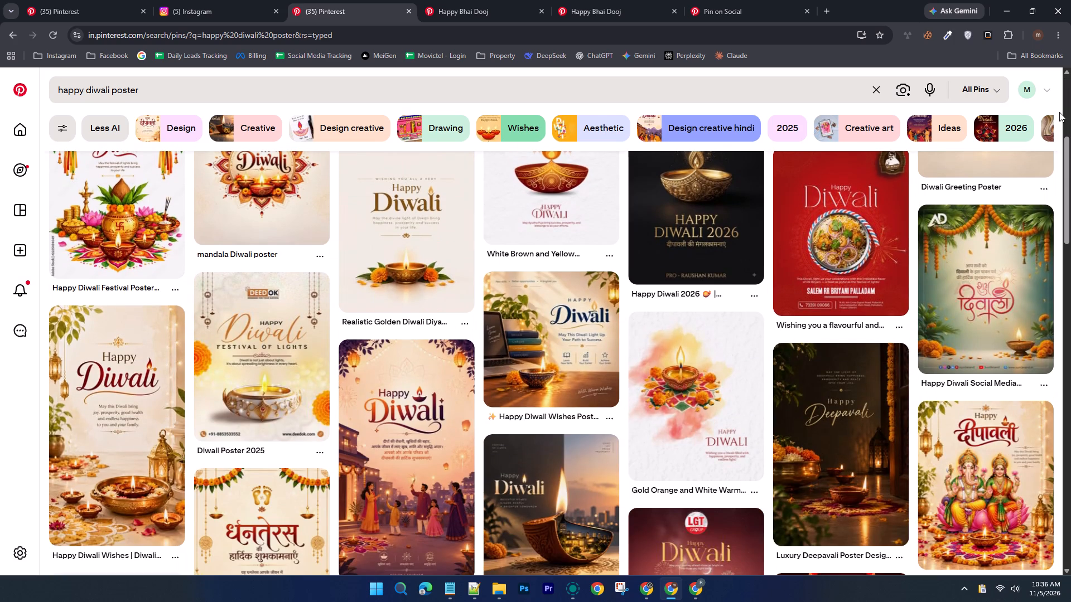
# Browse the "happy diwali poster" search results for a suitable reference design.
pyautogui.scroll(-3, 1059, 113)
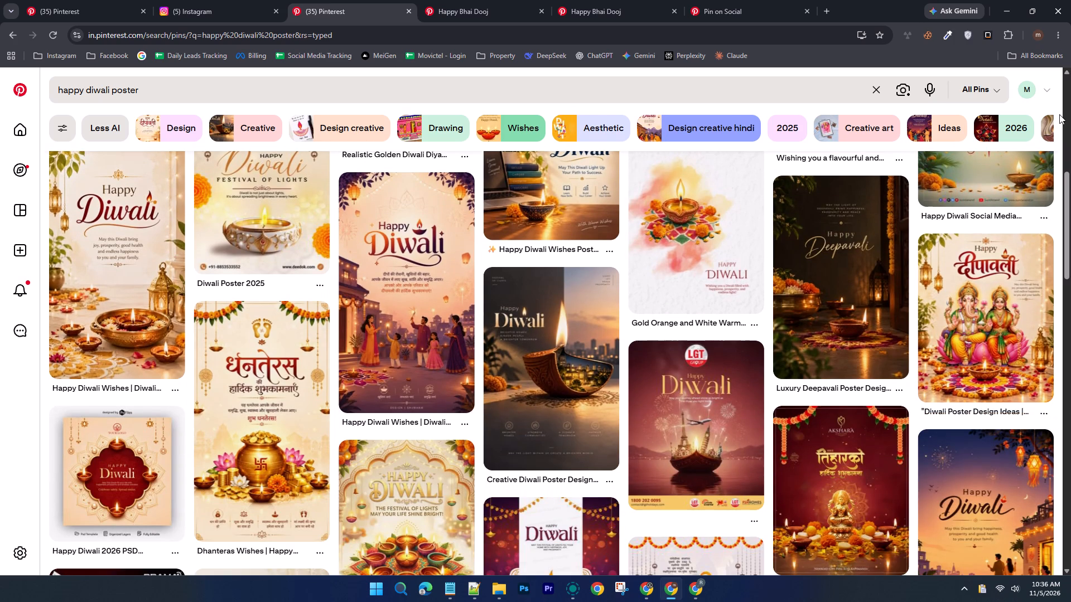
pyautogui.scroll(-4, 1059, 114)
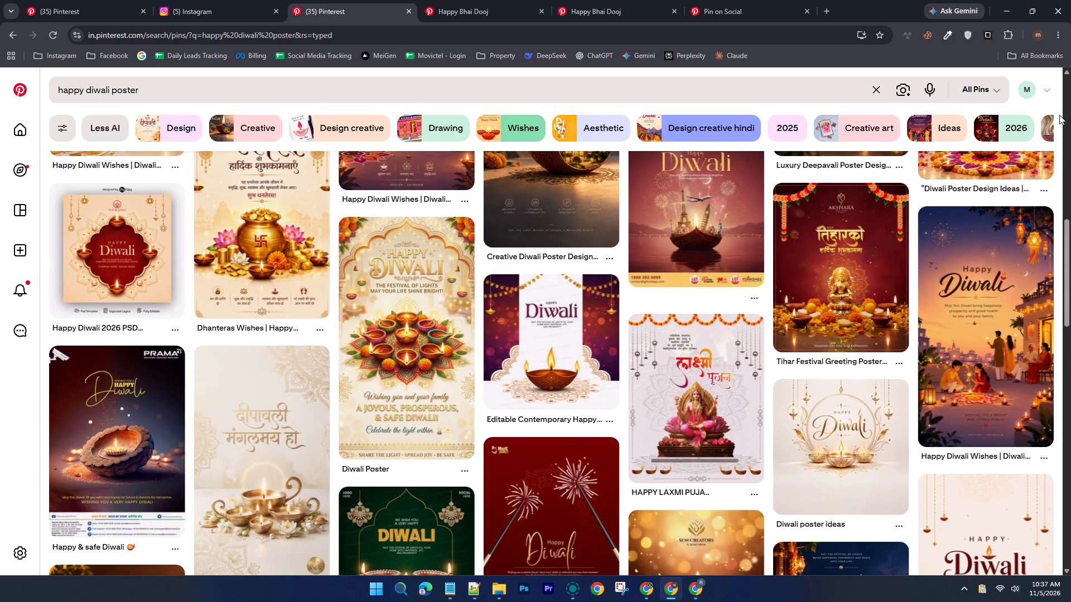
pyautogui.scroll(-4, 1059, 115)
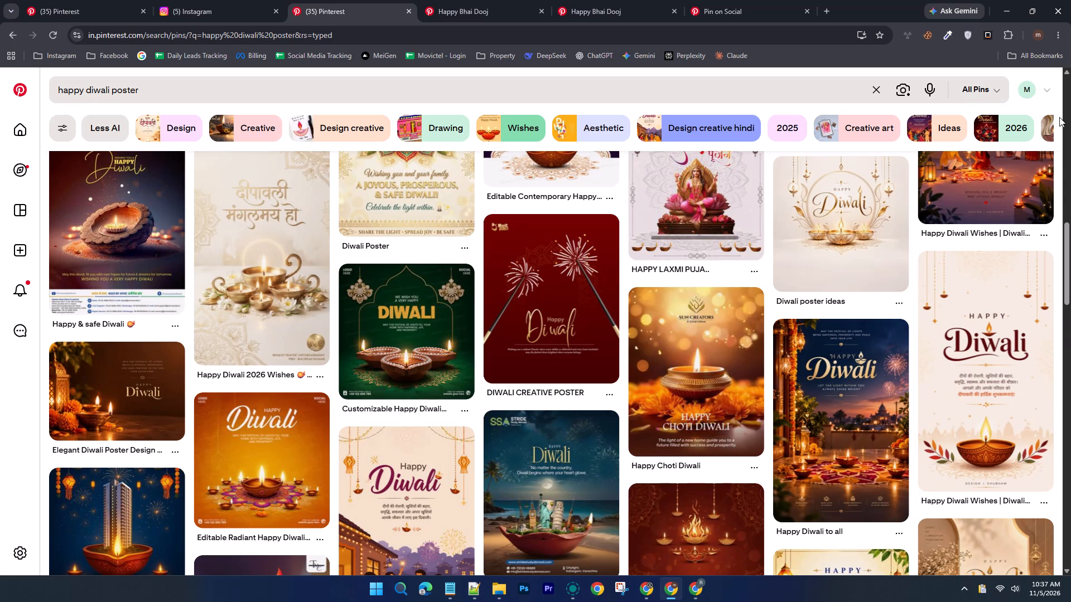
pyautogui.scroll(-5, 1059, 117)
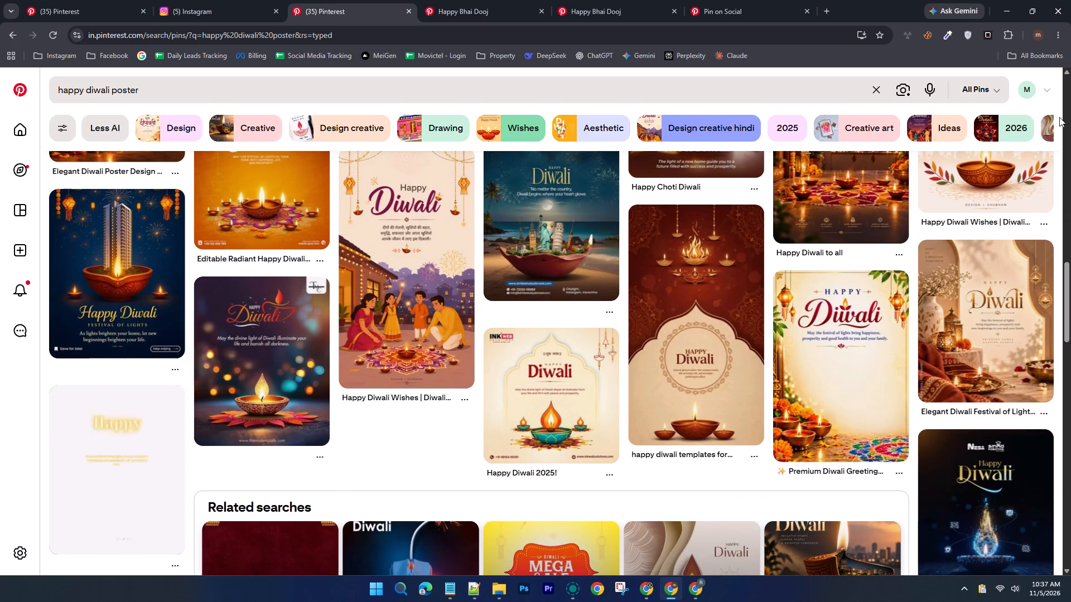
pyautogui.scroll(-8, 1059, 117)
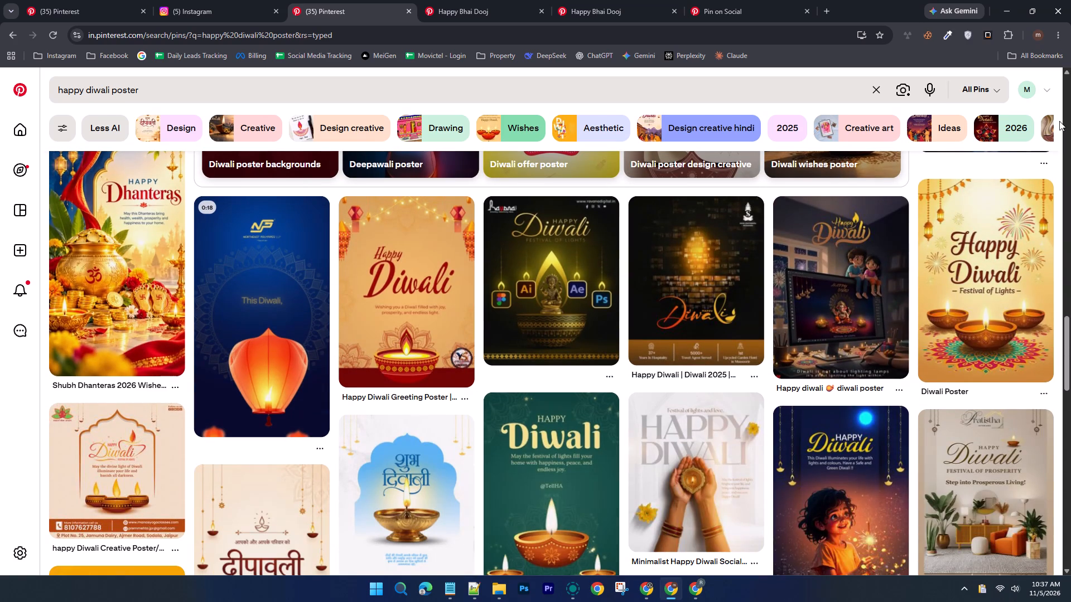
pyautogui.scroll(-3, 1059, 121)
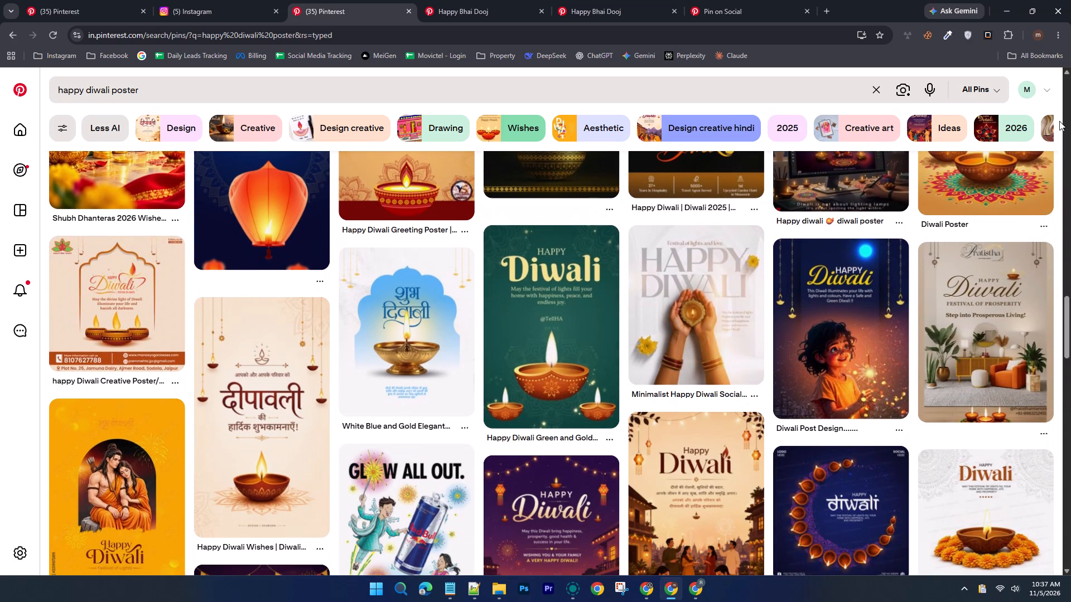
pyautogui.scroll(-4, 1059, 121)
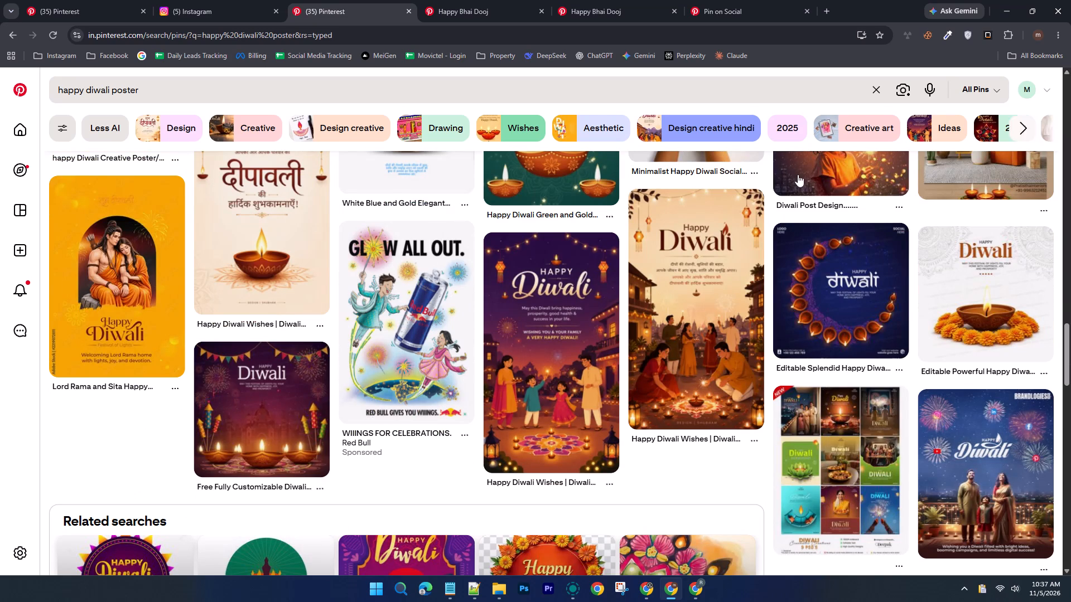
# Open the "Free Fully Customizable Diwali Greetings Banner Design" pin, browse its related designs for references, and close its tab.
pyautogui.click(270, 386)
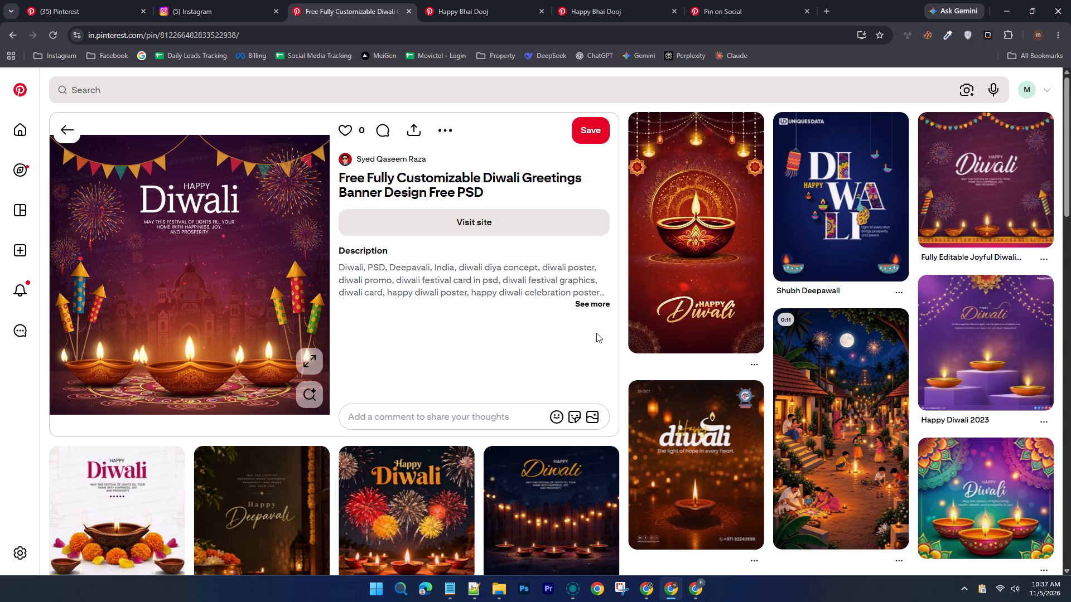
pyautogui.scroll(-5, 596, 333)
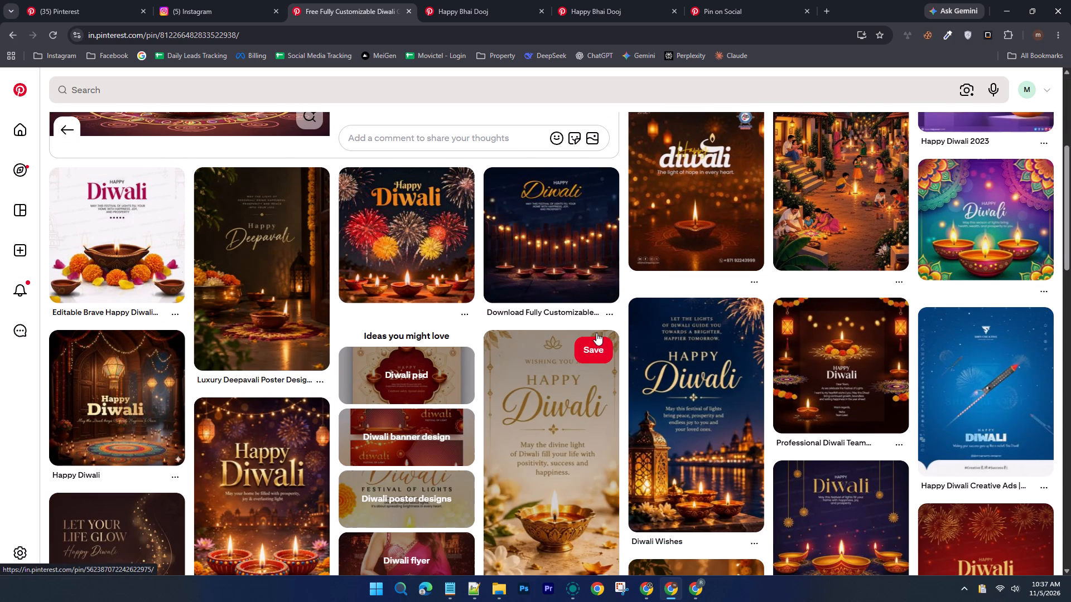
pyautogui.scroll(-5, 596, 333)
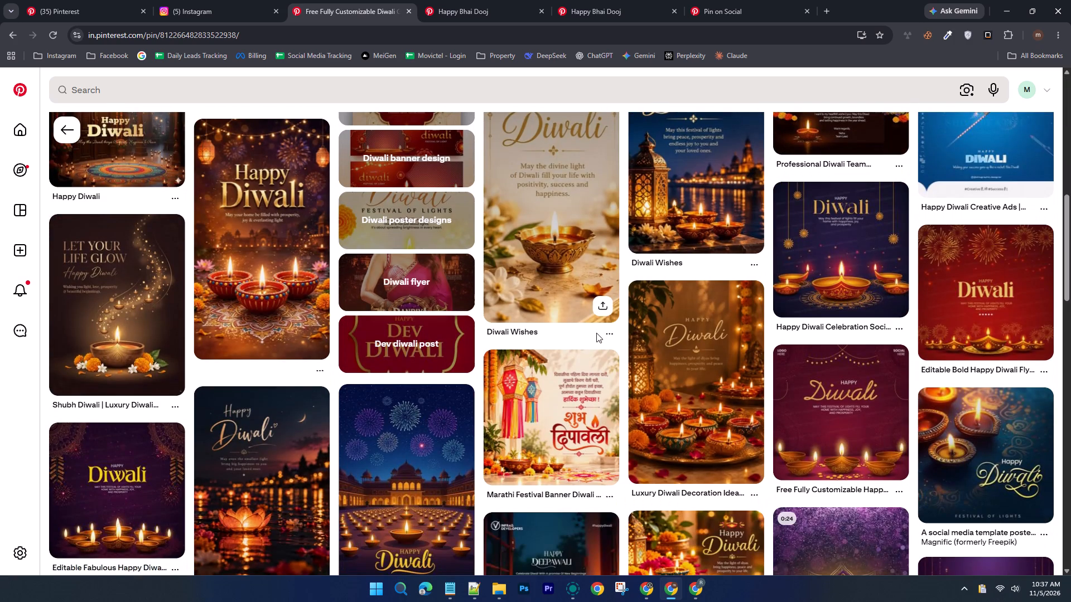
pyautogui.scroll(-3, 596, 333)
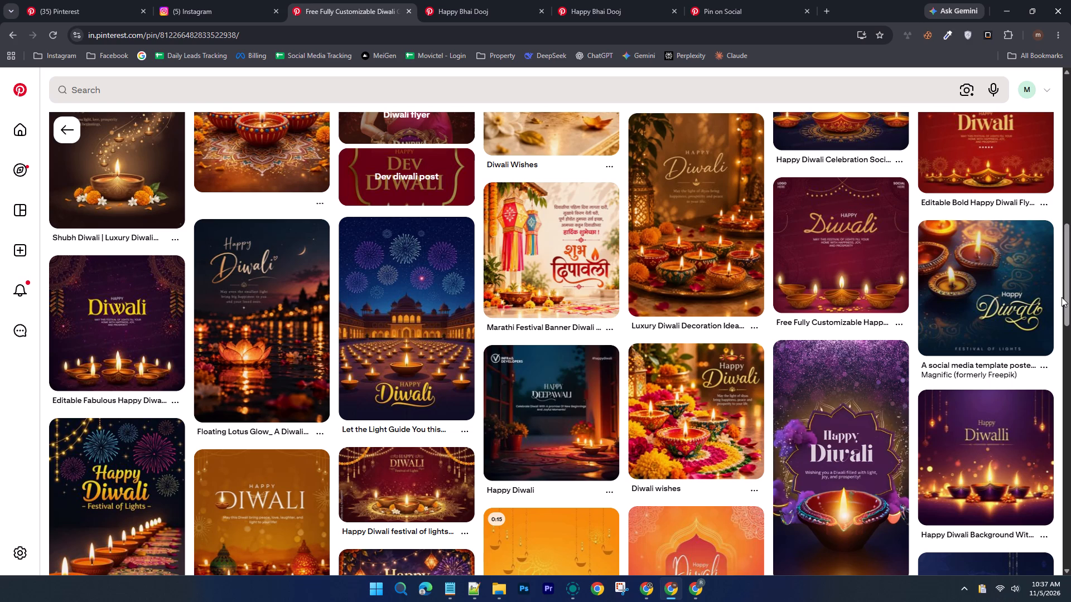
pyautogui.scroll(-5, 1062, 297)
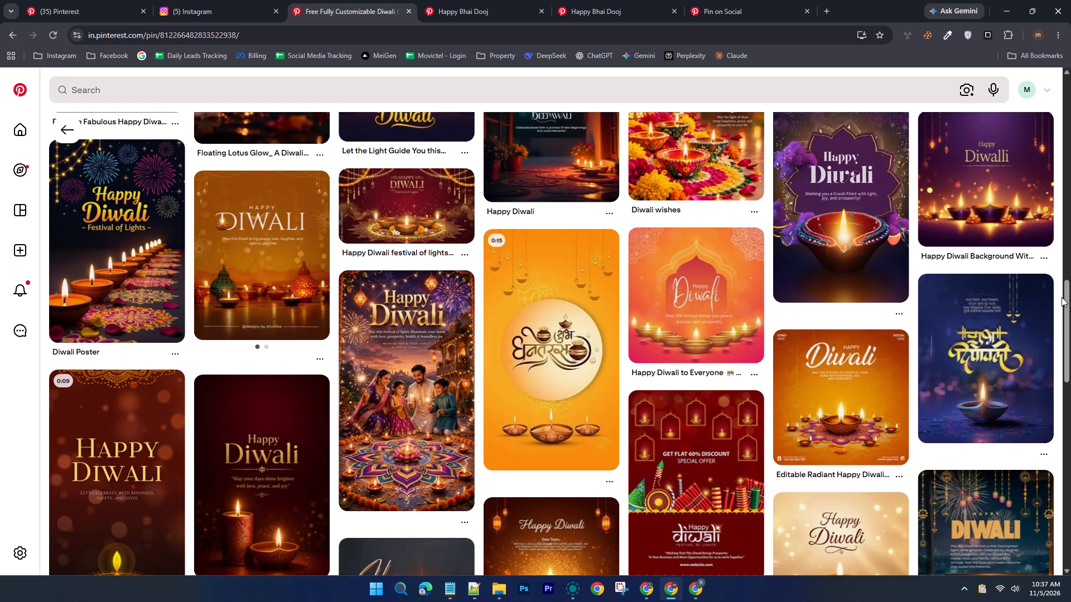
pyautogui.scroll(-2, 1060, 306)
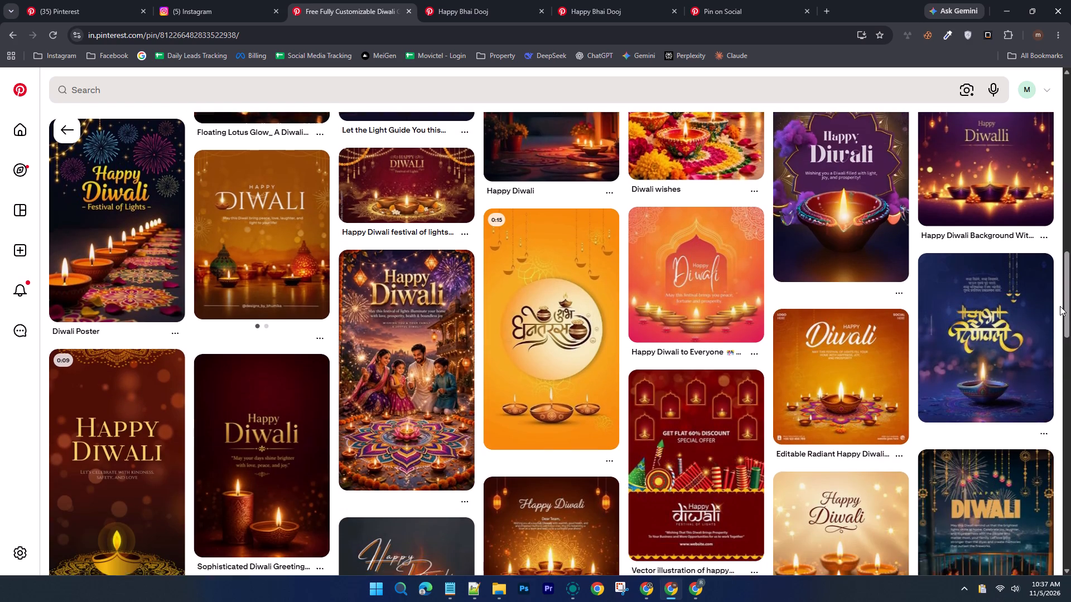
pyautogui.scroll(-7, 1060, 306)
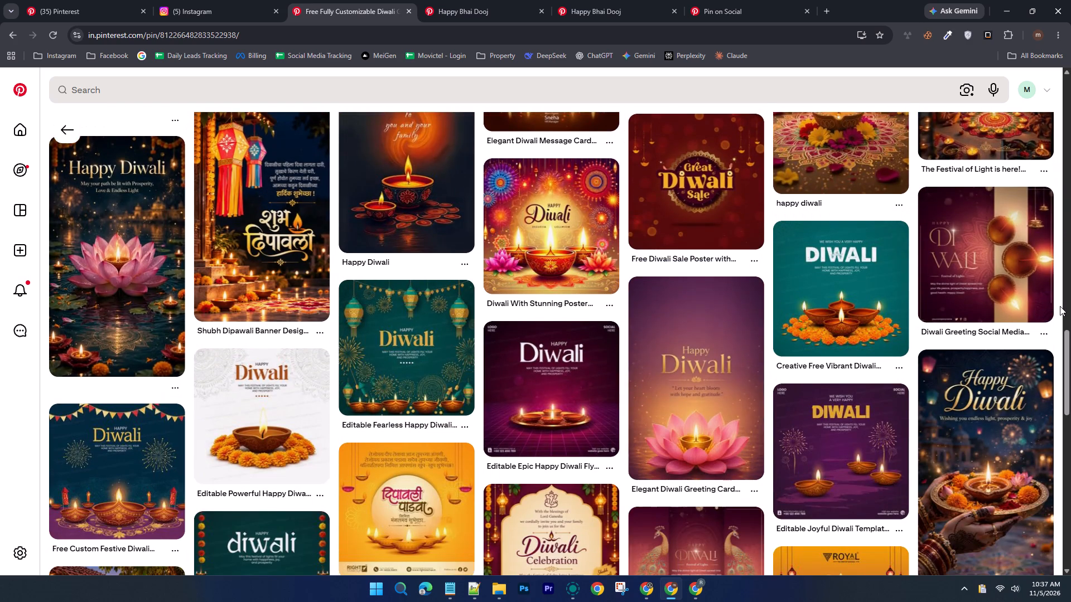
pyautogui.scroll(-7, 1060, 306)
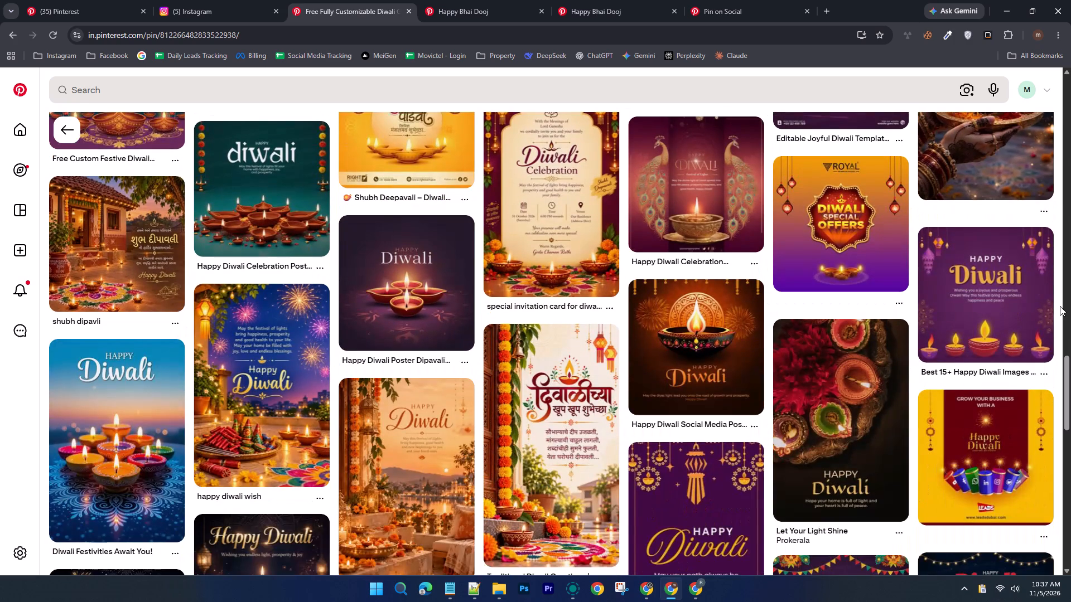
pyautogui.scroll(-4, 1060, 306)
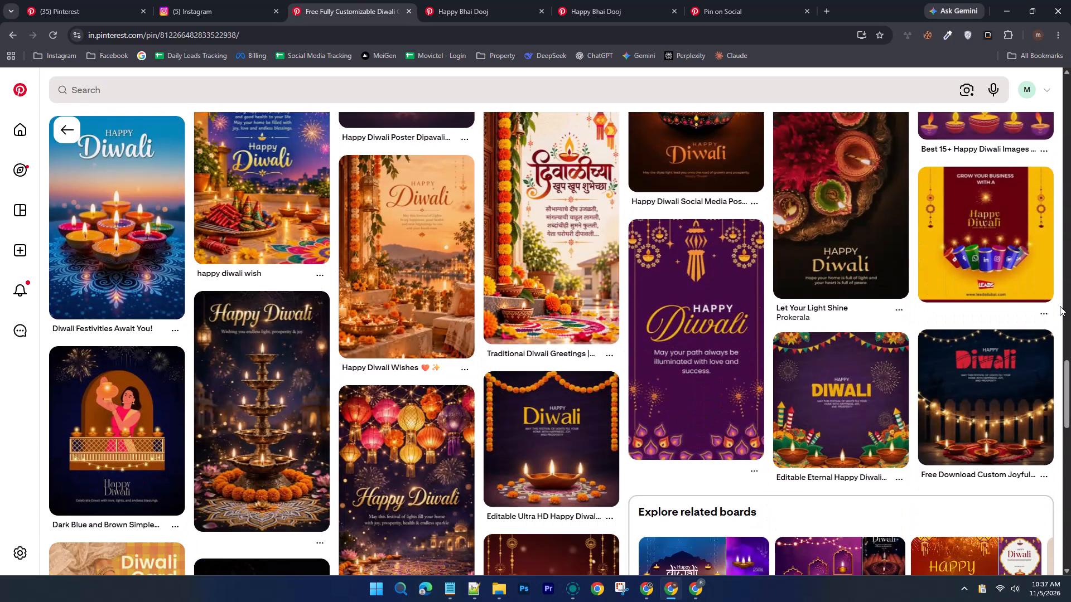
pyautogui.scroll(-9, 1060, 306)
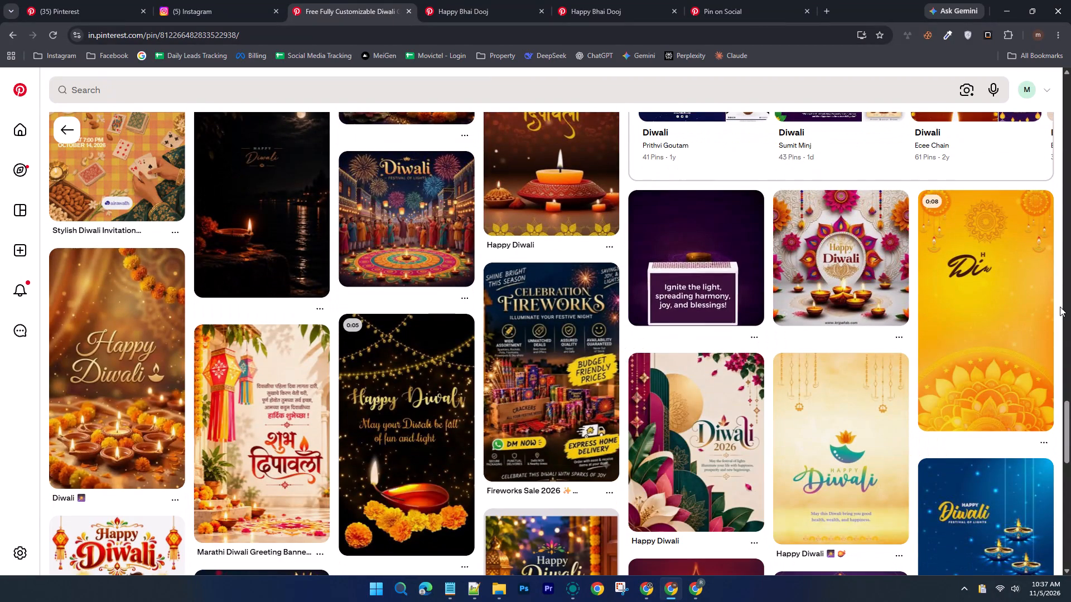
pyautogui.scroll(-3, 1060, 307)
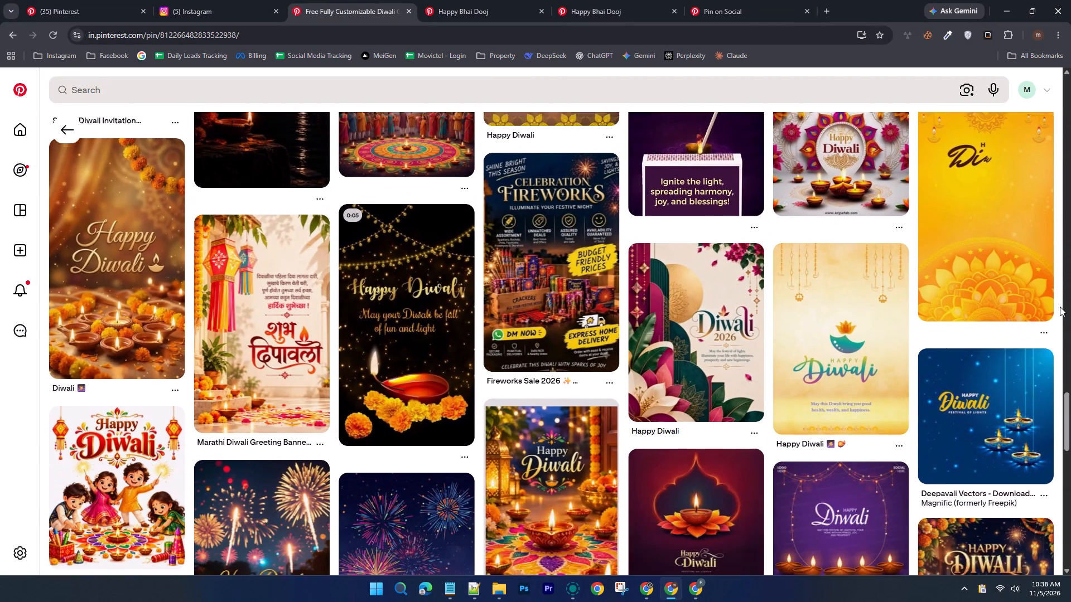
pyautogui.scroll(-4, 1060, 307)
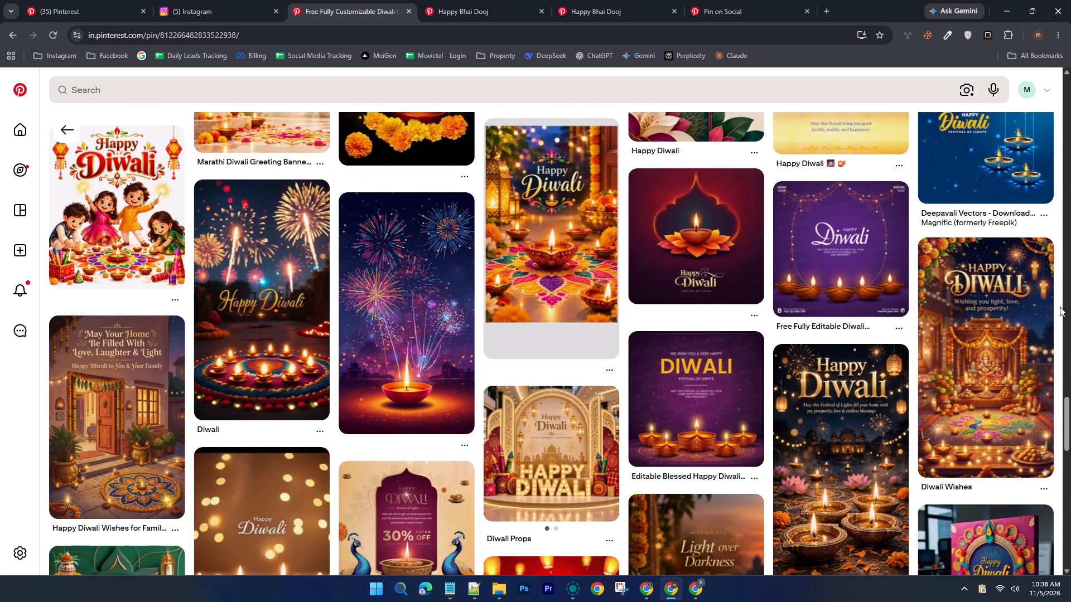
pyautogui.scroll(4, 1060, 307)
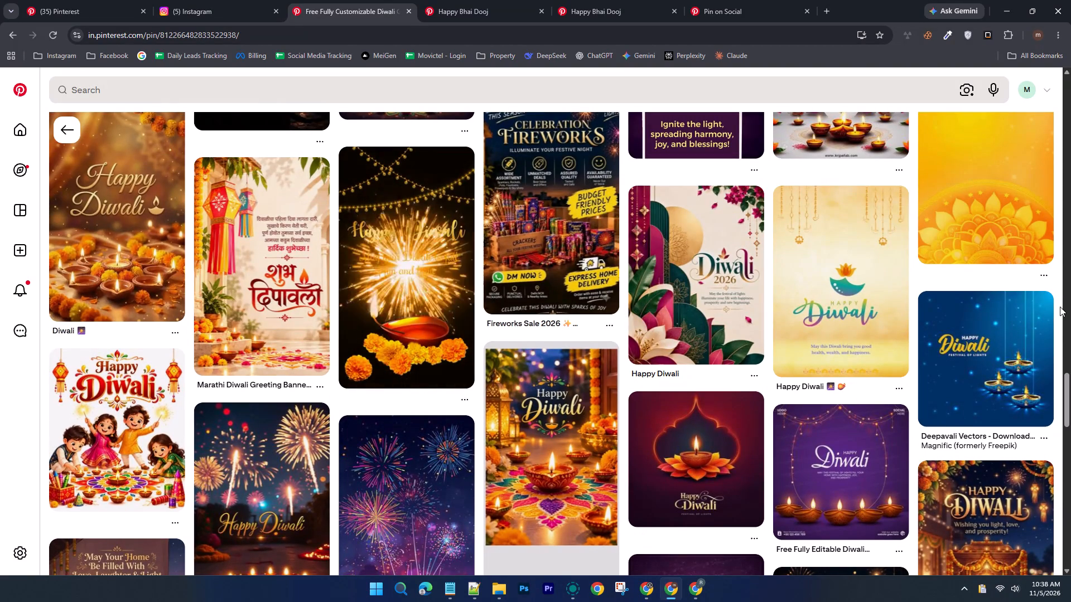
pyautogui.scroll(-5, 1060, 307)
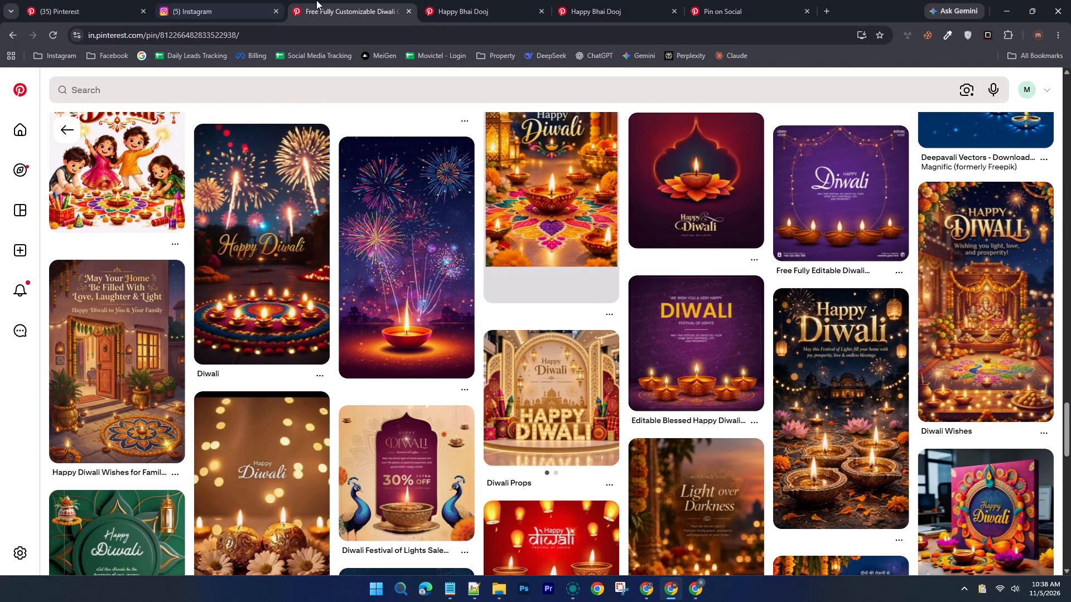
pyautogui.click(408, 12)
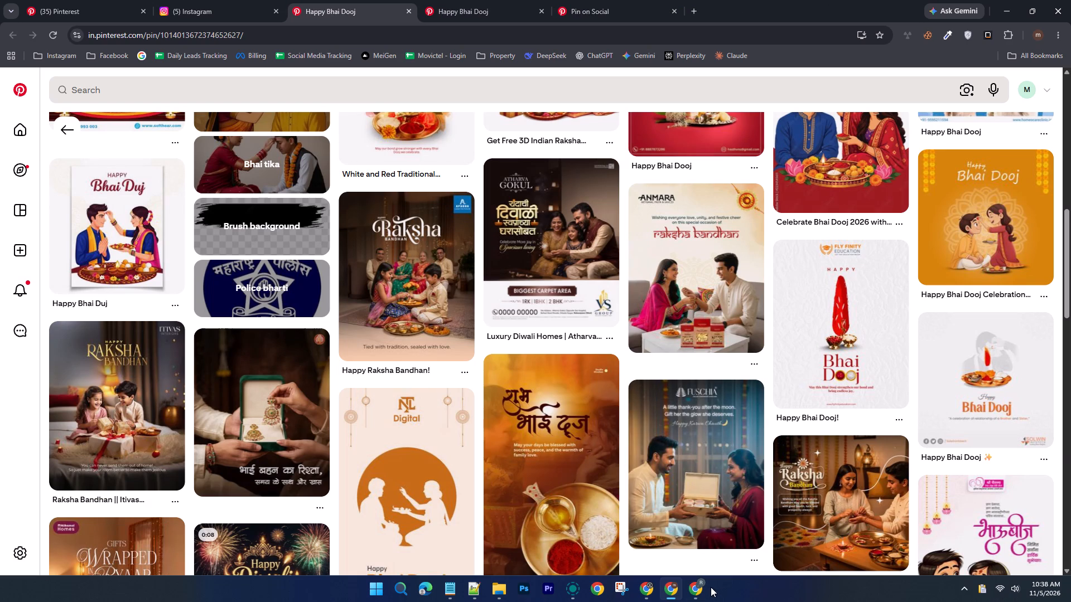
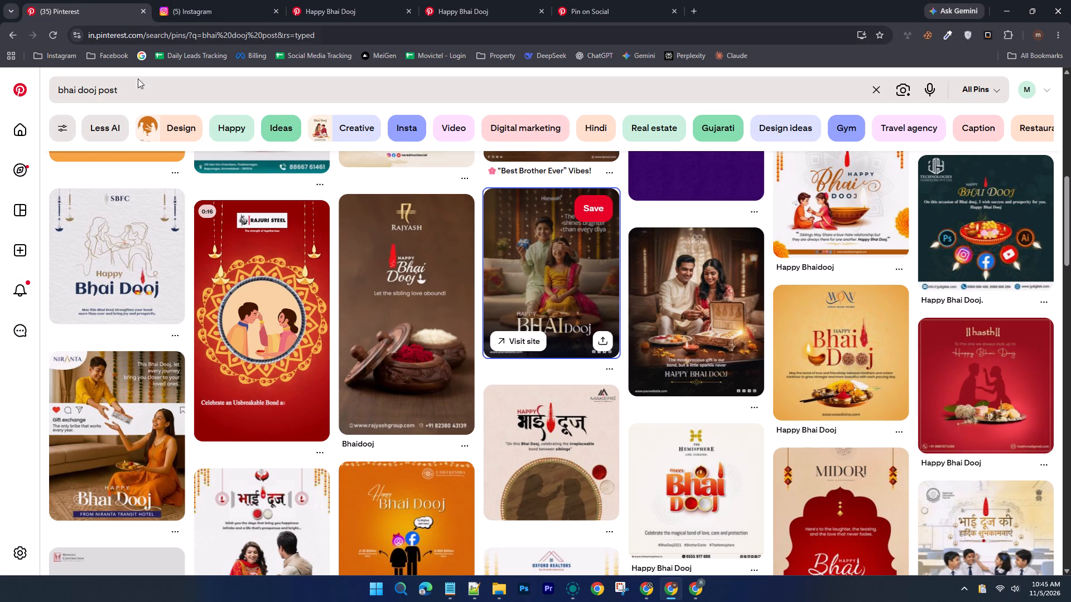
# Search Pinterest for "happy diwali images" and look through the results for Diwali poster references.
pyautogui.click(144, 88)
pyautogui.hotkey('ctrl', 'a')
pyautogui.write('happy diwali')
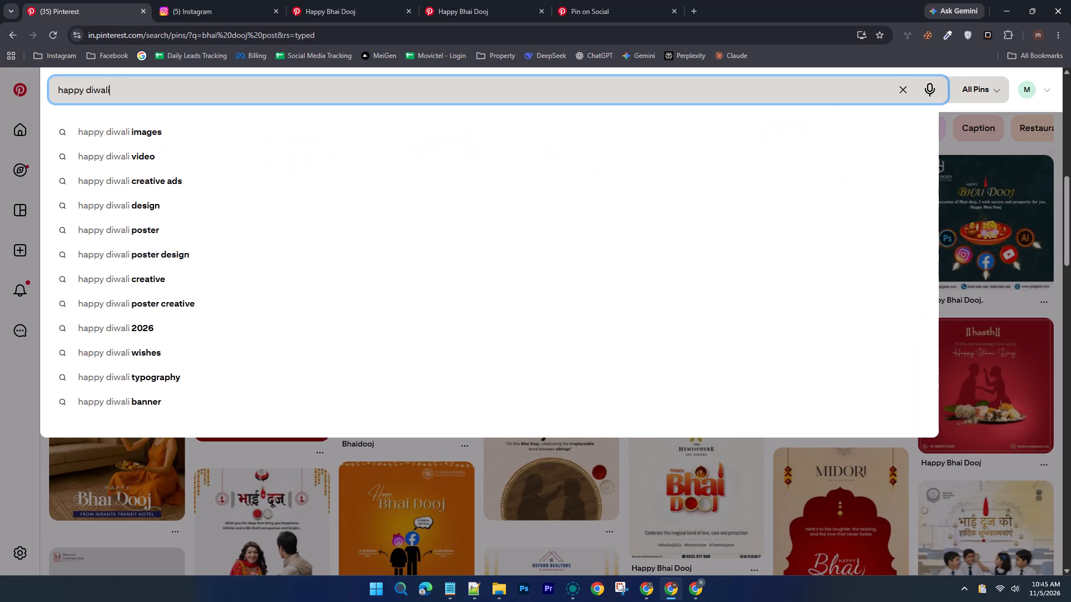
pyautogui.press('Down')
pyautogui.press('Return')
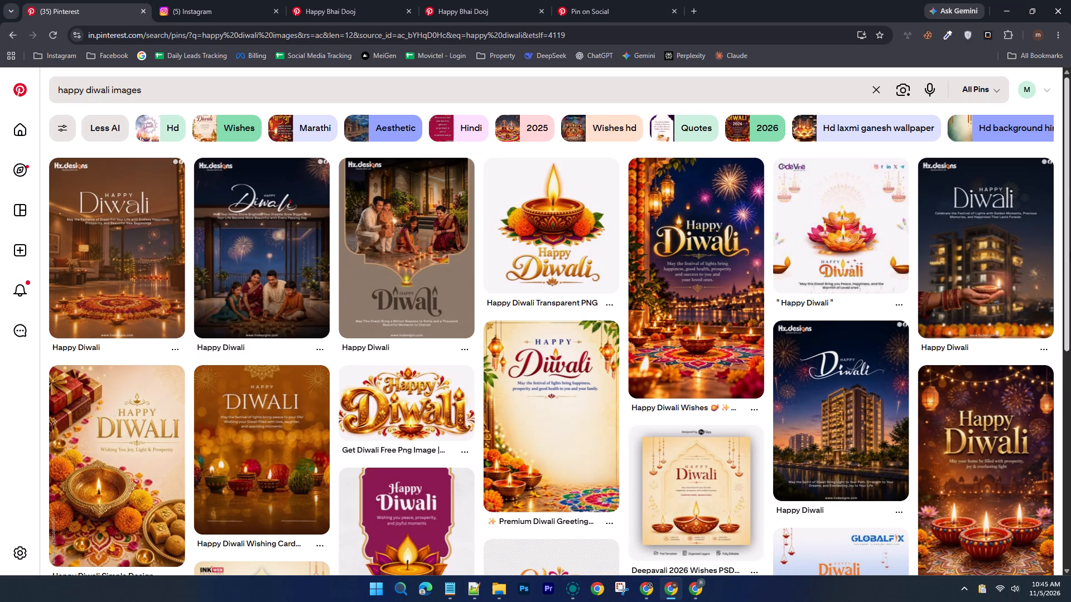
pyautogui.scroll(-2, 1070, 314)
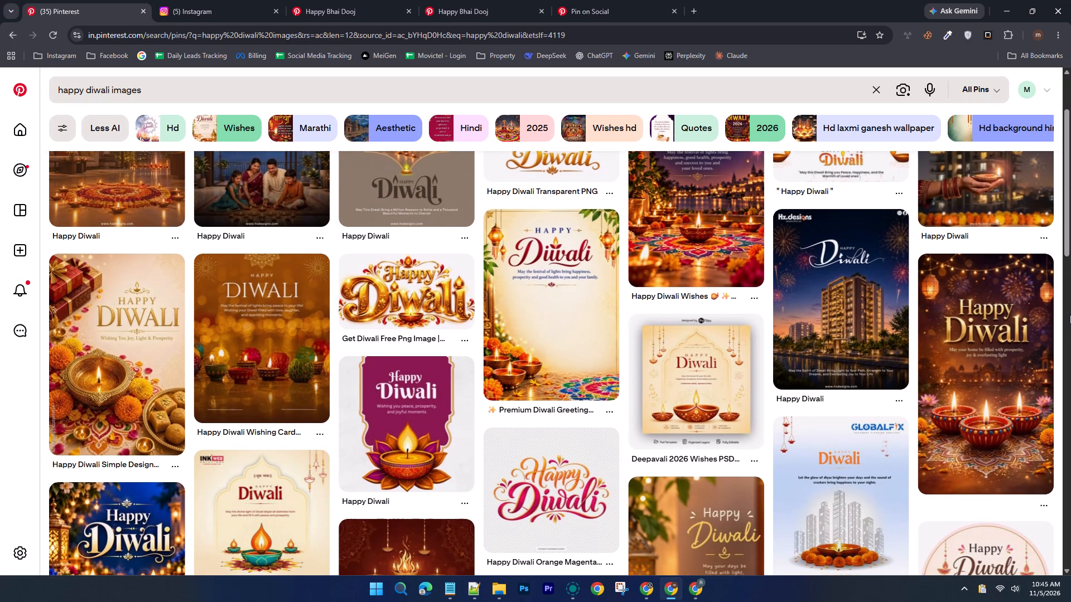
pyautogui.scroll(-3, 1070, 314)
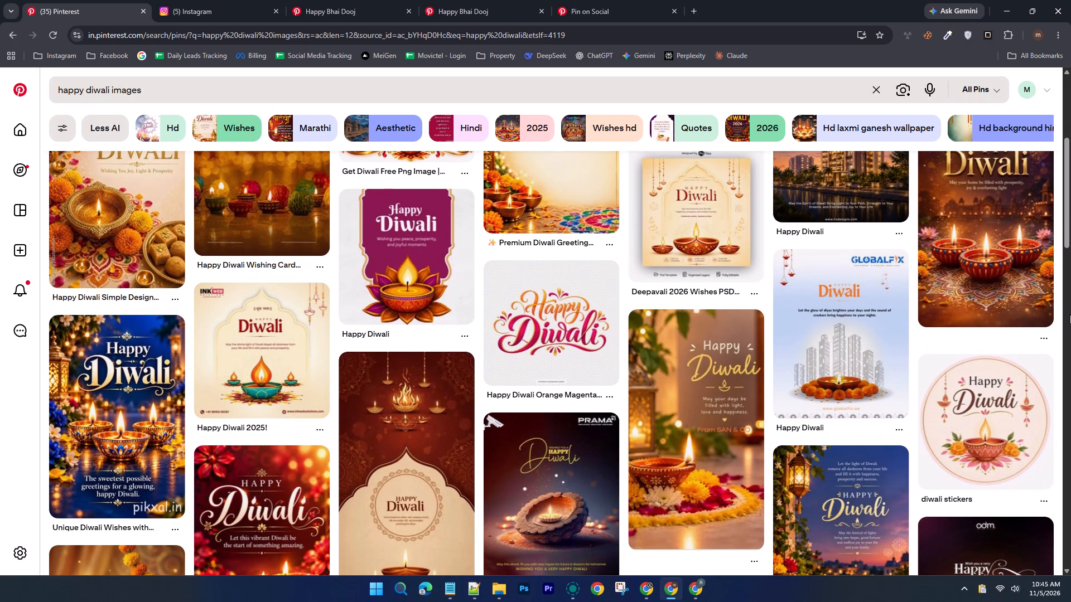
pyautogui.scroll(-5, 1070, 314)
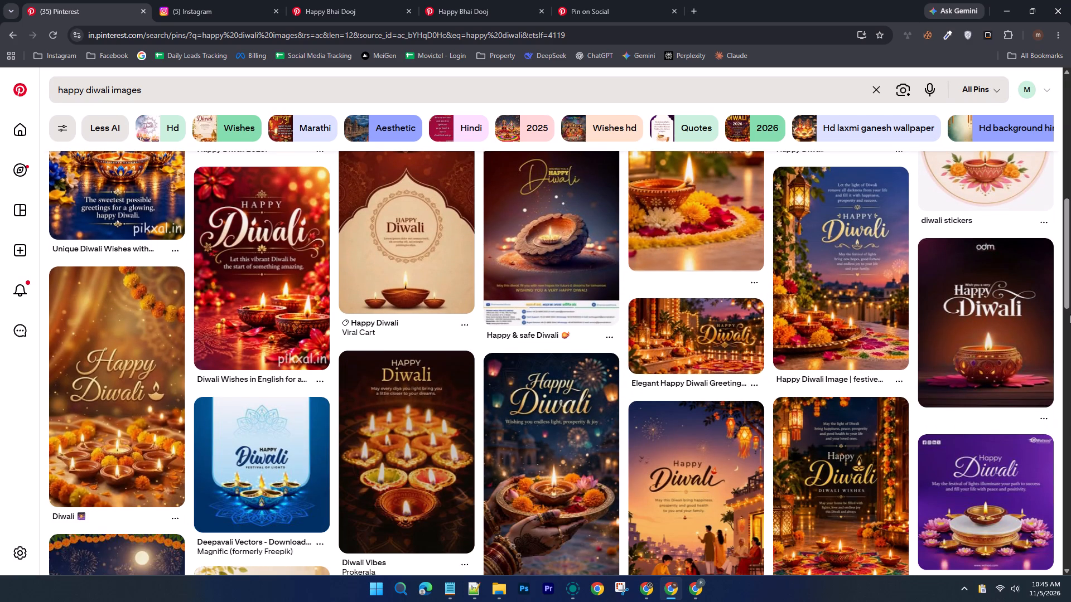
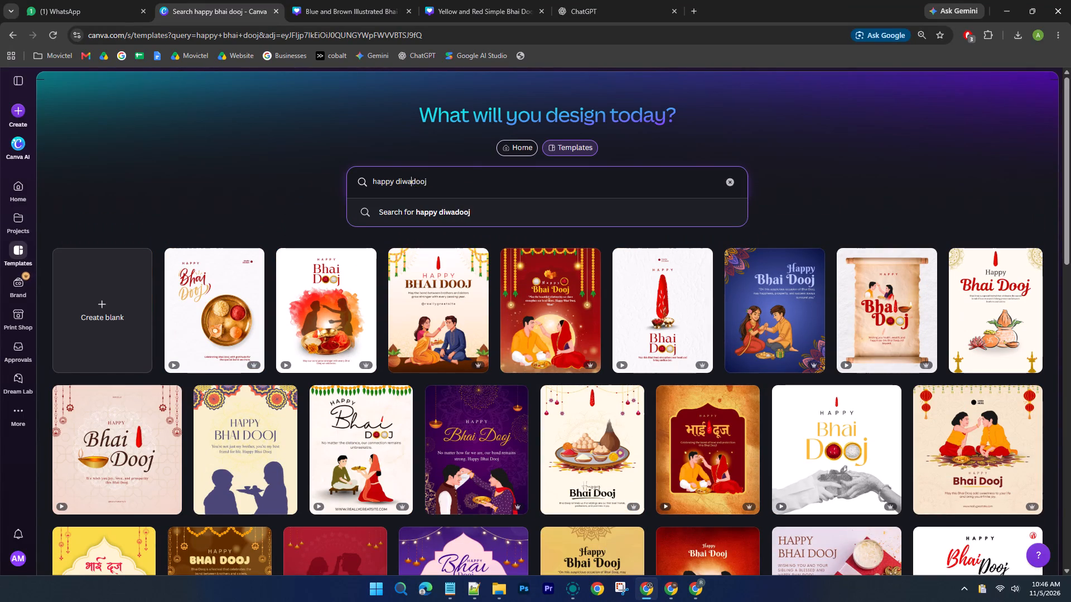
# Change the template search from Bhai Dooj to "happy diwali" and bring up the matching Instagram post designs.
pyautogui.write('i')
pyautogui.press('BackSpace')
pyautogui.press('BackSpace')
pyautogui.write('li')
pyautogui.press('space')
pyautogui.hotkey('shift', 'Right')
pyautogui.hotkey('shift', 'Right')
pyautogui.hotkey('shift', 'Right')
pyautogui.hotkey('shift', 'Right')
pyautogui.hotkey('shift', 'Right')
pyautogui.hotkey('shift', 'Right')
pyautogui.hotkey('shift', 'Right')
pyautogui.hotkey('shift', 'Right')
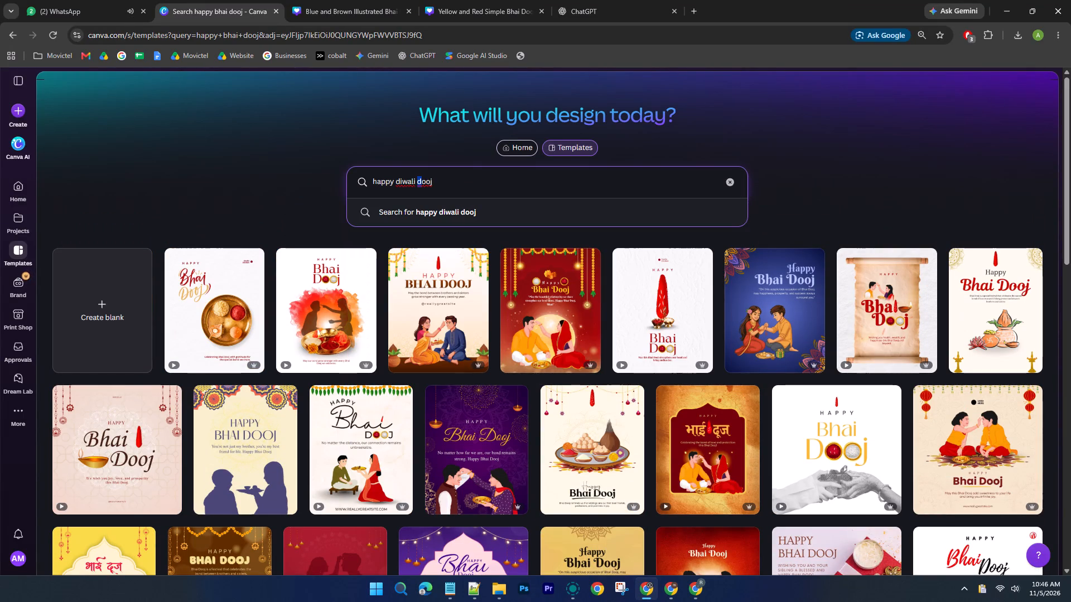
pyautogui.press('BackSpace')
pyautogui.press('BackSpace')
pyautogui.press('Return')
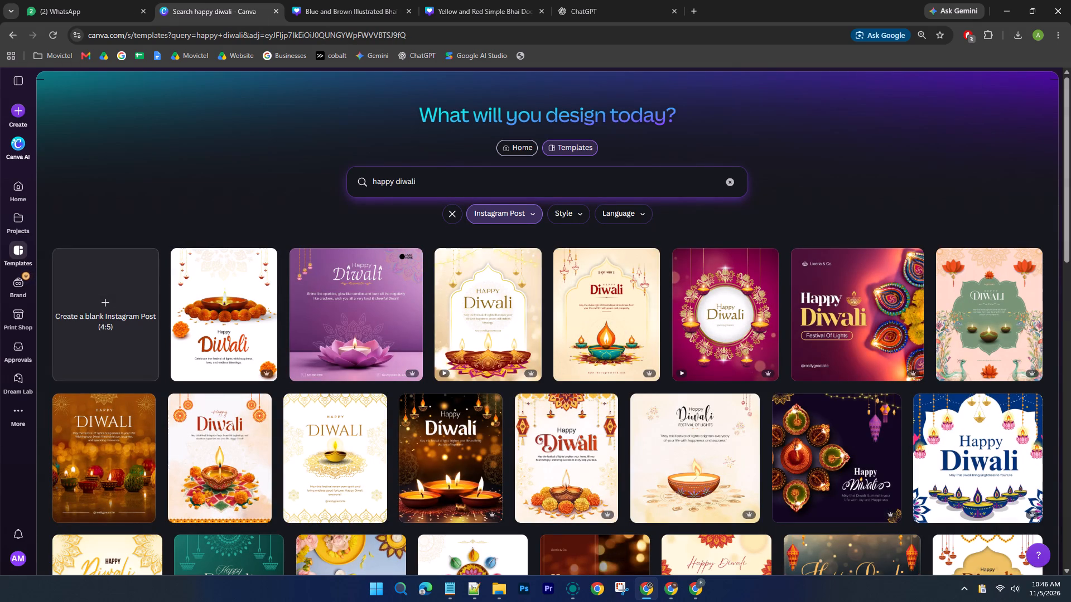
pyautogui.scroll(-2, 367, 173)
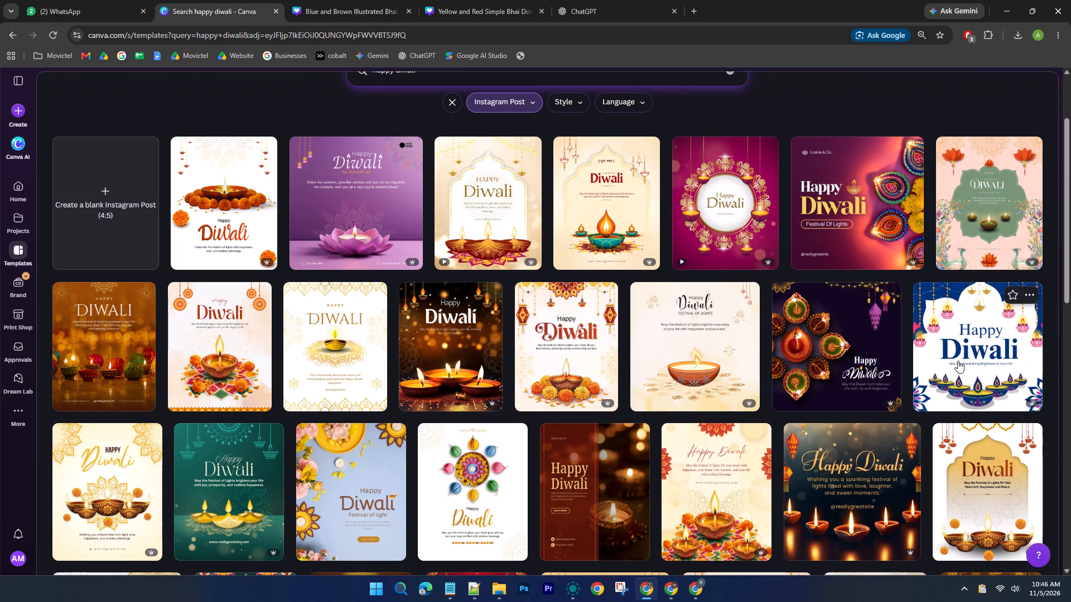
# Open the "Shree Anantam Group - 8 Nov" Diwali poster from the Downloads folder at full window size.
pyautogui.click(509, 587)
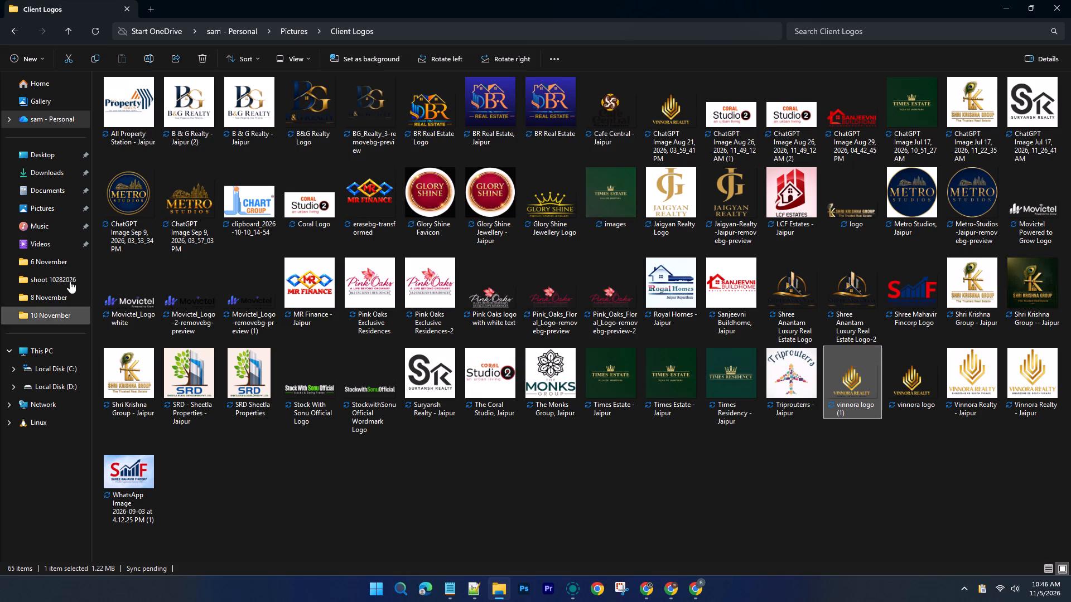
pyautogui.click(53, 156)
pyautogui.click(52, 169)
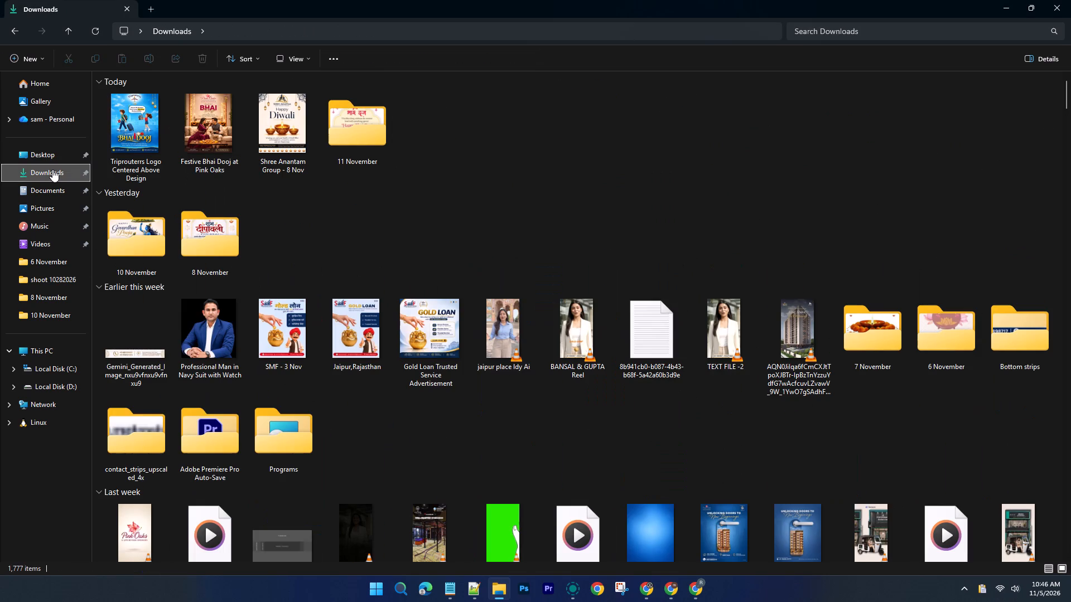
pyautogui.doubleClick(266, 122)
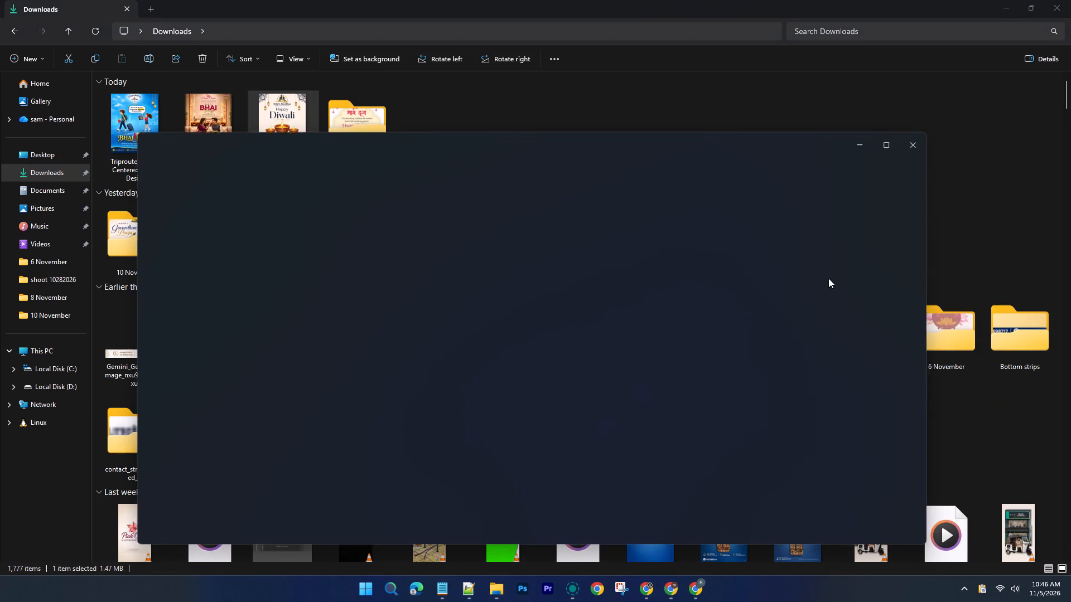
pyautogui.click(887, 148)
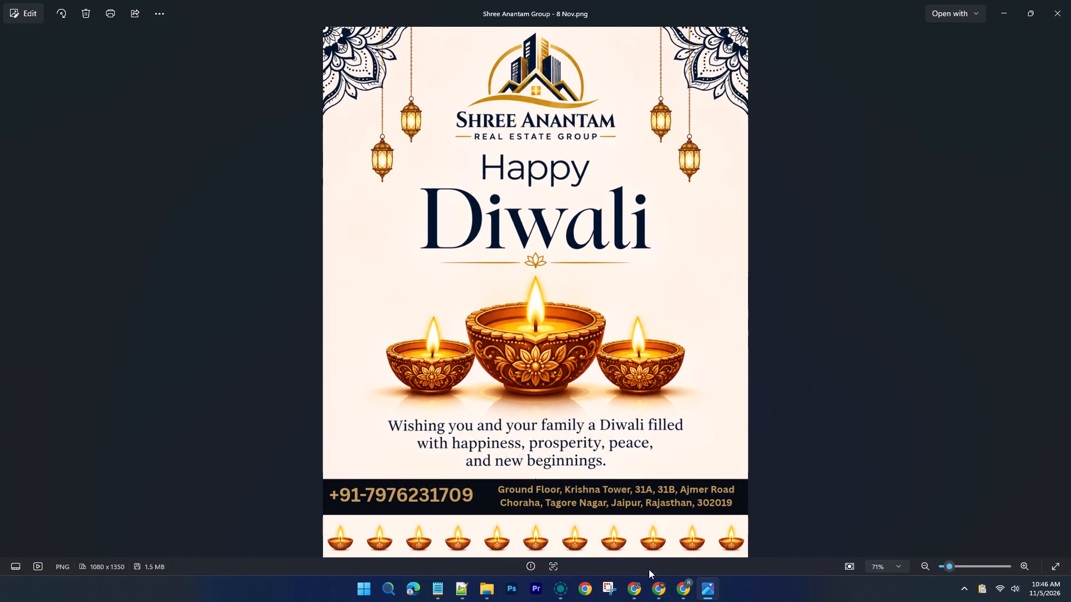
# Preview the Blue and White Happy Diwali Instagram Post template and compare it with the Shree Anantam Diwali poster.
pyautogui.click(640, 590)
pyautogui.click(952, 344)
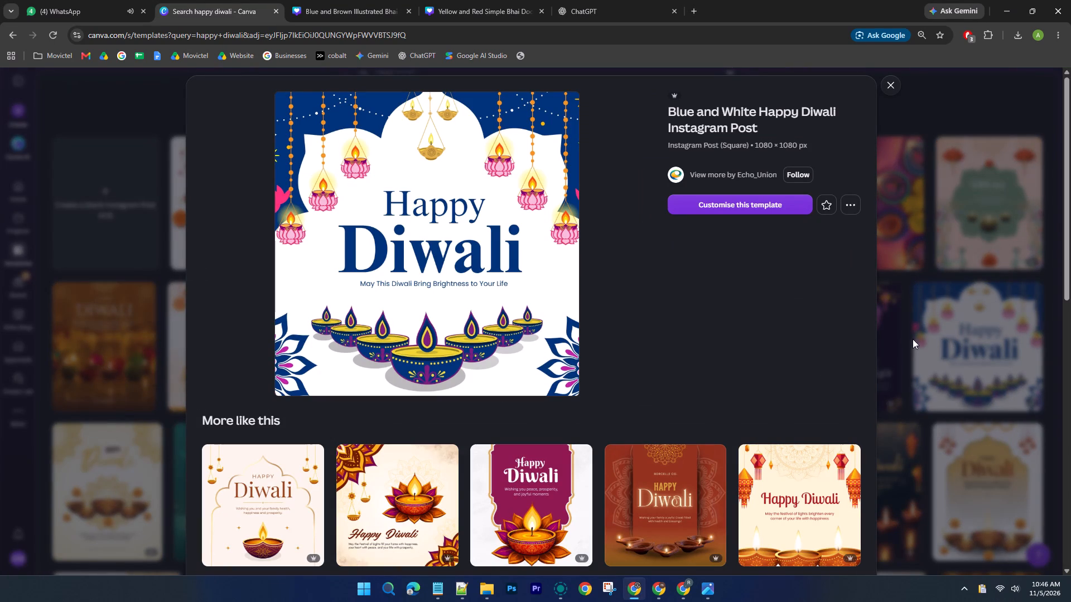
pyautogui.click(707, 593)
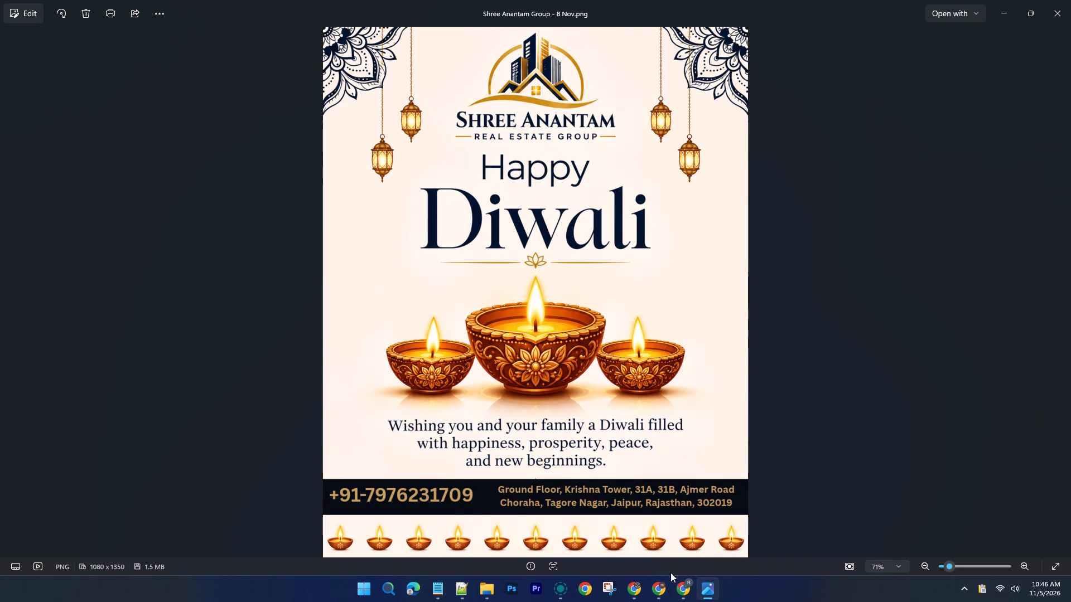
pyautogui.click(712, 587)
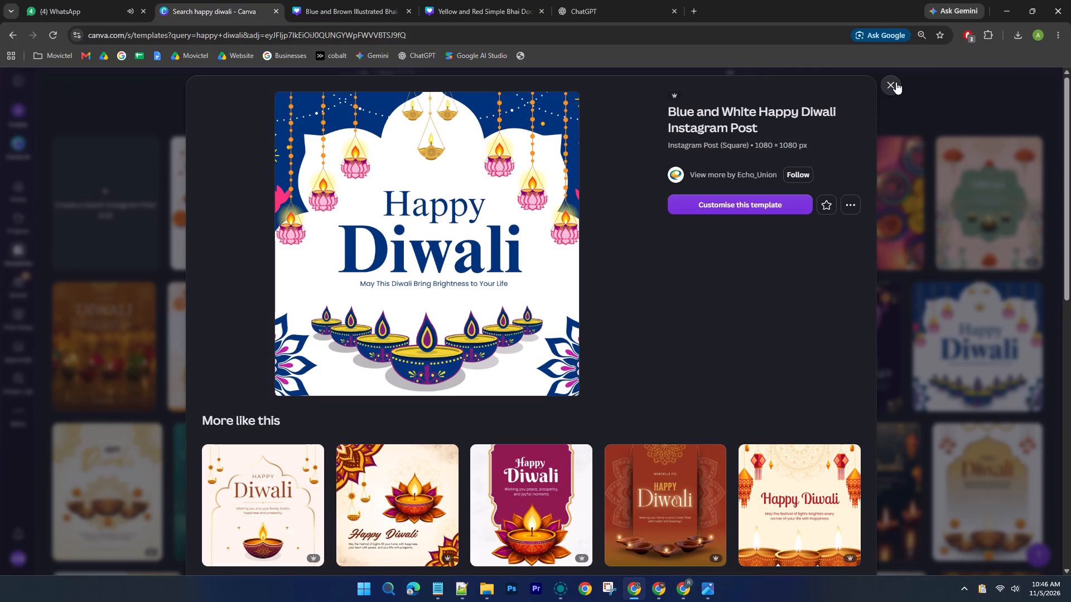
# Open the Orange and Red Modern Happy Diwali Instagram Post template for customising, keeping the template search available.
pyautogui.scroll(-2, 778, 251)
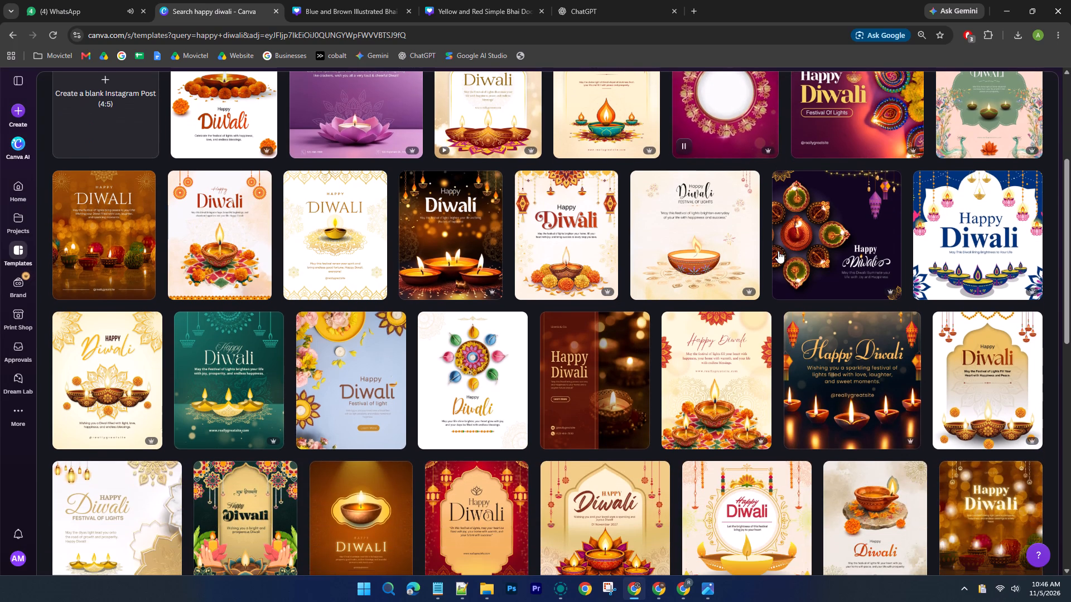
pyautogui.scroll(-1, 778, 251)
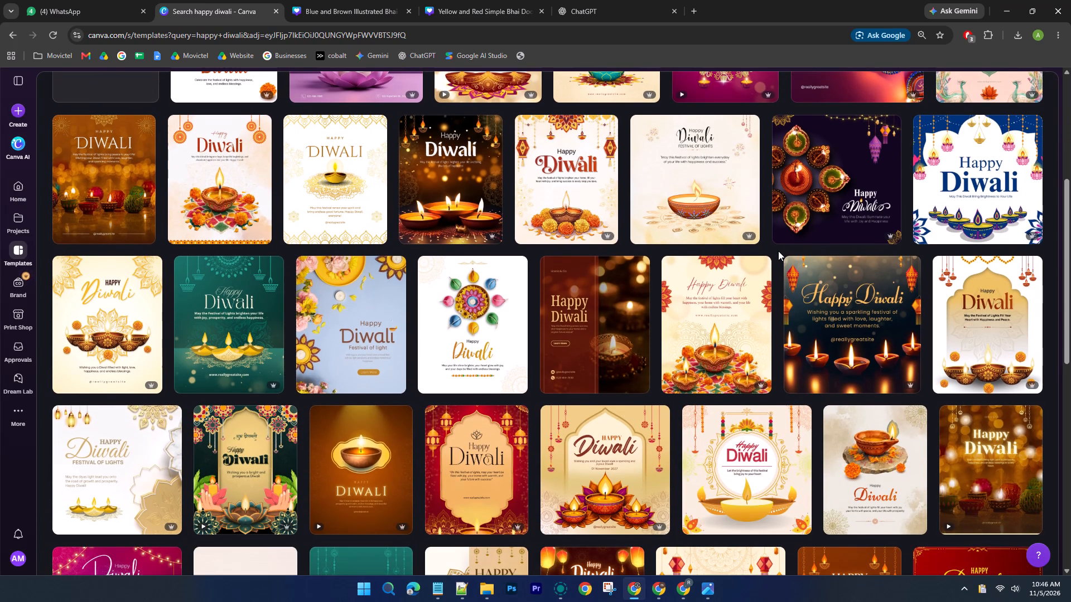
pyautogui.click(715, 298)
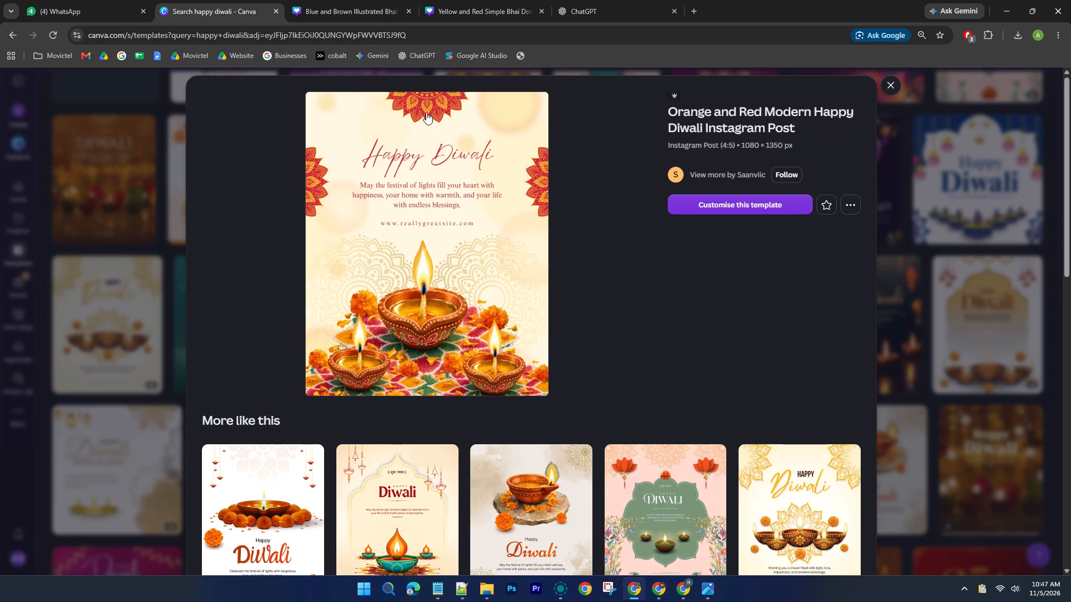
pyautogui.click(763, 202)
pyautogui.click(193, 0)
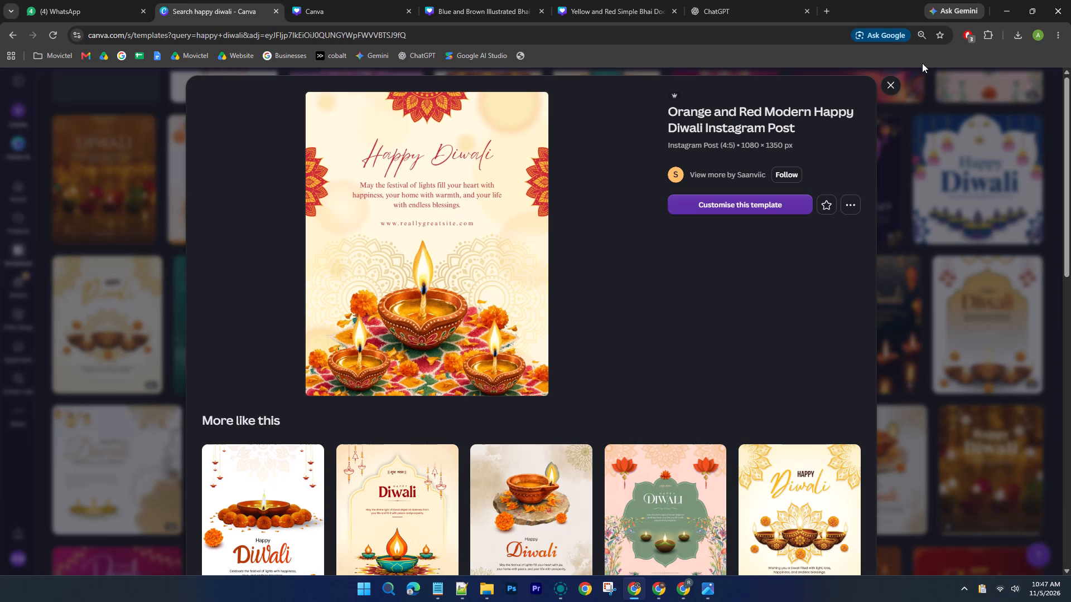
pyautogui.click(897, 88)
# Browse further through the Happy Diwali templates for another reference design.
pyautogui.scroll(-3, 1041, 403)
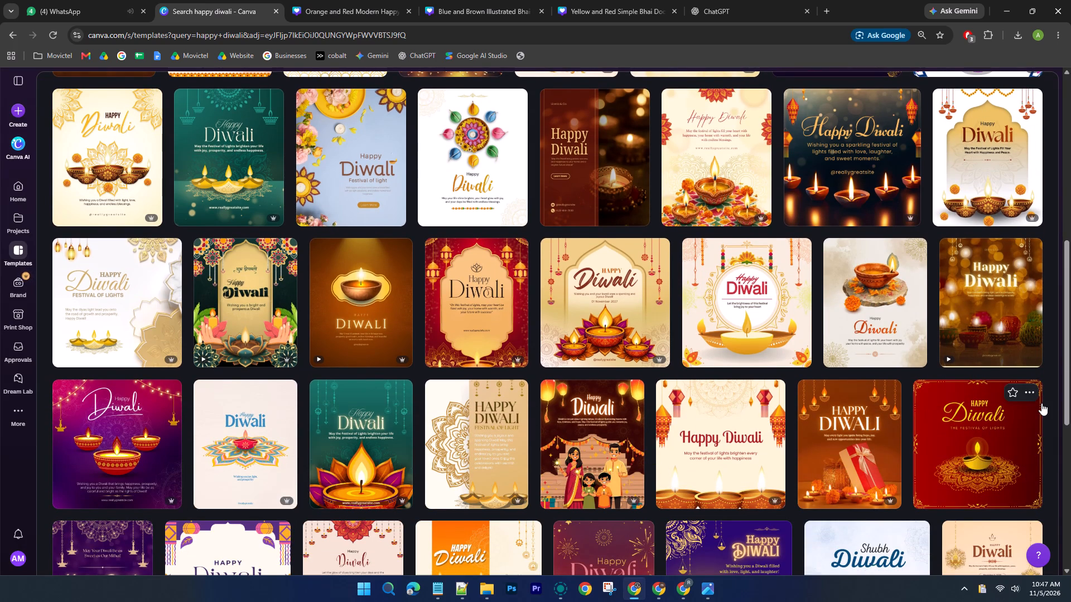
pyautogui.scroll(-4, 1041, 403)
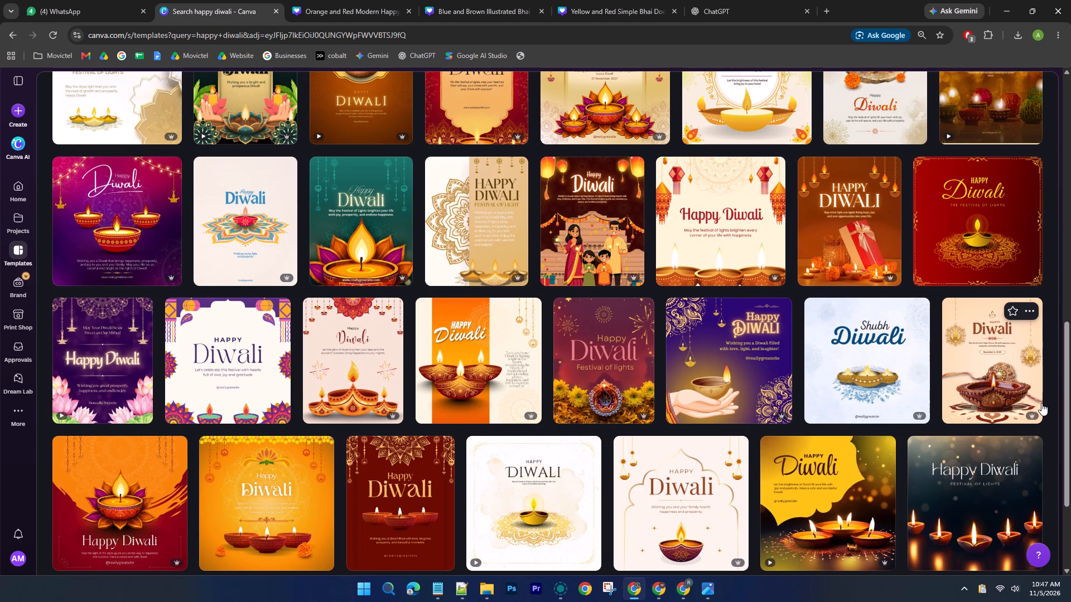
pyautogui.scroll(-3, 1041, 403)
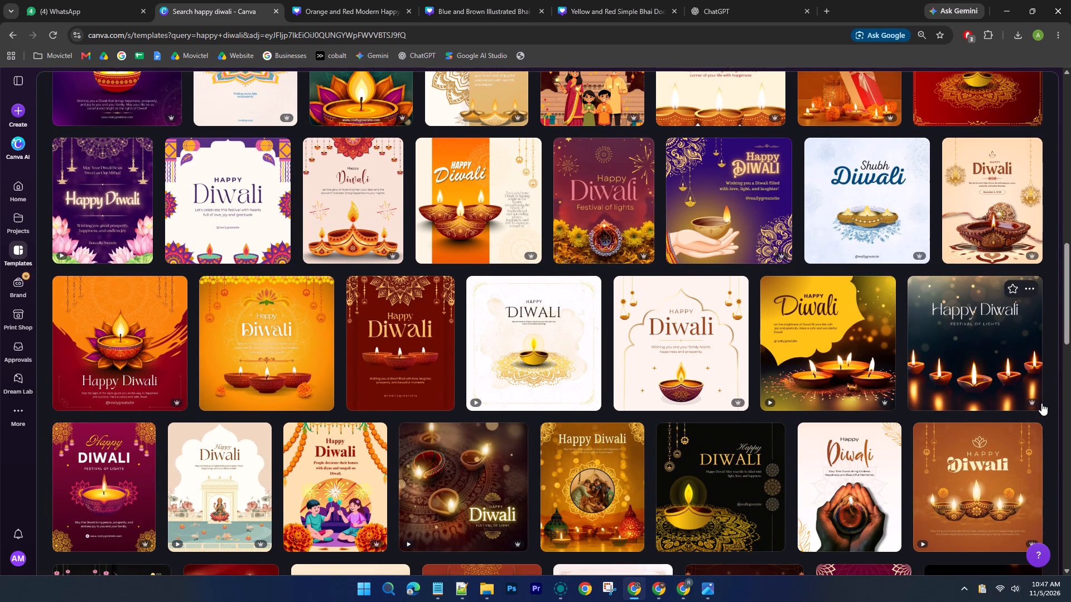
# Browse the Happy Diwali template results in Canva for a suitable poster design.
pyautogui.scroll(-4, 1041, 403)
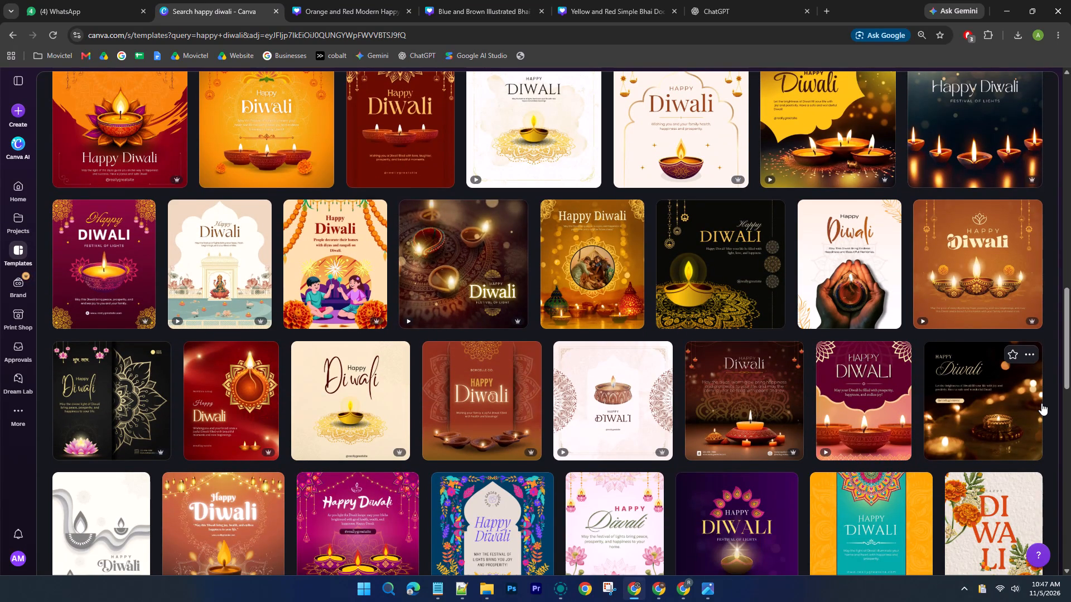
pyautogui.scroll(-3, 1041, 403)
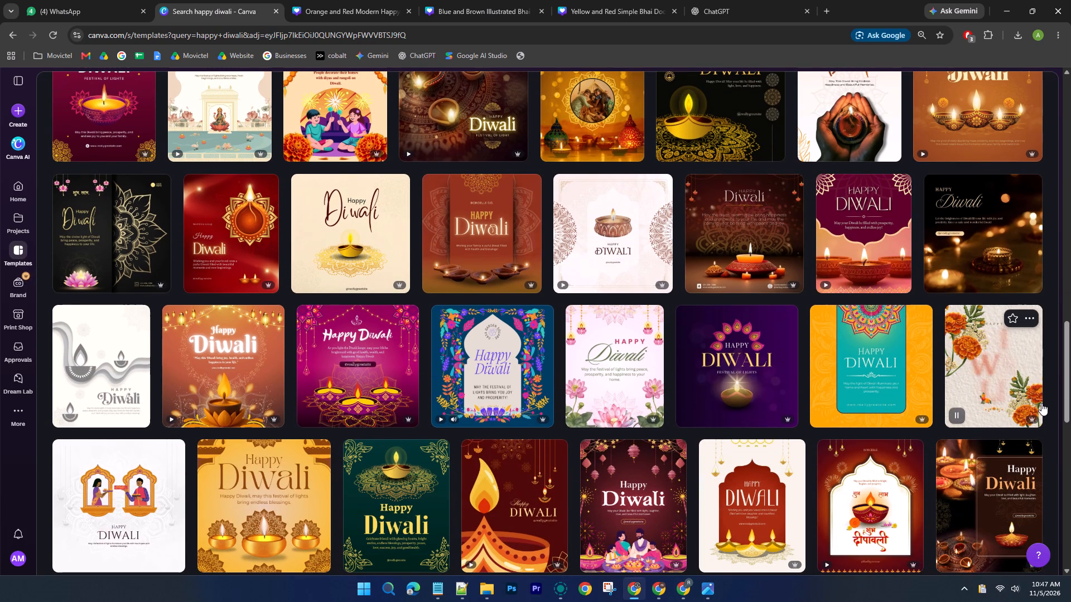
pyautogui.scroll(-3, 1041, 403)
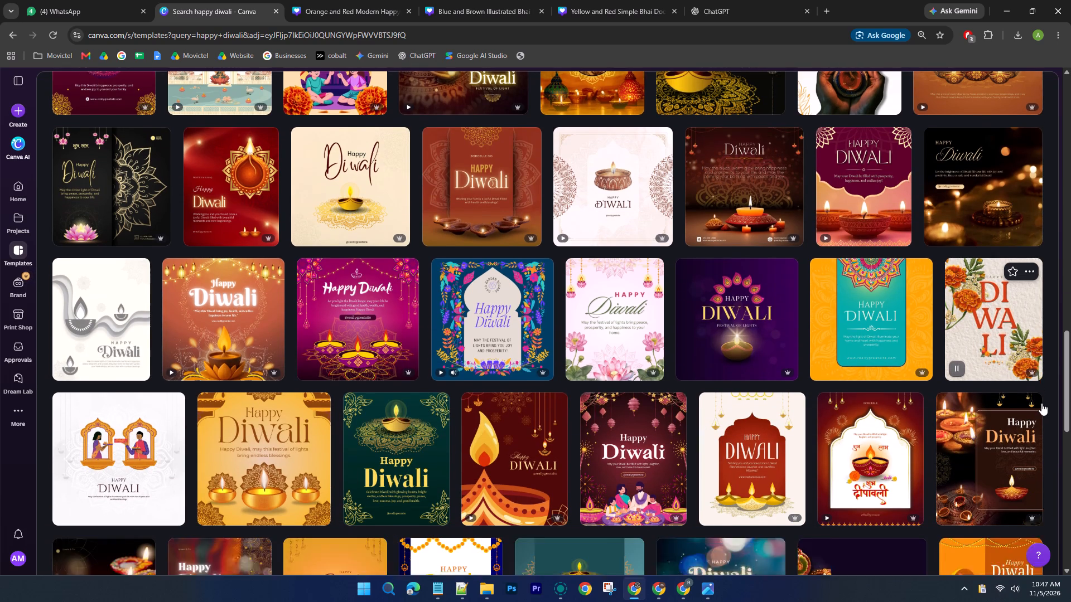
pyautogui.scroll(-4, 1041, 403)
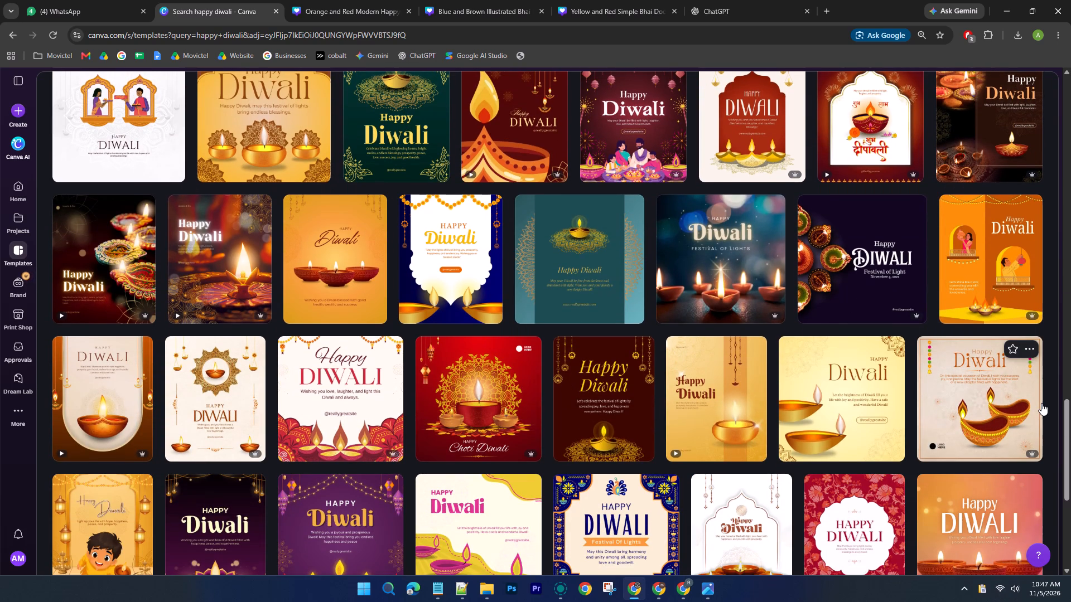
pyautogui.scroll(-3, 1041, 403)
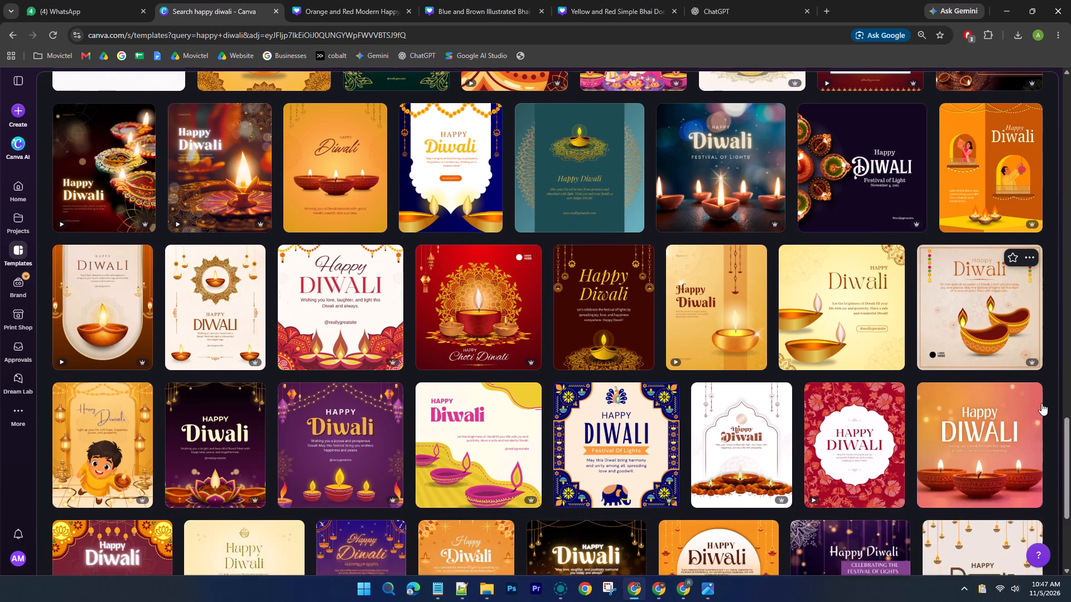
pyautogui.scroll(-2, 1041, 403)
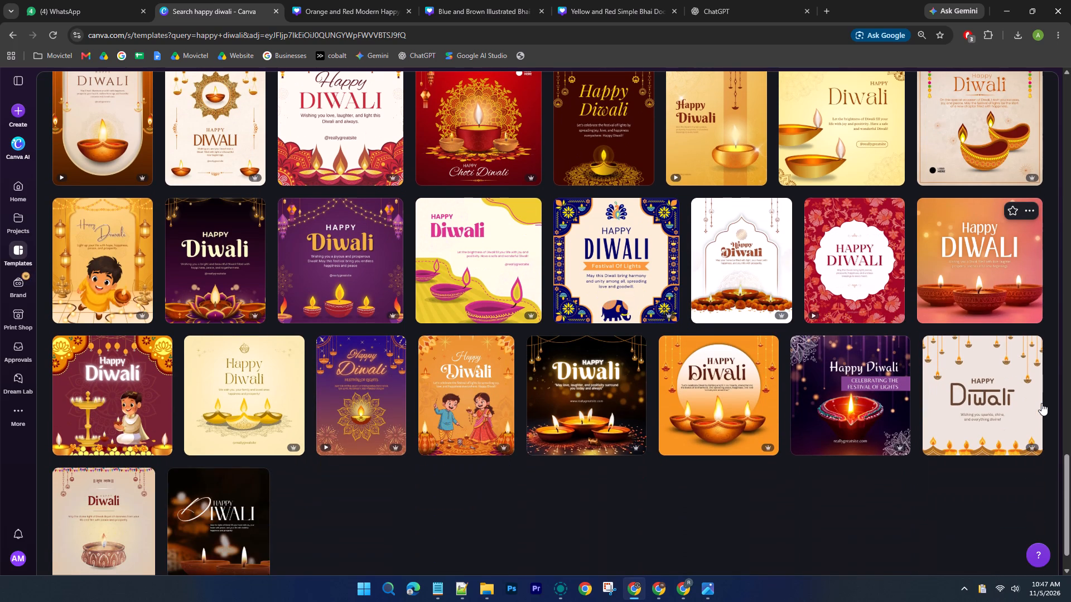
pyautogui.scroll(-3, 1041, 403)
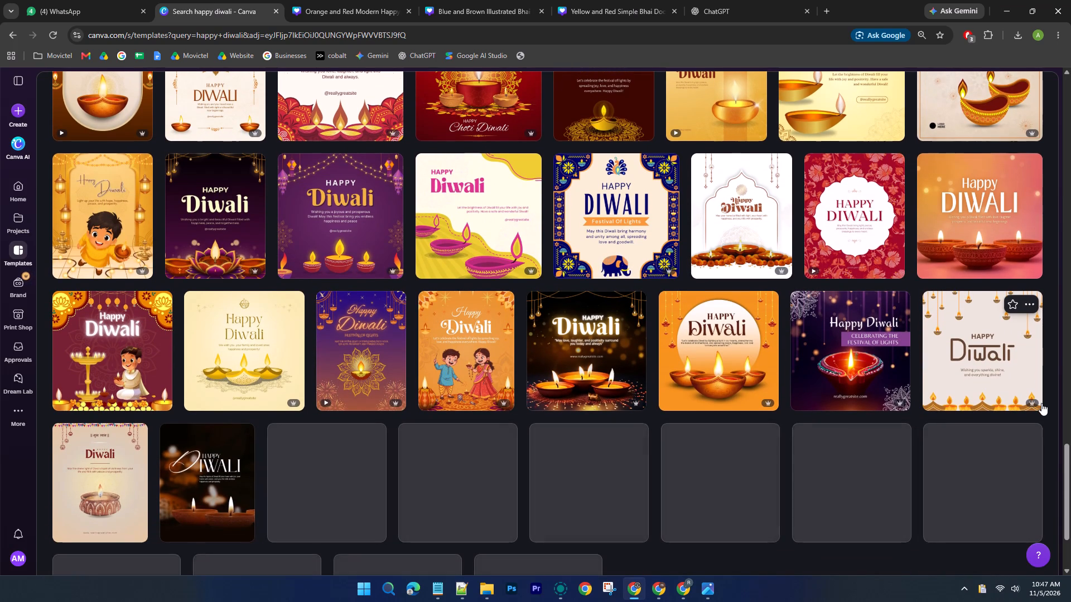
# Pick the Red Magenta and Gold Illustrated Happy Diwali Instagram Post template from the results and open it for customising.
pyautogui.scroll(-3, 1048, 395)
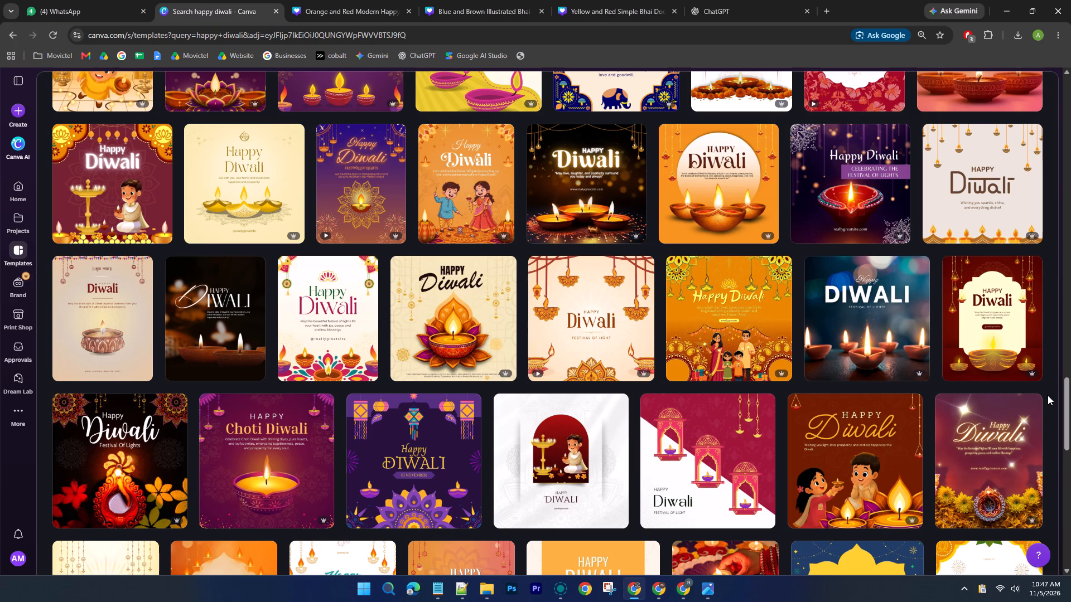
pyautogui.scroll(-1, 1048, 395)
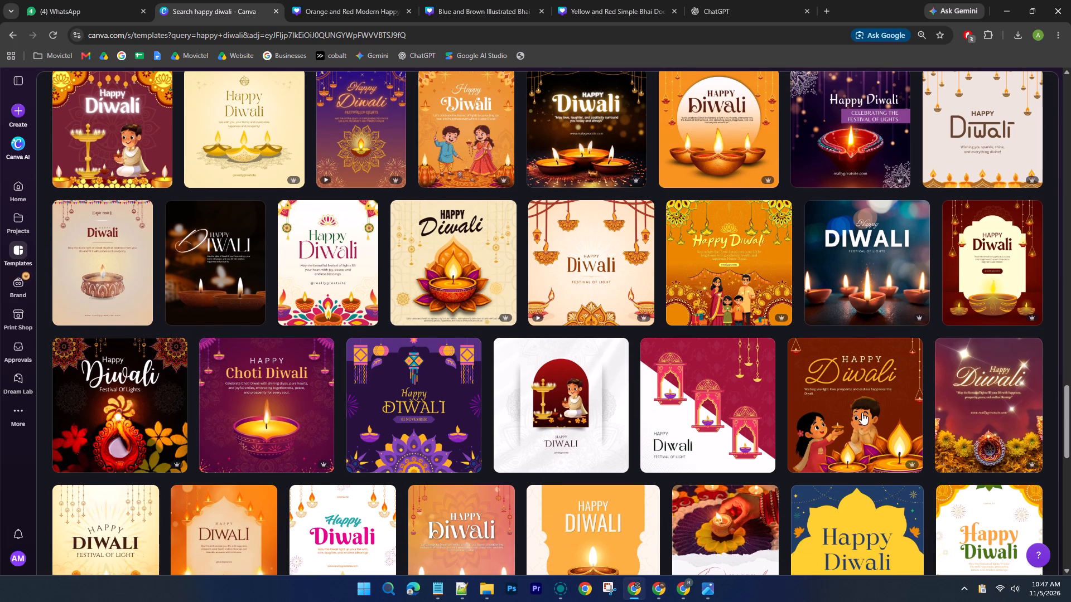
pyautogui.click(353, 284)
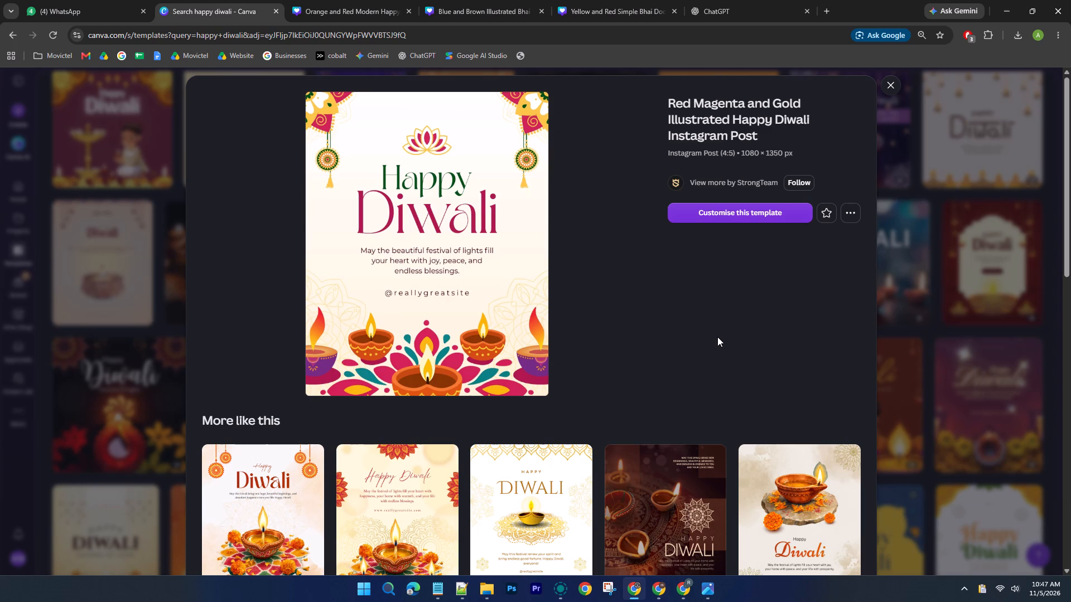
pyautogui.scroll(-2, 717, 337)
pyautogui.scroll(3, 717, 337)
pyautogui.click(730, 213)
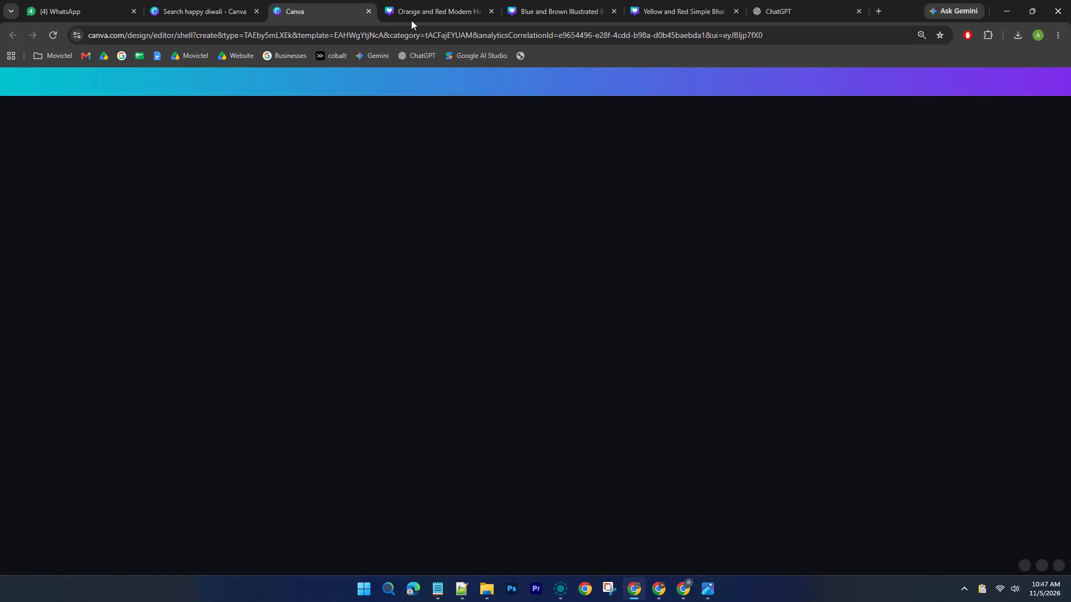
# Delete the placeholder website line from the Orange and Red Modern Happy Diwali Instagram Post design.
pyautogui.click(400, 0)
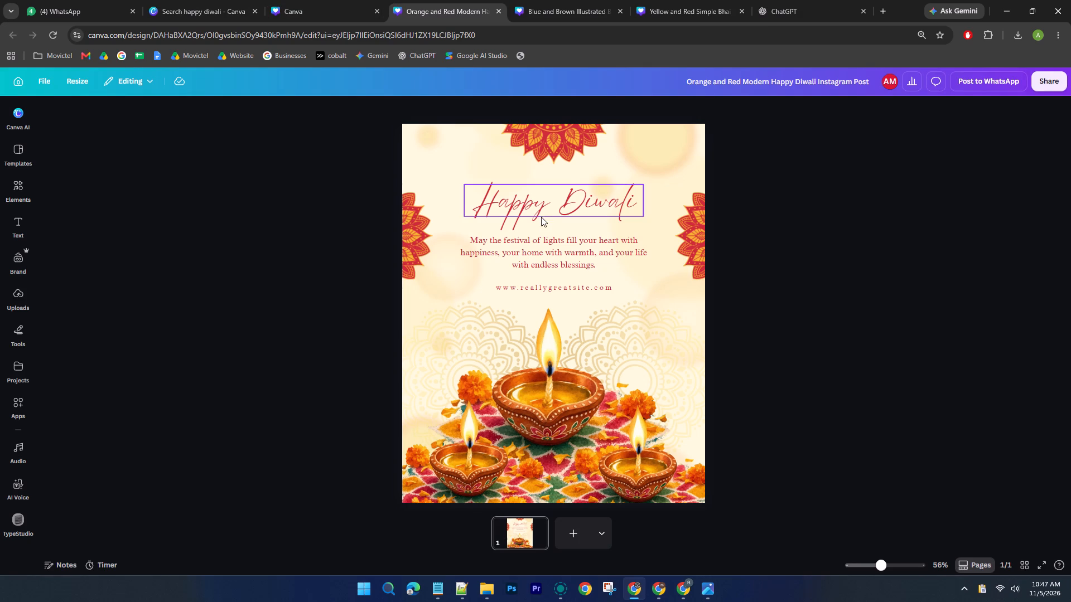
pyautogui.click(542, 283)
pyautogui.press('Delete')
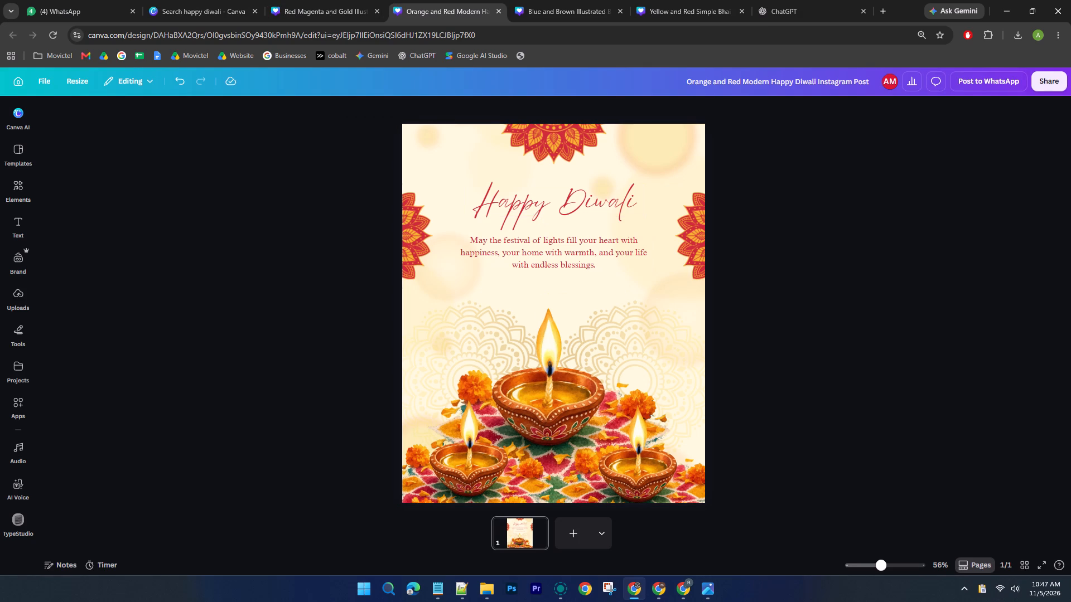
# Move the diyas, rangoli and mandala artwork together slightly upward, closer to the greeting message.
pyautogui.moveTo(362, 390); pyautogui.dragTo(788, 503)
pyautogui.moveTo(642, 370); pyautogui.dragTo(643, 354)
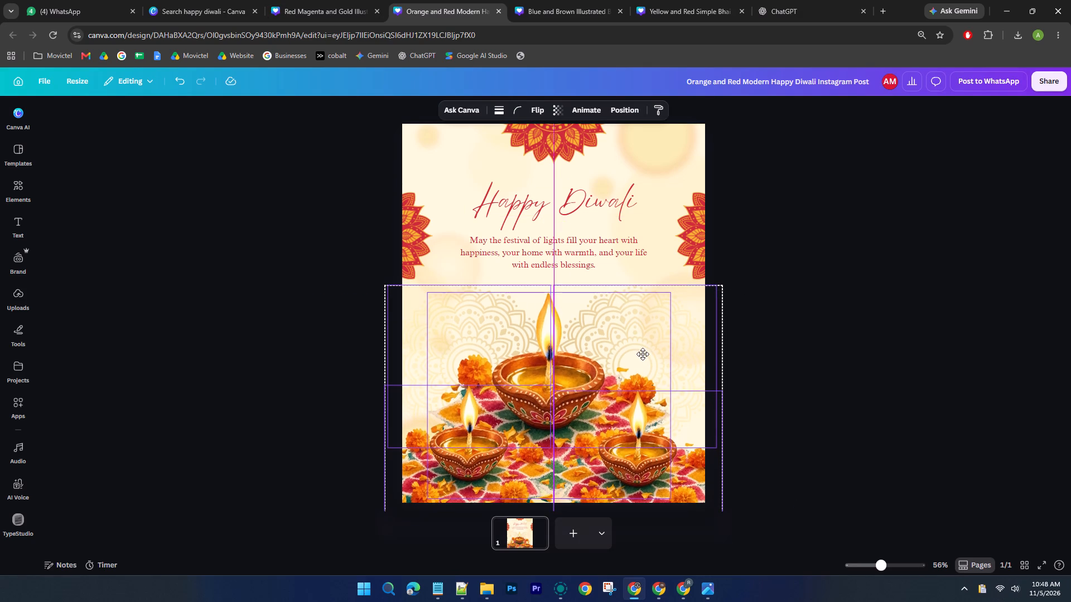
pyautogui.moveTo(643, 354); pyautogui.dragTo(644, 346)
pyautogui.click(887, 263)
# Try to make the Happy Diwali heading bold.
pyautogui.click(598, 202)
pyautogui.hotkey('ctrl', 'b')
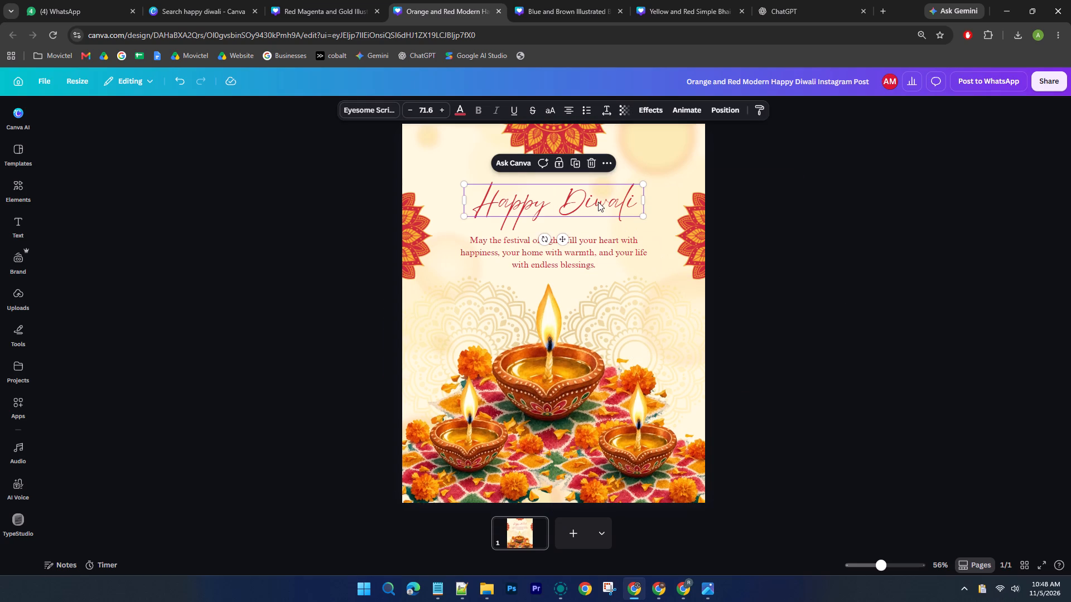
# Enlarge the "Happy Diwali" heading to size 97 on one centred line and shift the greeting text down below it.
pyautogui.tripleClick(445, 108)
pyautogui.tripleClick(445, 108)
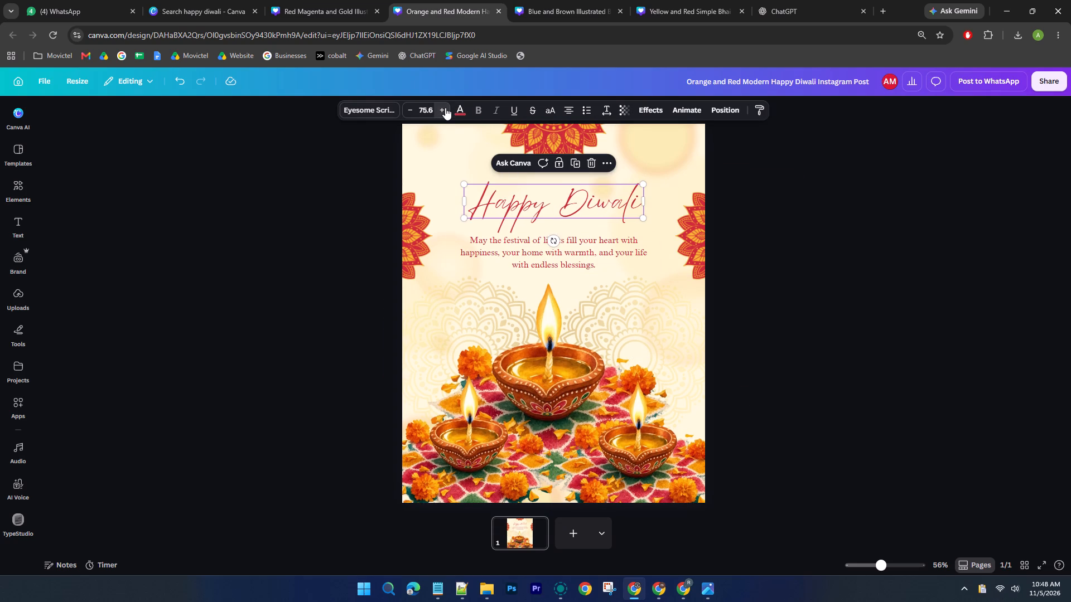
pyautogui.tripleClick(445, 108)
pyautogui.moveTo(464, 222); pyautogui.dragTo(464, 222)
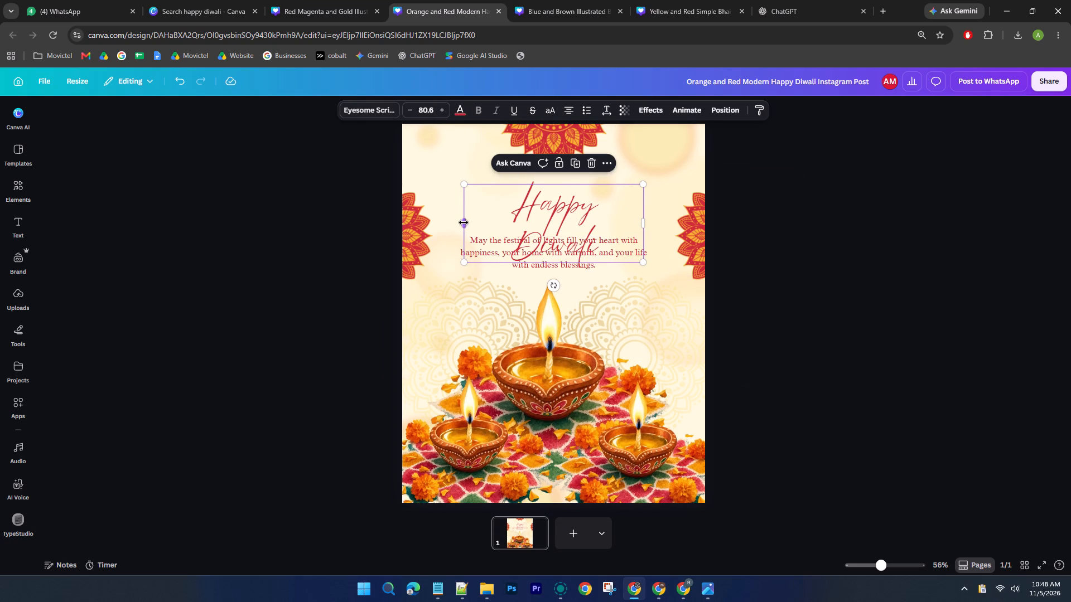
pyautogui.moveTo(464, 222); pyautogui.dragTo(447, 216)
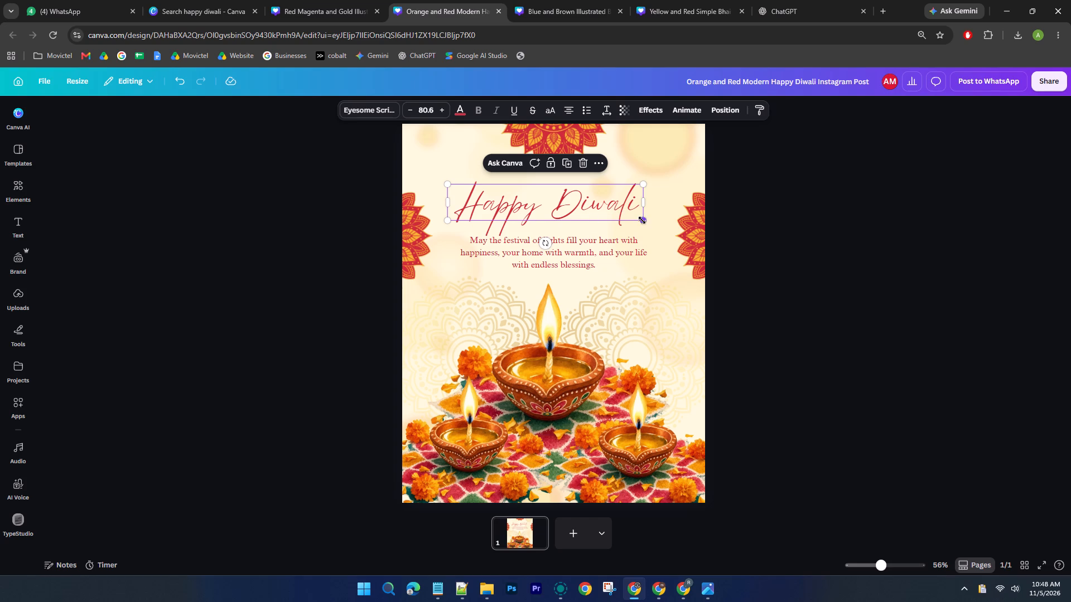
pyautogui.moveTo(643, 220); pyautogui.dragTo(678, 253)
pyautogui.moveTo(575, 205); pyautogui.dragTo(568, 205)
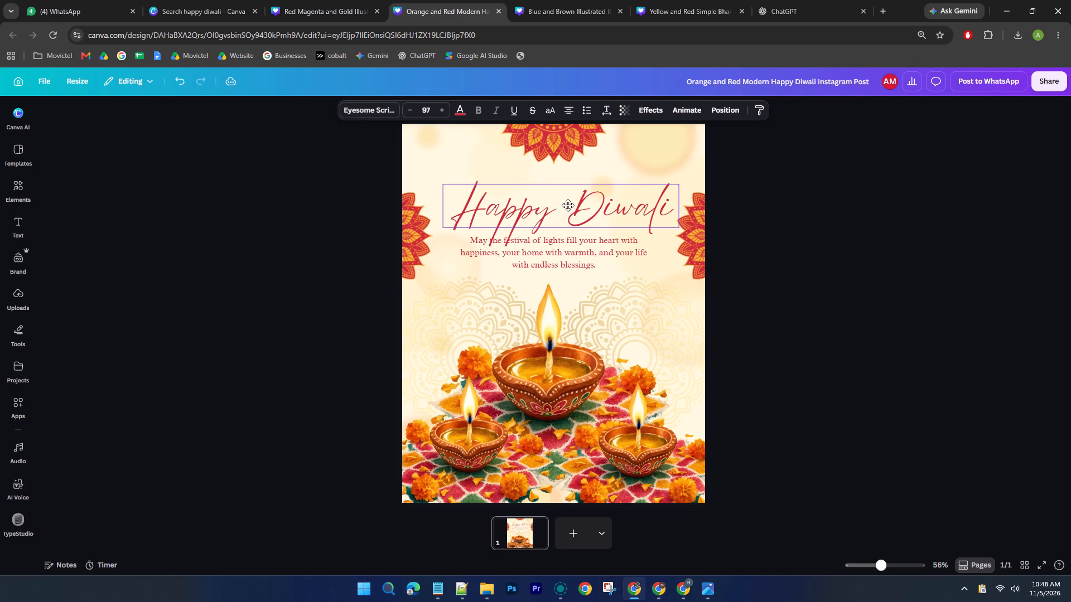
pyautogui.moveTo(568, 205); pyautogui.dragTo(565, 203)
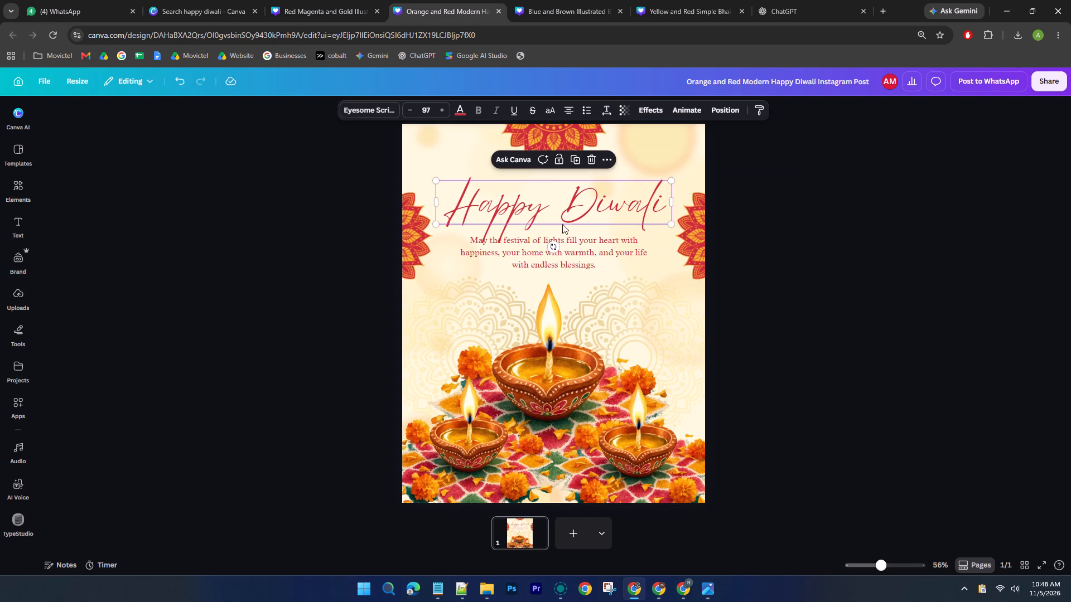
pyautogui.moveTo(578, 259); pyautogui.dragTo(578, 269)
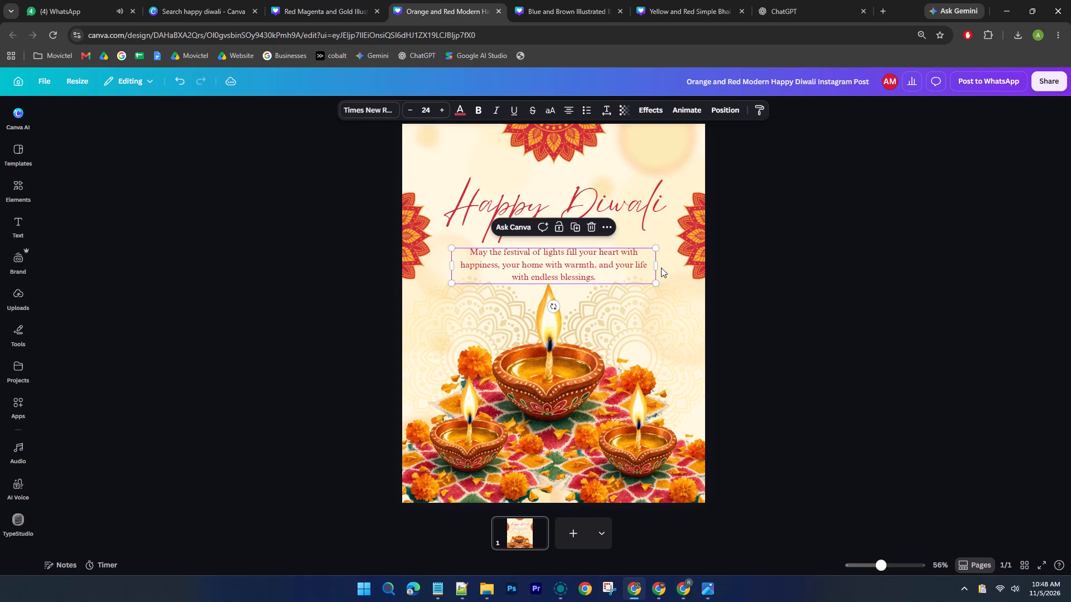
pyautogui.click(889, 256)
# Delete the red mandala ornament at the top centre of the Diwali poster.
pyautogui.click(553, 149)
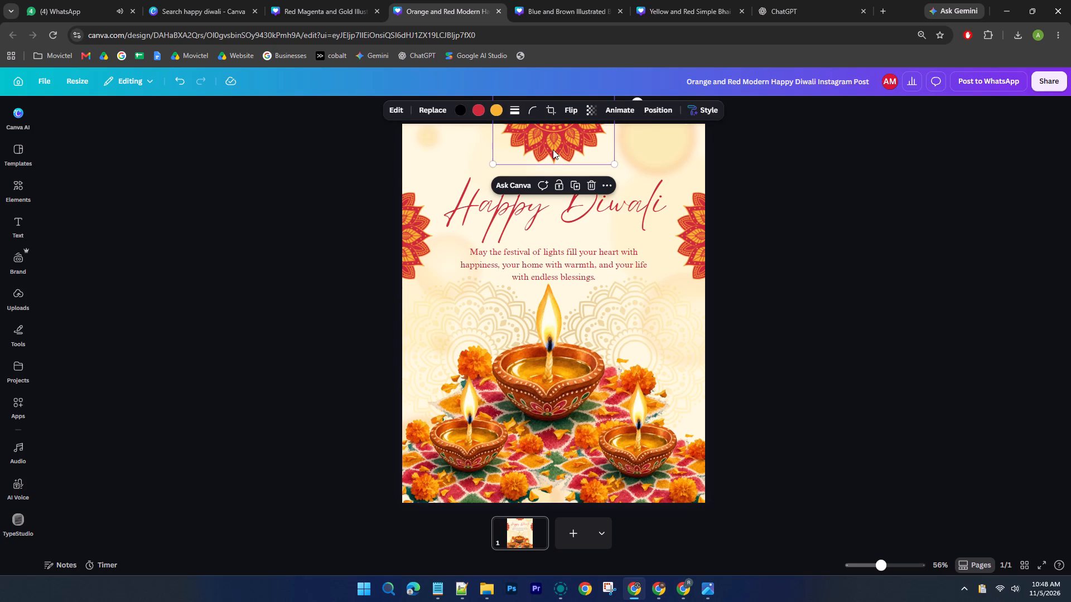
pyautogui.press('Delete')
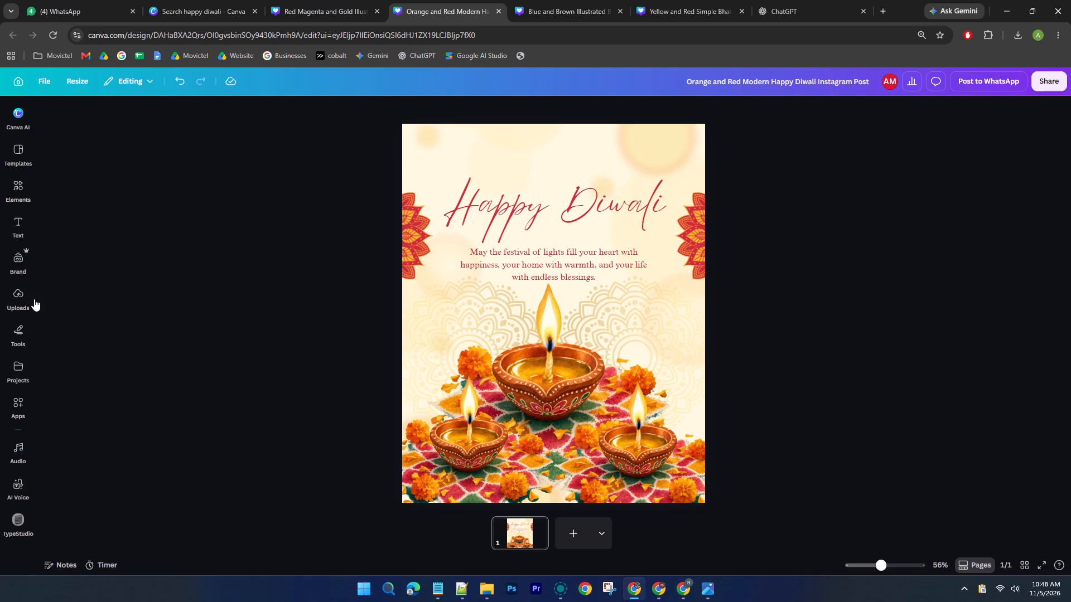
# Insert the Shree Anantam Real Estate Group logo from the uploaded images into the Diwali poster.
pyautogui.click(34, 299)
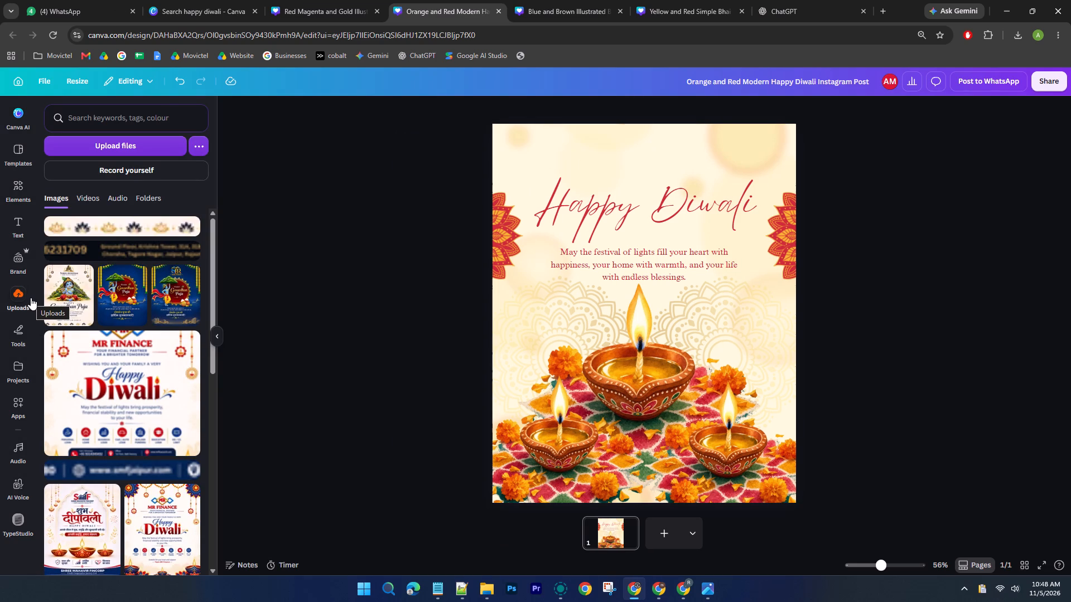
pyautogui.scroll(4, 119, 356)
pyautogui.scroll(-5, 119, 356)
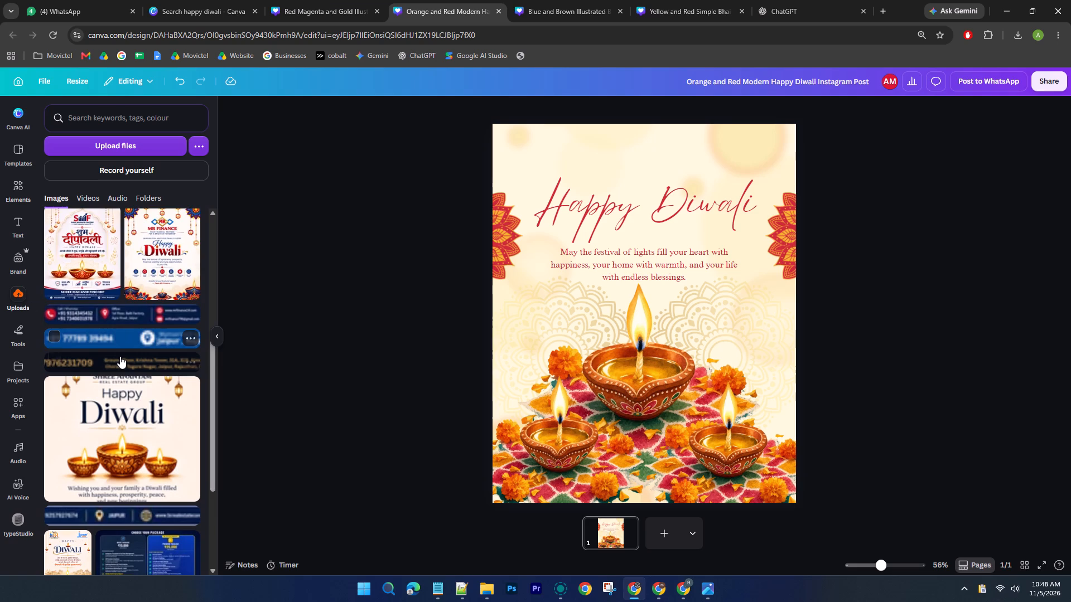
pyautogui.scroll(-8, 120, 356)
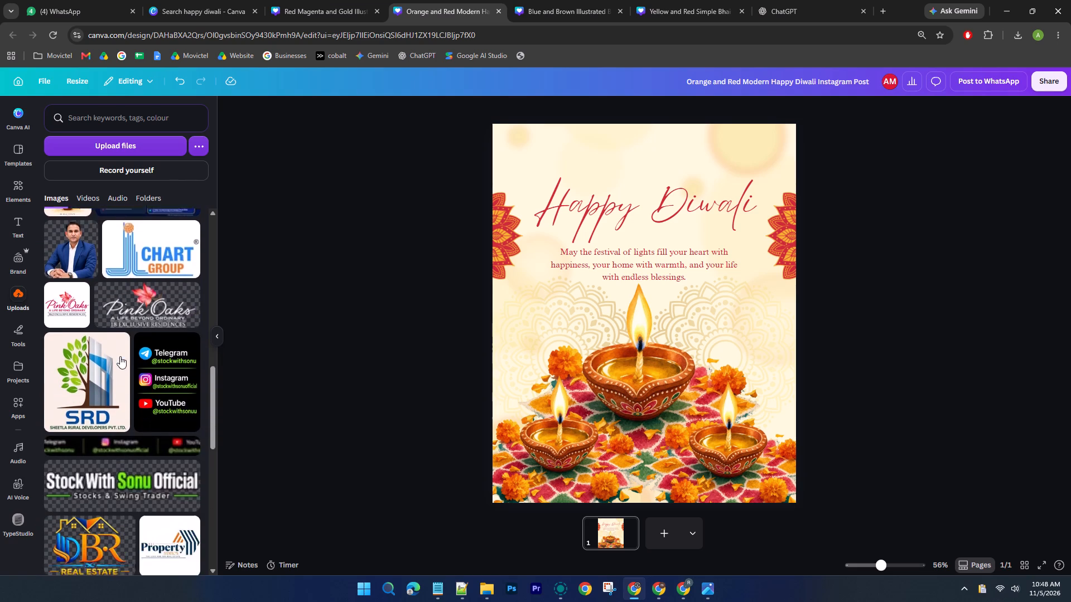
pyautogui.scroll(-4, 120, 356)
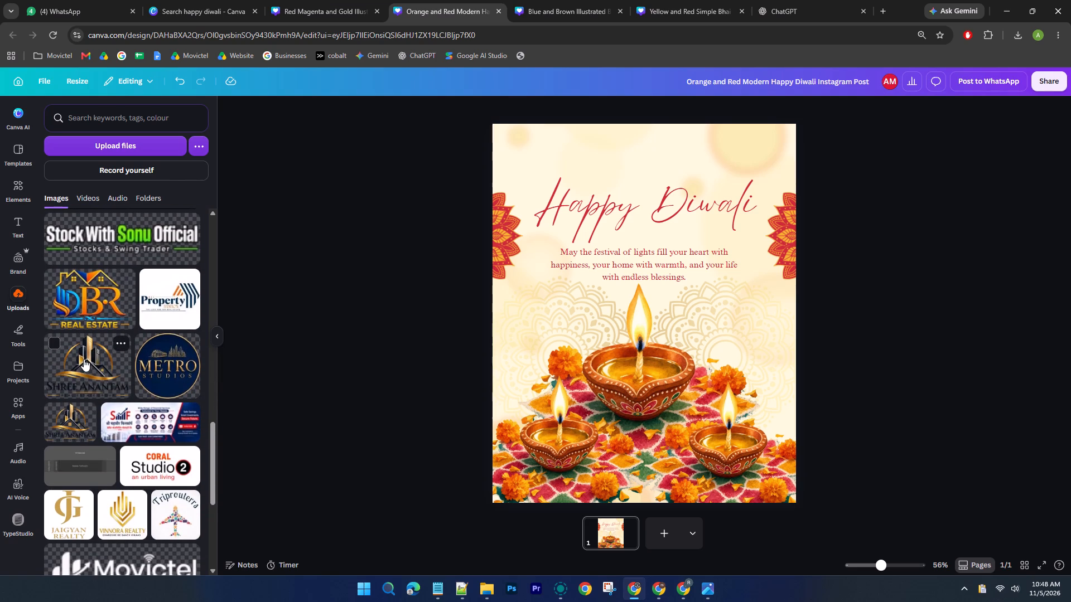
pyautogui.click(84, 359)
# Shrink the Shree Anantam logo and centre it at the top of the poster above the heading.
pyautogui.moveTo(750, 394); pyautogui.dragTo(706, 352)
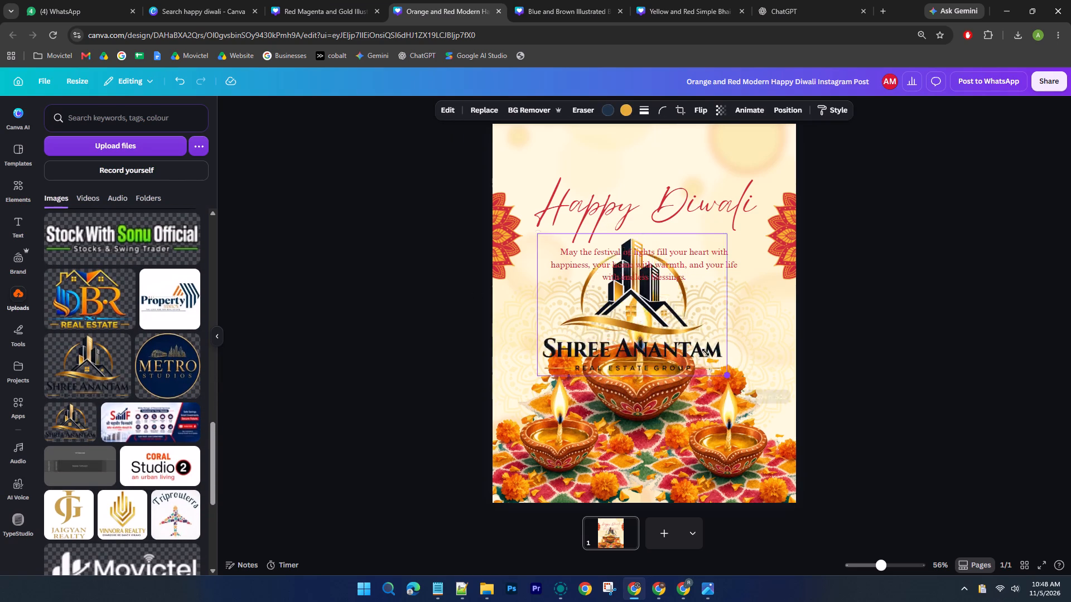
pyautogui.moveTo(706, 352); pyautogui.dragTo(664, 323)
pyautogui.moveTo(619, 309); pyautogui.dragTo(660, 198)
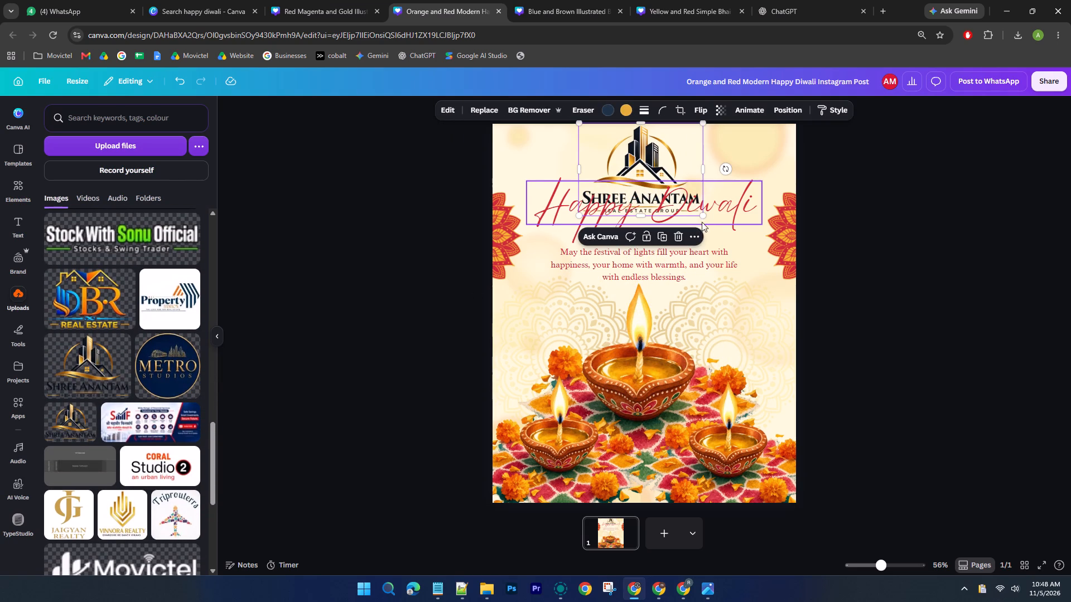
pyautogui.moveTo(705, 217); pyautogui.dragTo(669, 185)
pyautogui.moveTo(629, 148); pyautogui.dragTo(630, 148)
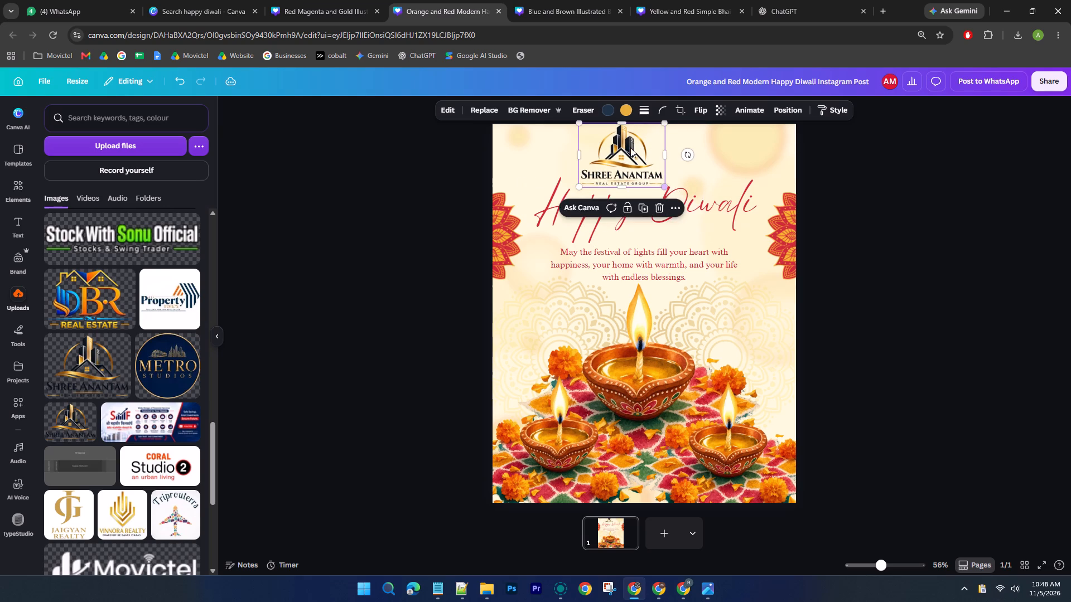
pyautogui.moveTo(630, 148); pyautogui.dragTo(647, 153)
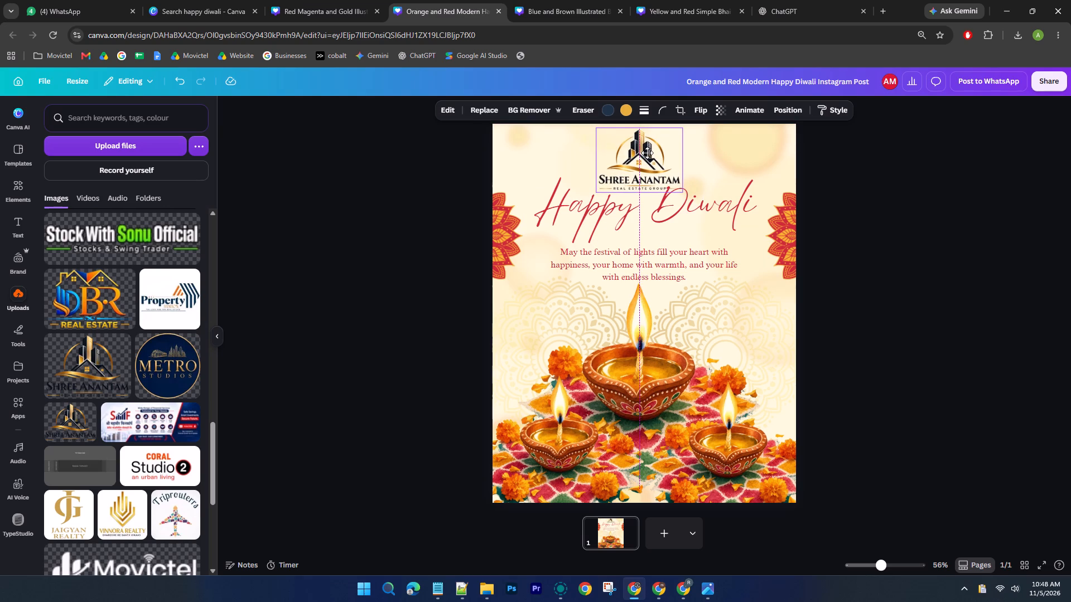
pyautogui.moveTo(647, 153); pyautogui.dragTo(652, 153)
pyautogui.click(988, 230)
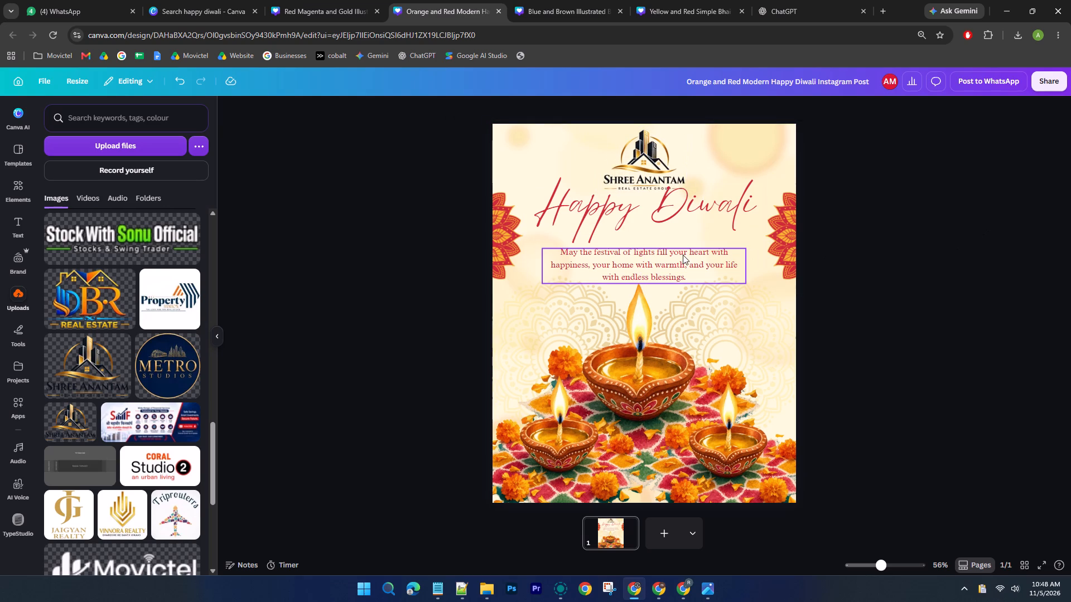
# Move the diya, flower and mandala artwork together slightly lower on the poster.
pyautogui.click(683, 255)
pyautogui.click(657, 378)
pyautogui.click(378, 362)
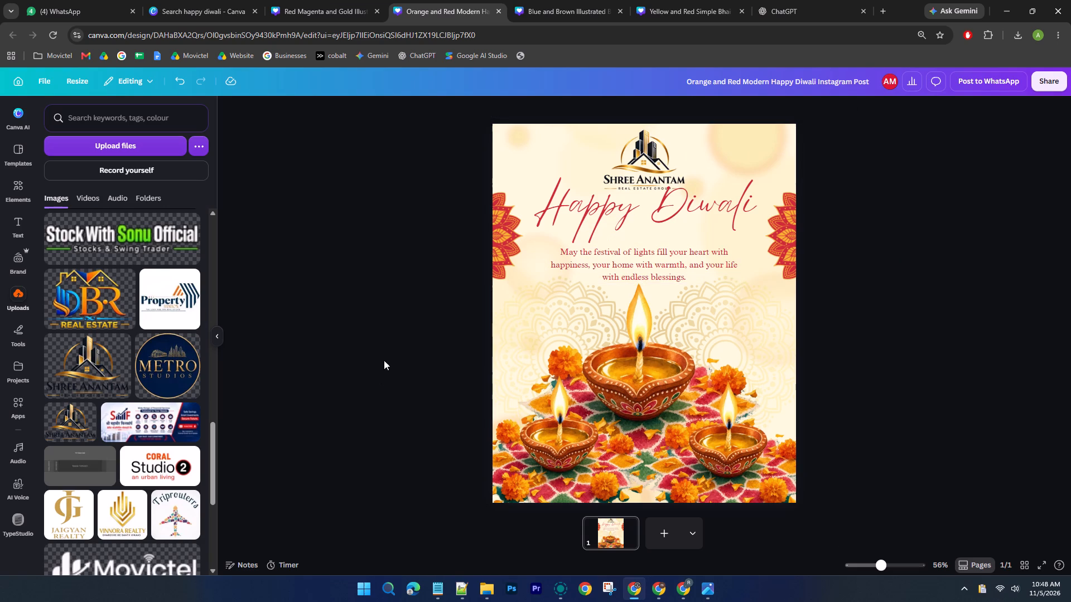
pyautogui.moveTo(428, 335); pyautogui.dragTo(955, 504)
pyautogui.moveTo(707, 458); pyautogui.dragTo(709, 467)
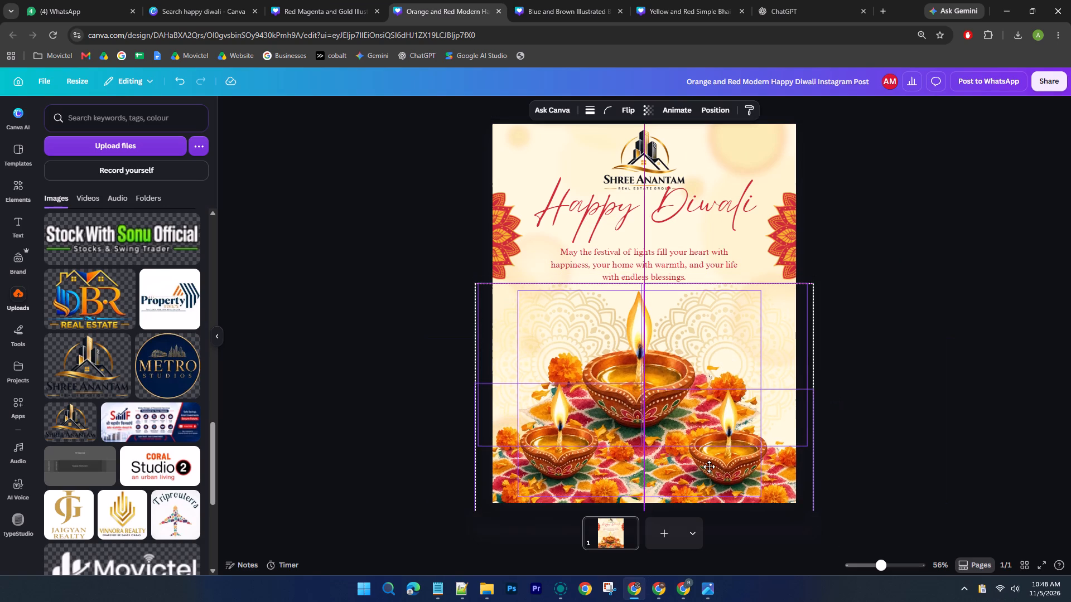
pyautogui.moveTo(709, 467); pyautogui.dragTo(709, 474)
pyautogui.click(1008, 371)
# Lower the greeting text and the "Happy Diwali" heading slightly to clear the Shree Anantam logo.
pyautogui.moveTo(649, 256); pyautogui.dragTo(649, 265)
pyautogui.moveTo(687, 201); pyautogui.dragTo(687, 215)
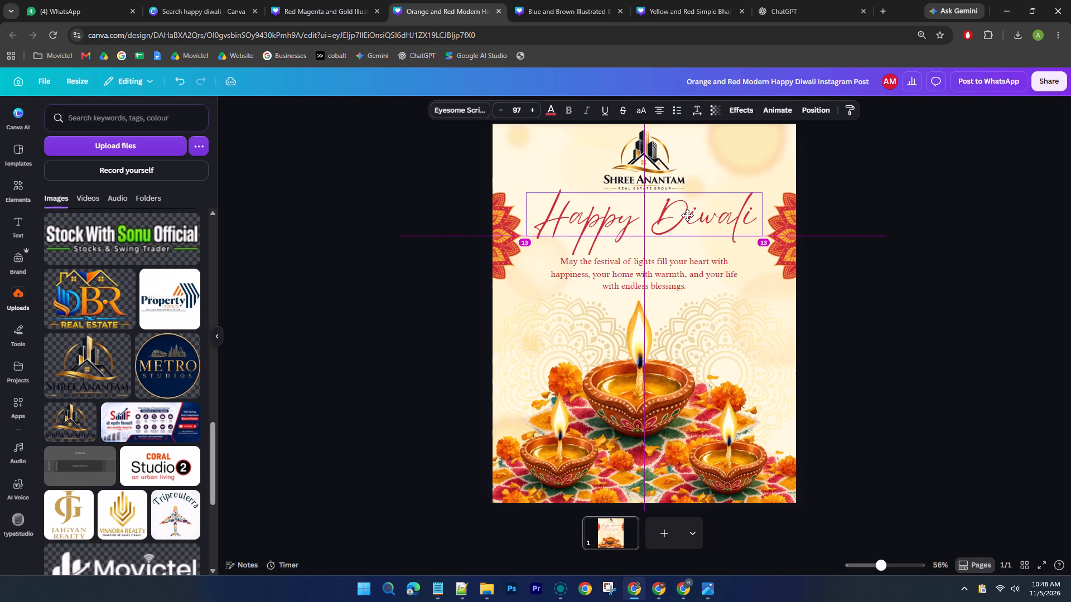
# Place the "Happy Diwali" heading horizontally centred between the Shree Anantam logo and the greeting text.
pyautogui.moveTo(687, 215); pyautogui.dragTo(688, 215)
pyautogui.click(1019, 211)
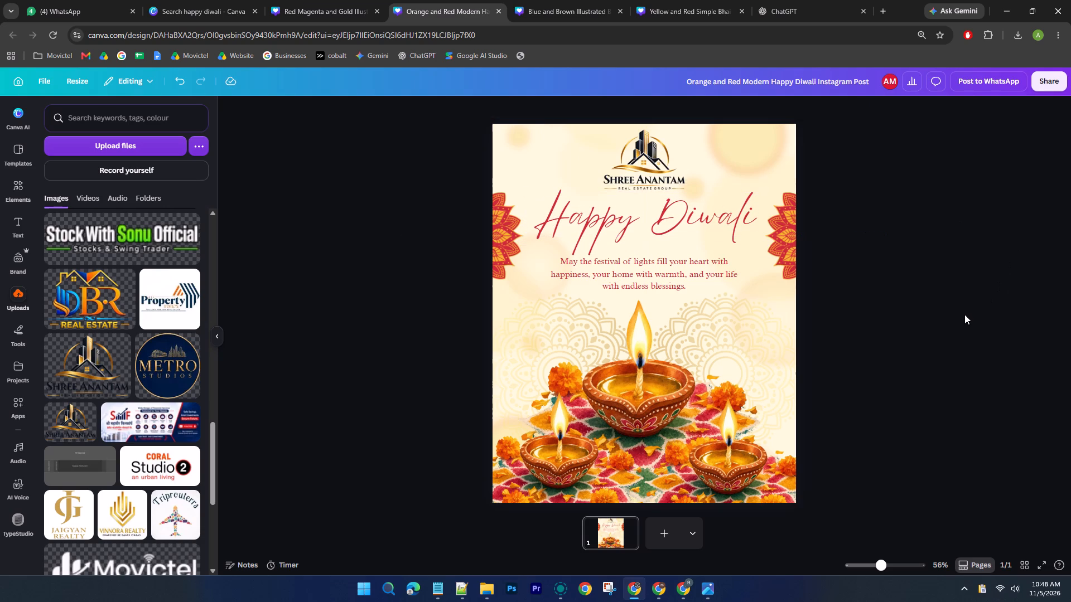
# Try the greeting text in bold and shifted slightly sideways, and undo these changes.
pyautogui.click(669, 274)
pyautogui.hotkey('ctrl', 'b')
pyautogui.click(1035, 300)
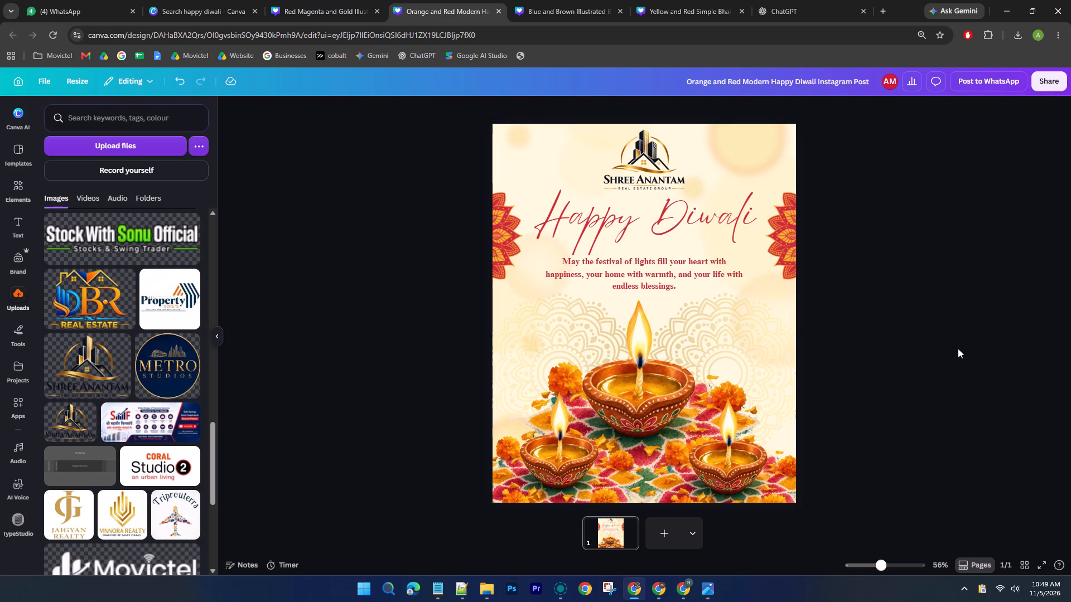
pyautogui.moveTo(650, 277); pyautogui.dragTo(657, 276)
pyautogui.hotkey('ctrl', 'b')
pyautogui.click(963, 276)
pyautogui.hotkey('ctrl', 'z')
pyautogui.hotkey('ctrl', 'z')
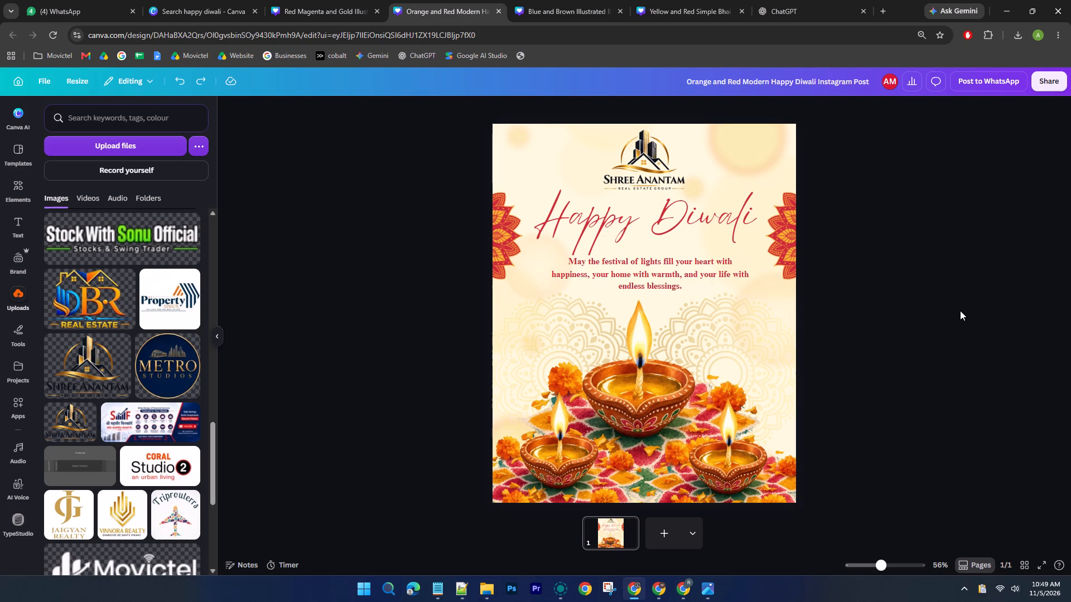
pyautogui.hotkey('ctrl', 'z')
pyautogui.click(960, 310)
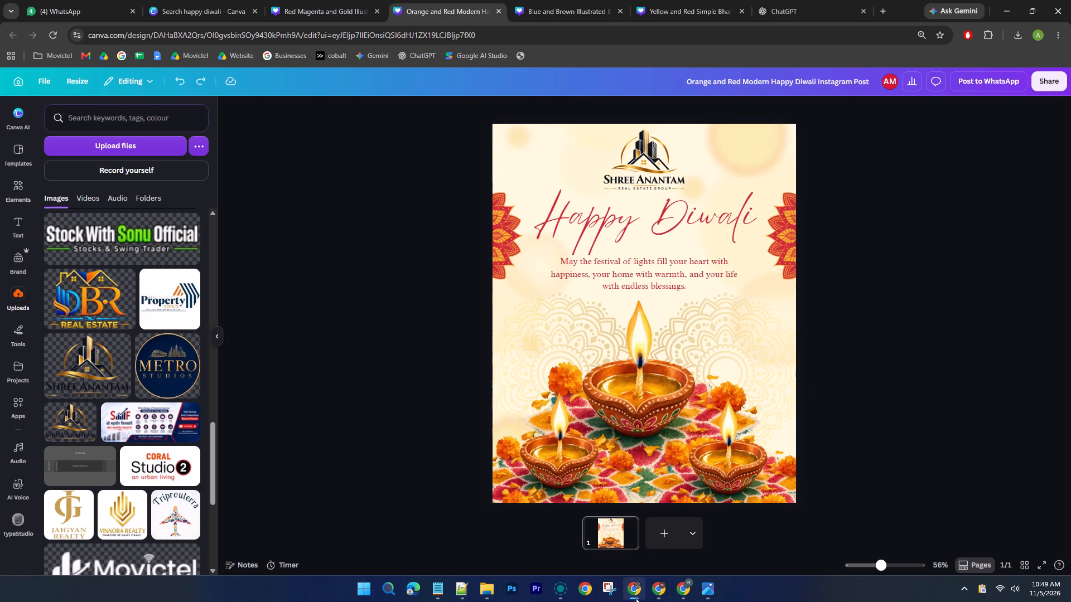
# Switch to the other Chrome window and examine the post designs on Shree Anantam Real Estate Group's Instagram profile.
pyautogui.click(659, 598)
pyautogui.click(206, 0)
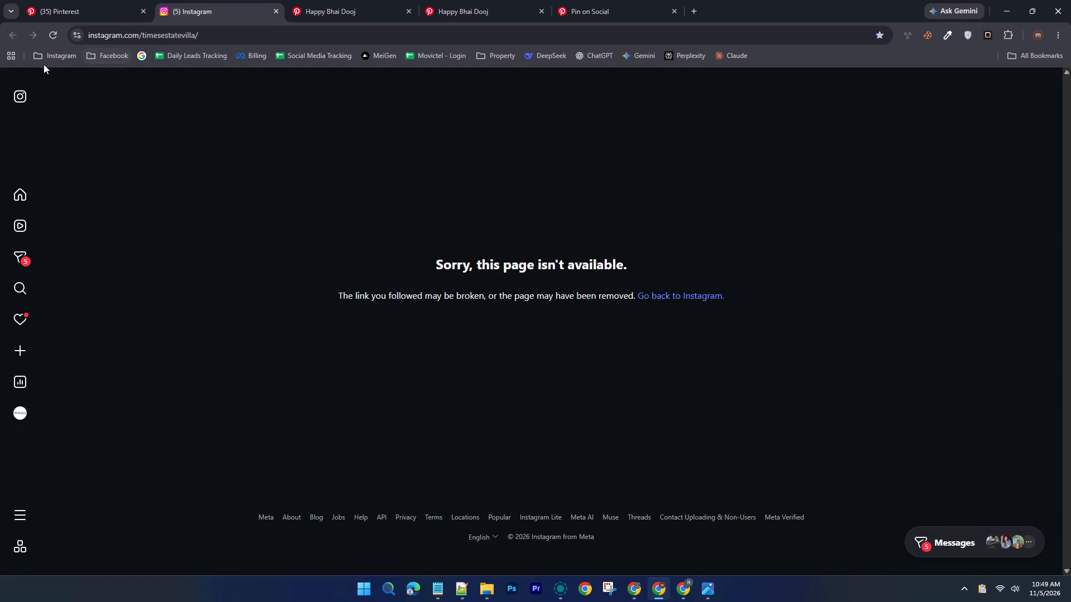
pyautogui.click(56, 56)
pyautogui.click(85, 307)
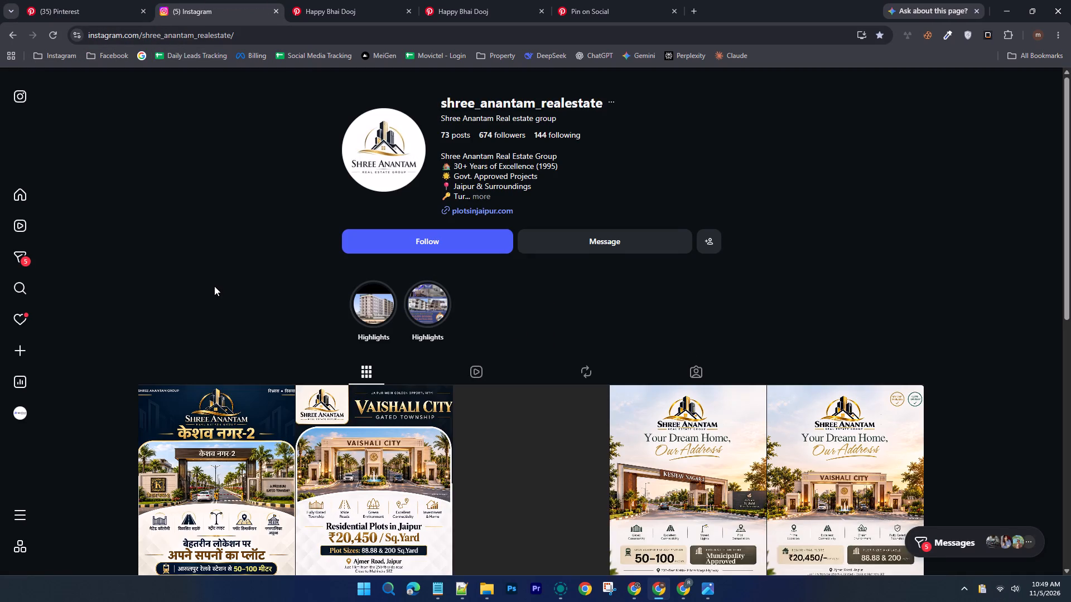
pyautogui.scroll(-3, 214, 286)
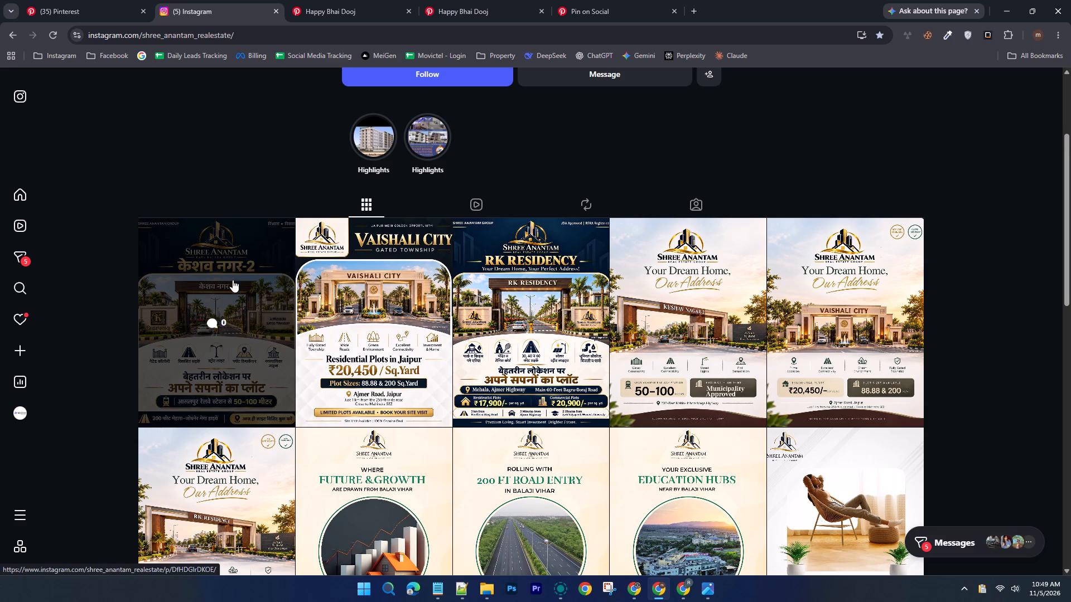
pyautogui.scroll(-4, 1035, 328)
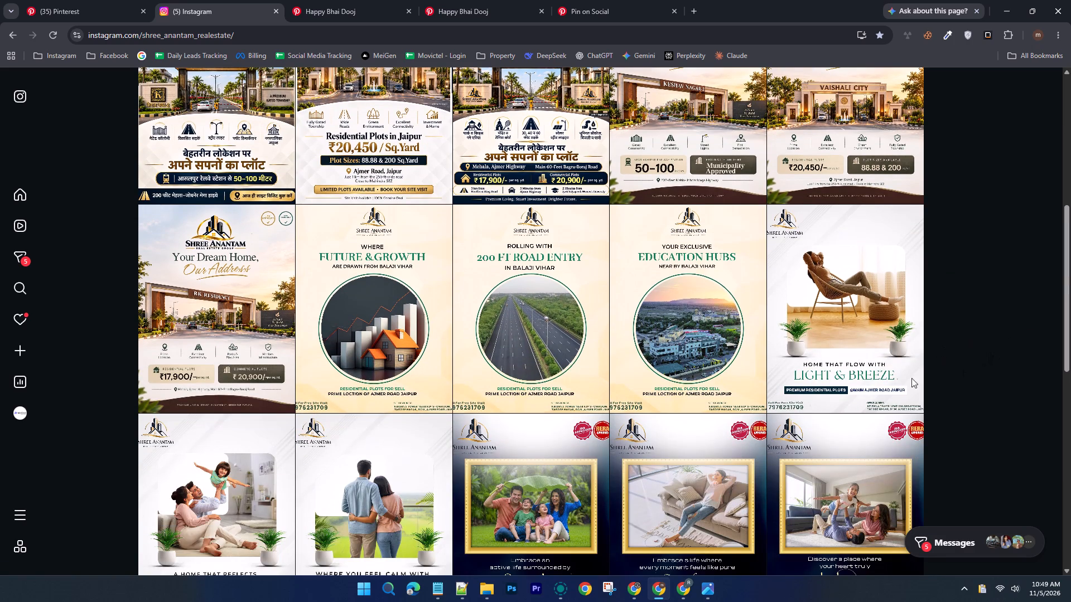
pyautogui.scroll(-4, 485, 468)
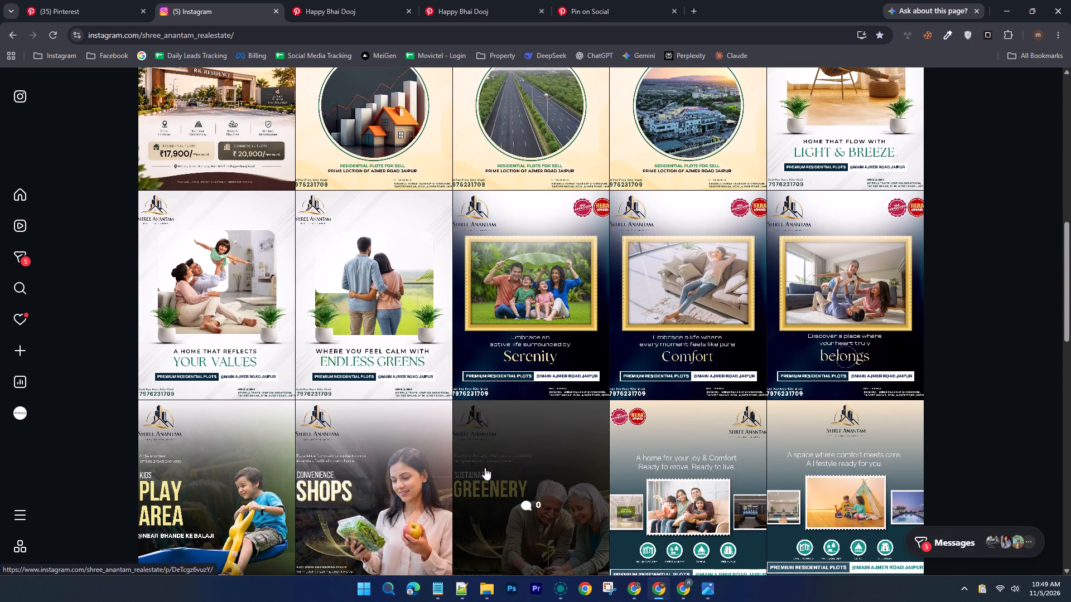
pyautogui.scroll(-3, 485, 468)
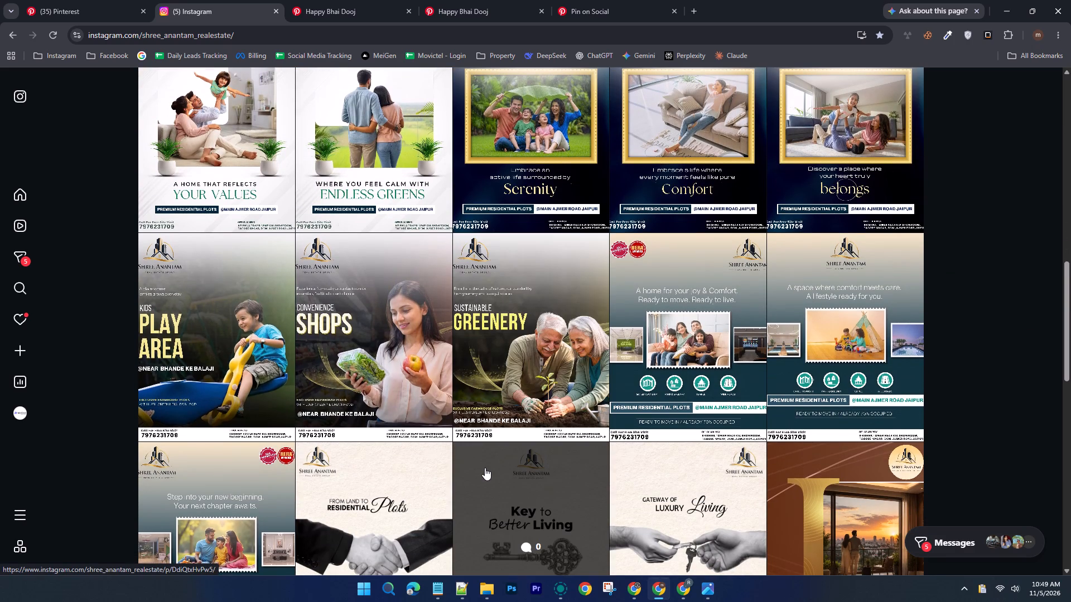
# Open the "Shree Anantam Group - 8 Nov" image from Downloads in a maximized viewer to examine its contact strip.
pyautogui.click(483, 598)
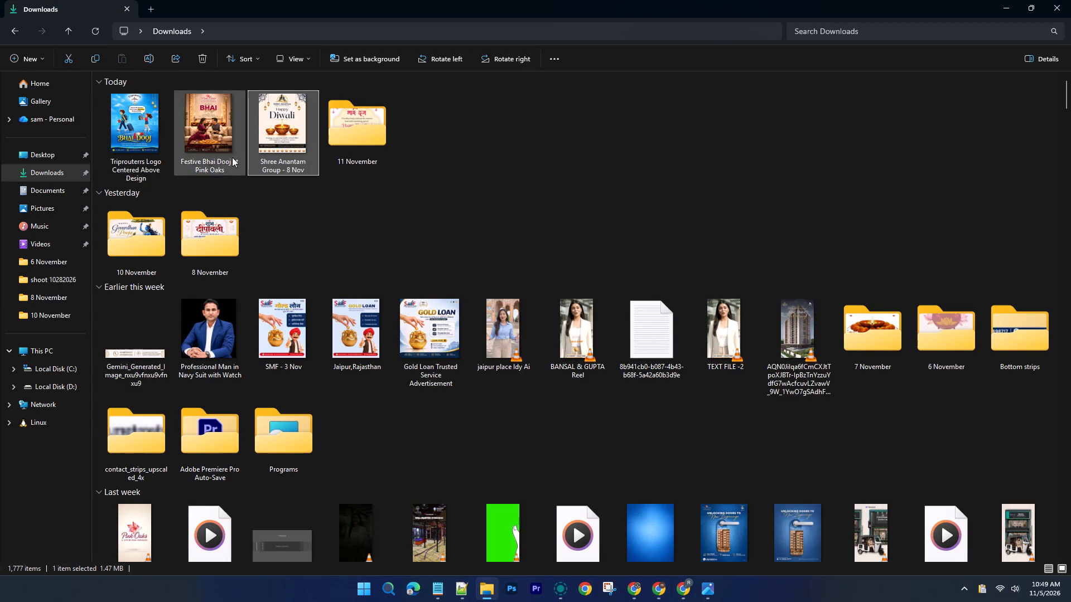
pyautogui.doubleClick(264, 145)
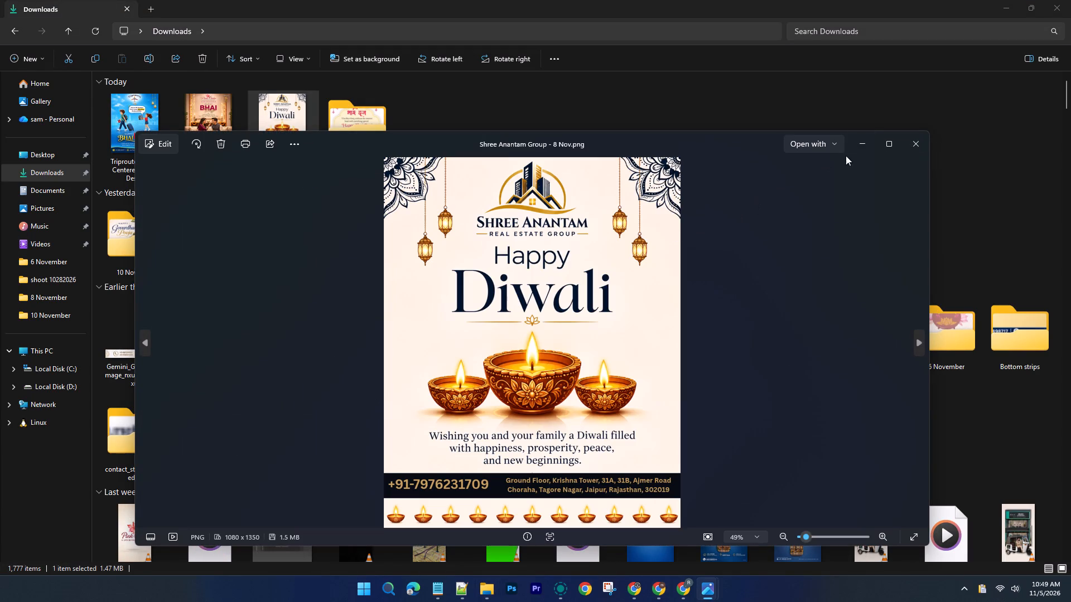
pyautogui.click(882, 140)
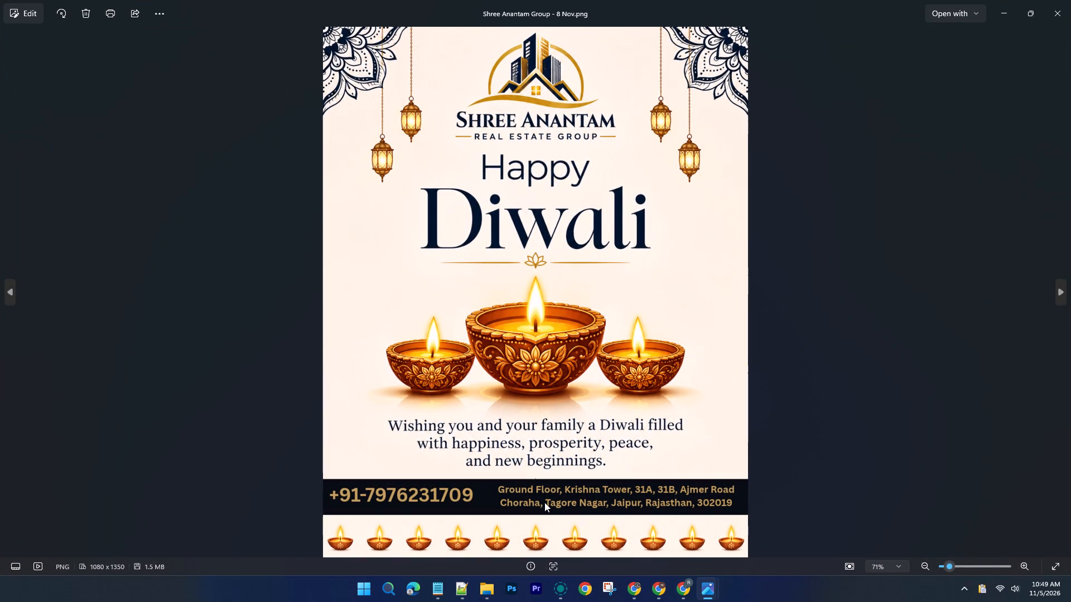
pyautogui.click(980, 588)
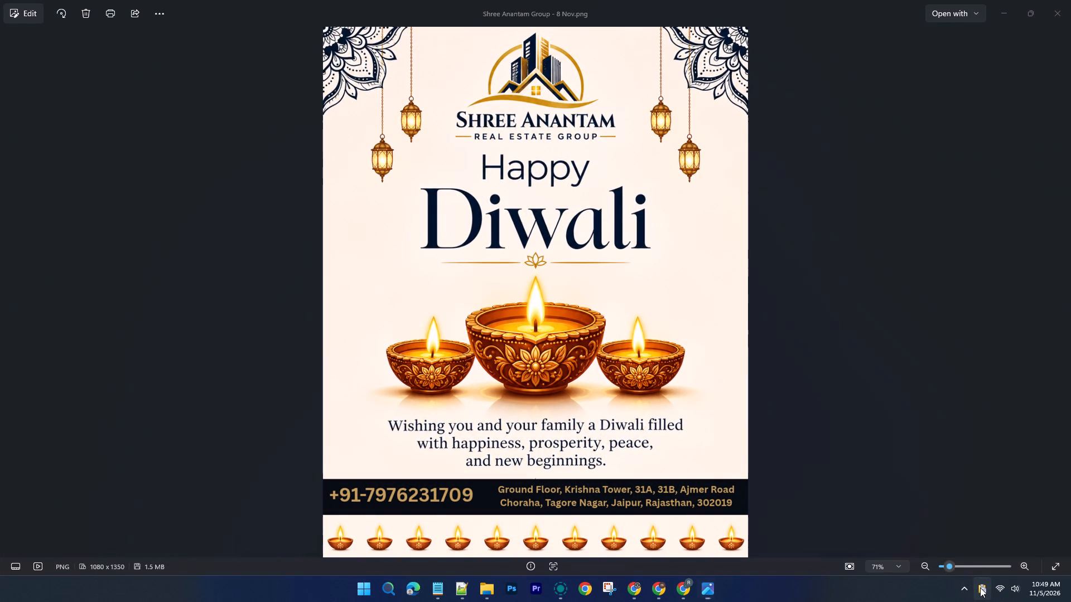
# Search the Clipdiary history for "ground floor" and copy the most recent Shree Anantam address and phone entry.
pyautogui.click(947, 560)
pyautogui.write('ground floor')
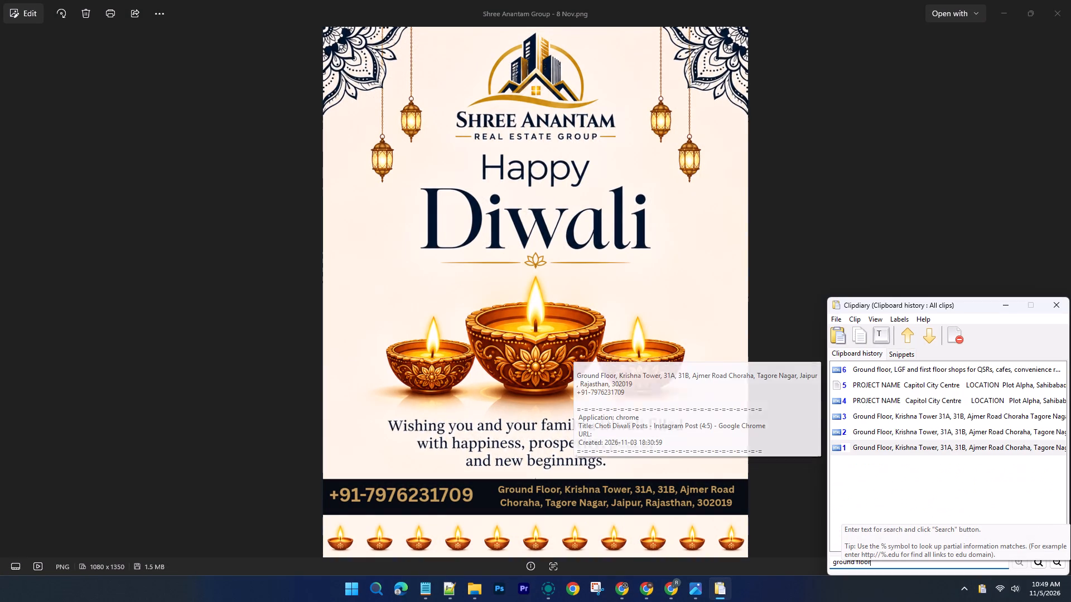
pyautogui.click(927, 449)
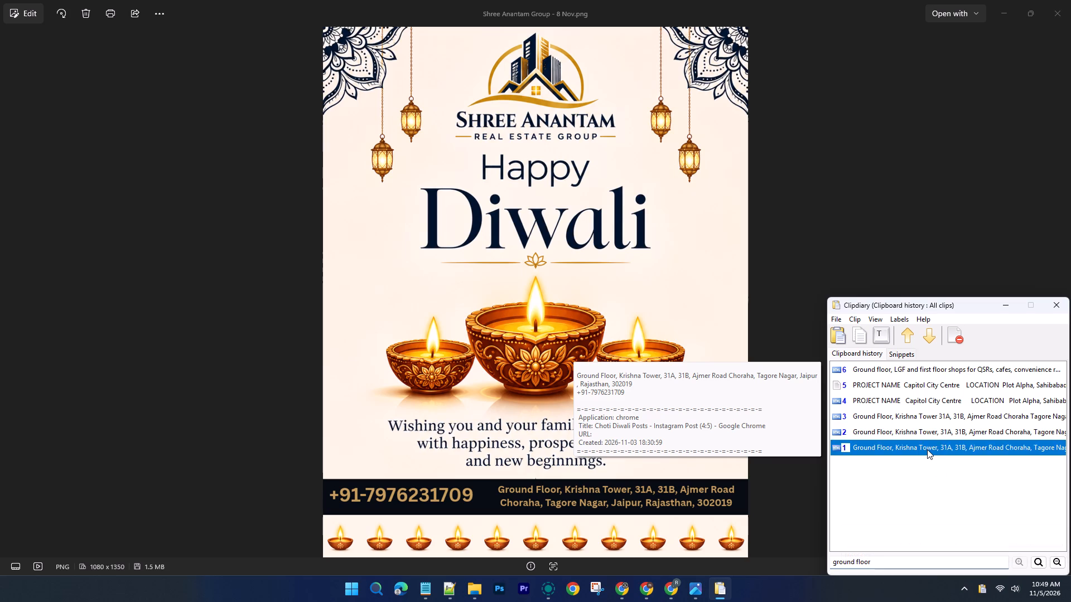
pyautogui.hotkey('ctrl', 'c')
pyautogui.click(443, 586)
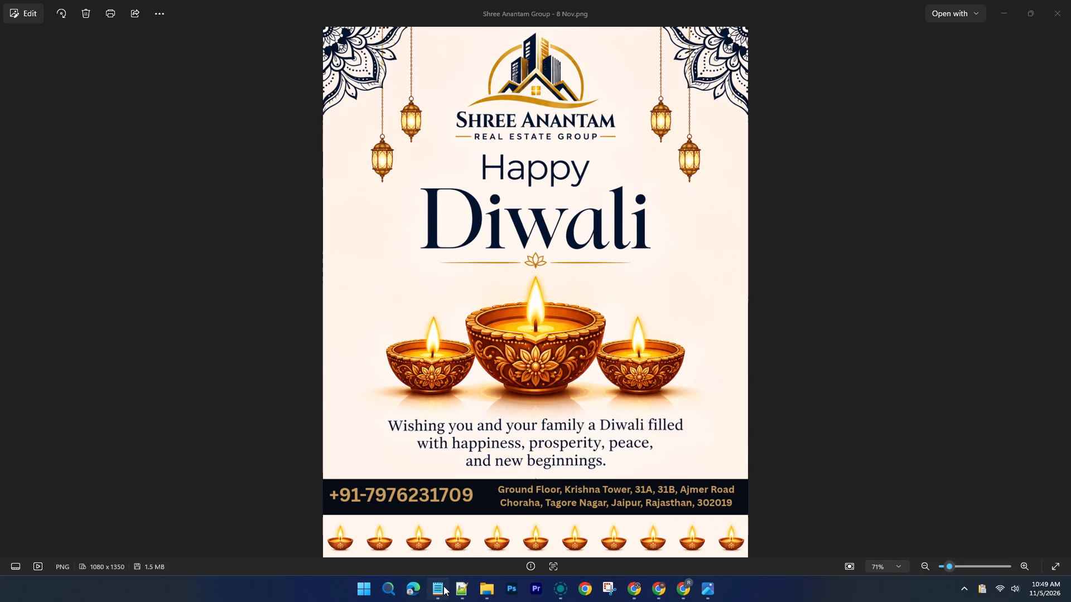
# Paste the copied Shree Anantam address and phone below the Drive link in the DHAN notes, separated by a blank line.
pyautogui.scroll(-11, 822, 342)
pyautogui.scroll(-6, 751, 355)
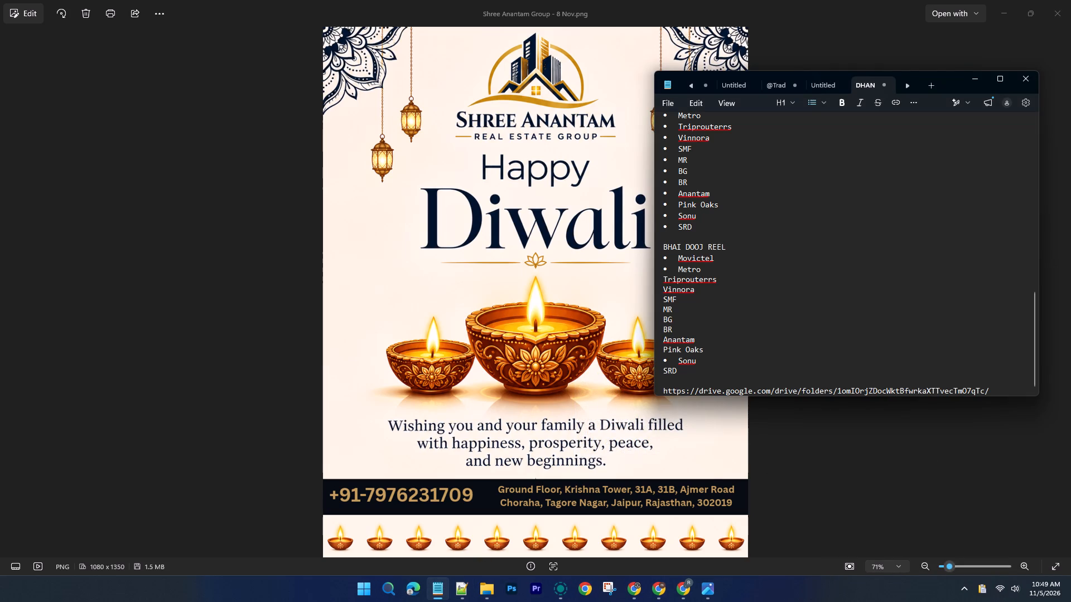
pyautogui.scroll(-5, 707, 356)
pyautogui.click(1011, 383)
pyautogui.click(1002, 395)
pyautogui.press('Return')
pyautogui.press('Return')
pyautogui.hotkey('ctrl', 'v')
pyautogui.press('Return')
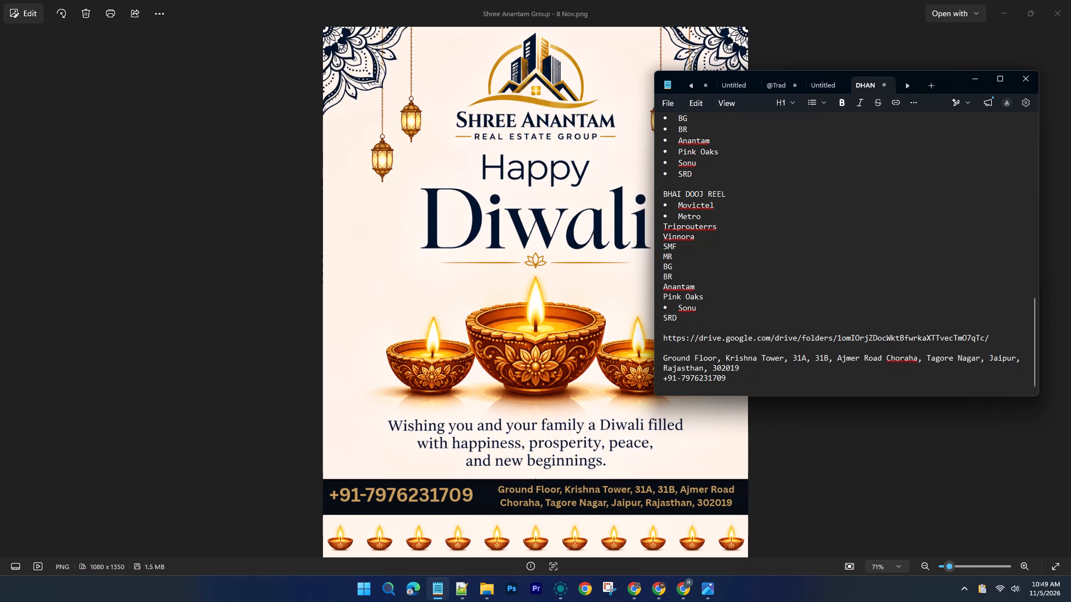
pyautogui.click(756, 366)
pyautogui.press('Return')
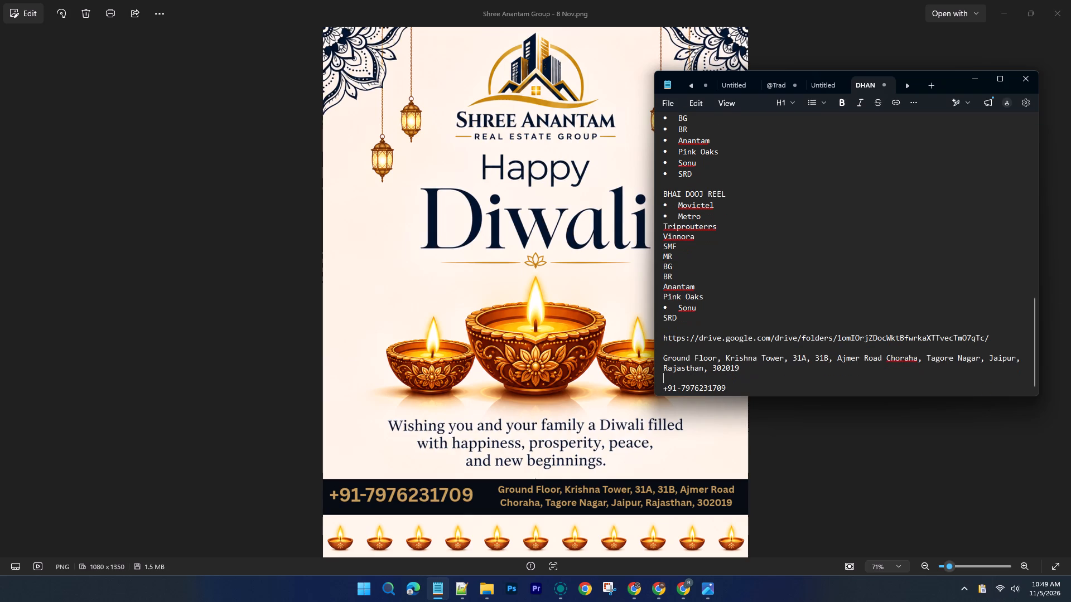
# Copy only the Shree Anantam address from the DHAN notes, leaving out the phone number.
pyautogui.moveTo(745, 361); pyautogui.dragTo(670, 361)
pyautogui.click(727, 361)
pyautogui.moveTo(747, 366); pyautogui.dragTo(663, 359)
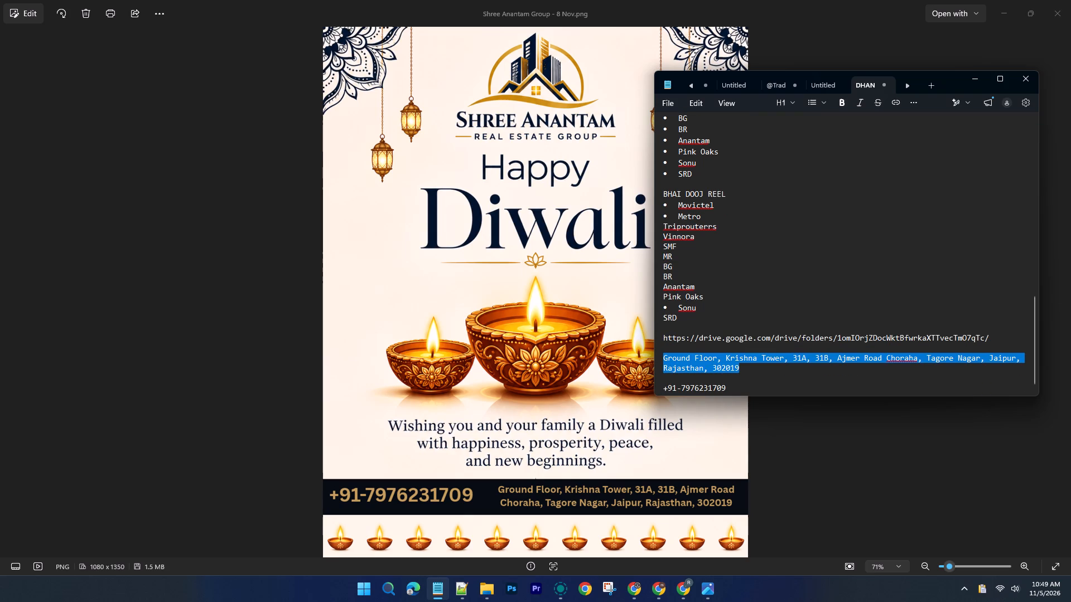
pyautogui.moveTo(663, 359); pyautogui.dragTo(661, 358)
pyautogui.hotkey('ctrl', 'c')
# Switch to the Orange and Red Happy Diwali post in Canva and show the Elements library.
pyautogui.click(642, 589)
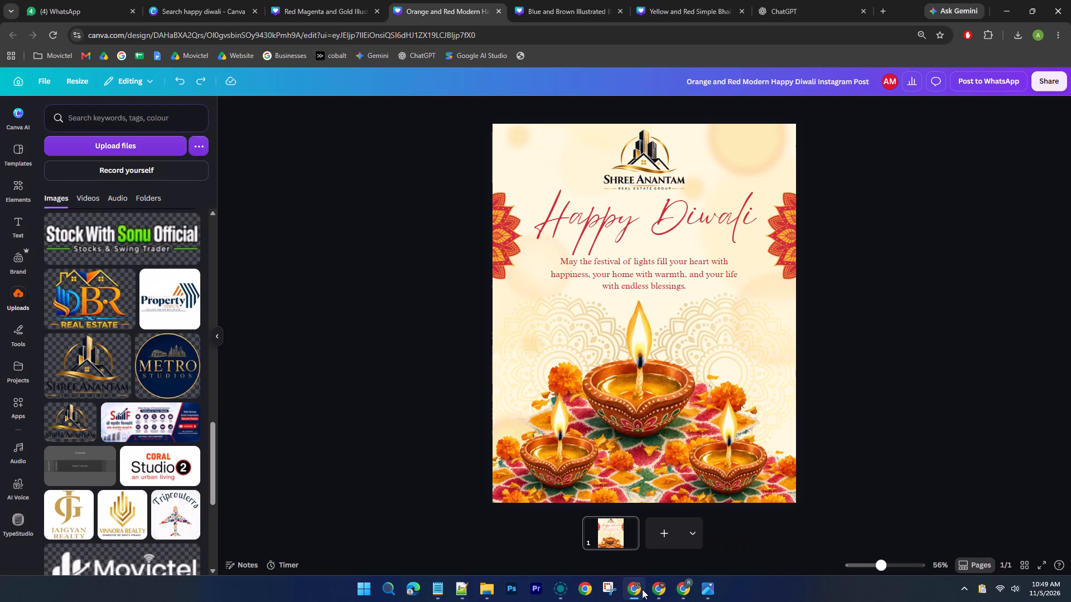
pyautogui.click(16, 196)
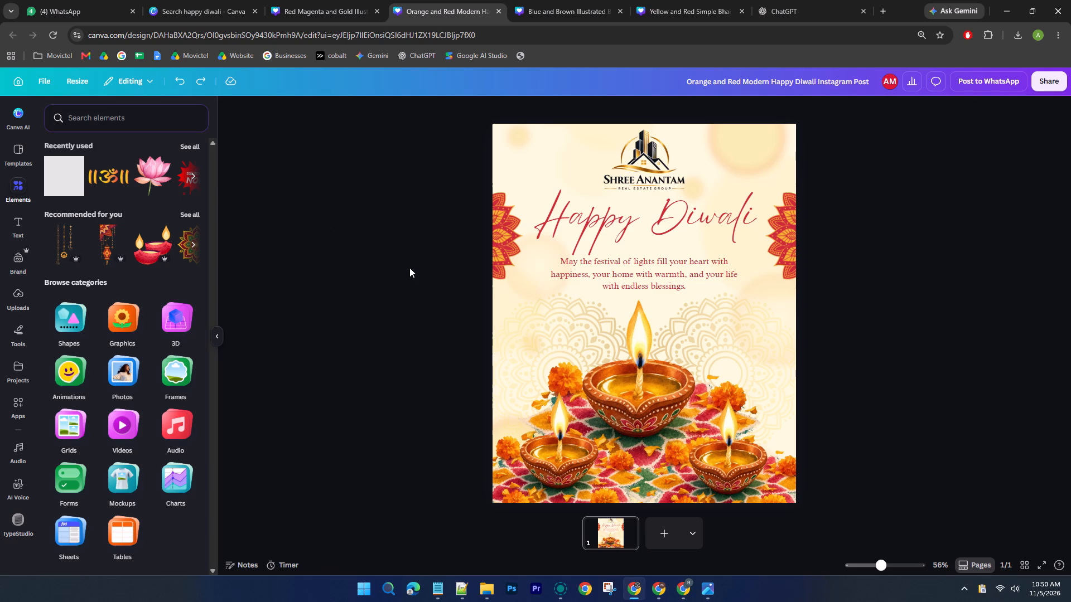
# Search the computer for "mini", launch the matching utility, and start a screen-area snip over the Diwali poster.
pyautogui.hotkey('ctrl', 'shift', 'c')
pyautogui.click(371, 590)
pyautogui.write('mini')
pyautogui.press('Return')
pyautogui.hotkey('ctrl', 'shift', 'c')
pyautogui.click(962, 582)
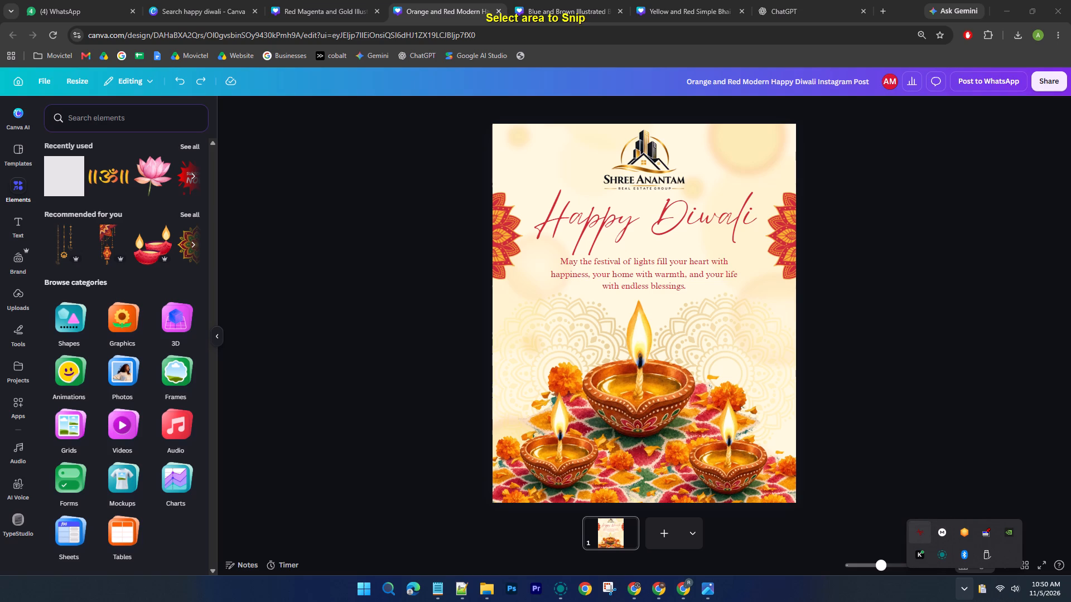
# Snip the full Shree Anantam Diwali poster page from the Canva canvas and copy it to the clipboard.
pyautogui.moveTo(493, 124); pyautogui.dragTo(803, 504)
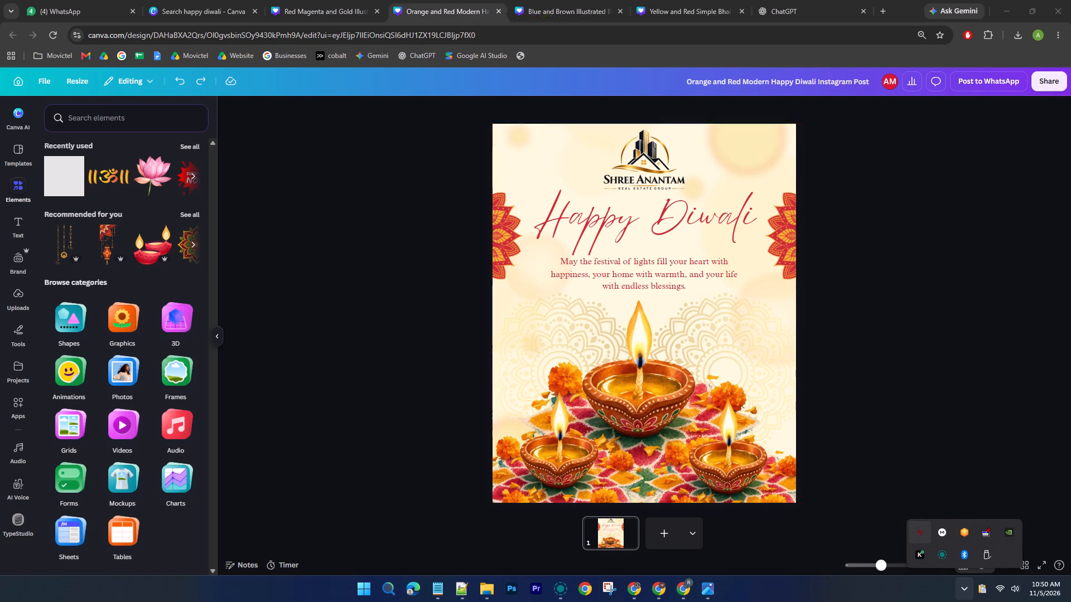
pyautogui.moveTo(803, 504); pyautogui.dragTo(797, 504)
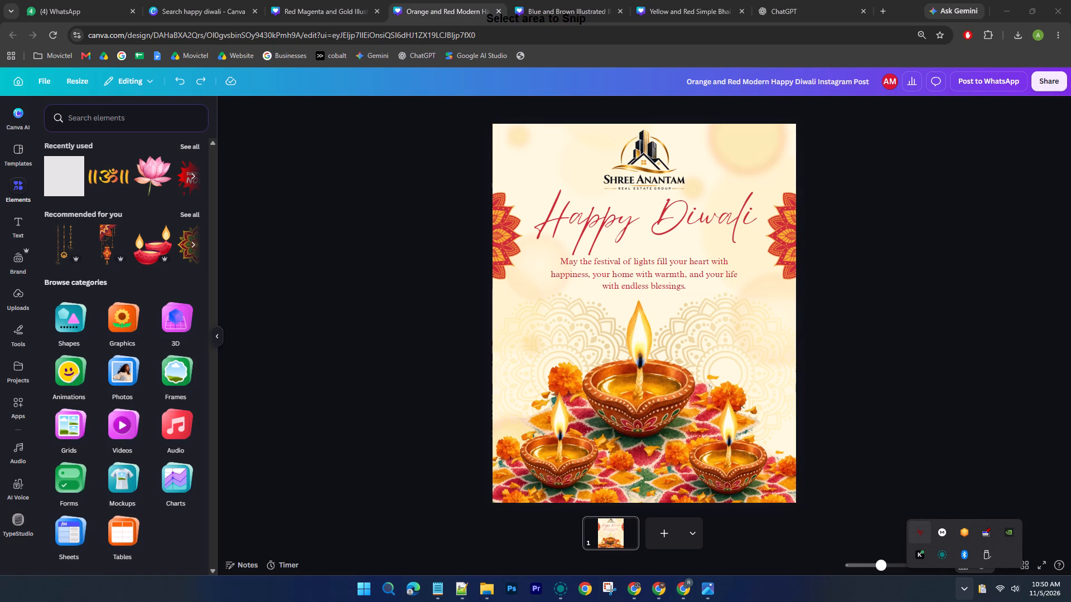
pyautogui.moveTo(797, 504); pyautogui.dragTo(797, 504)
pyautogui.click(561, 516)
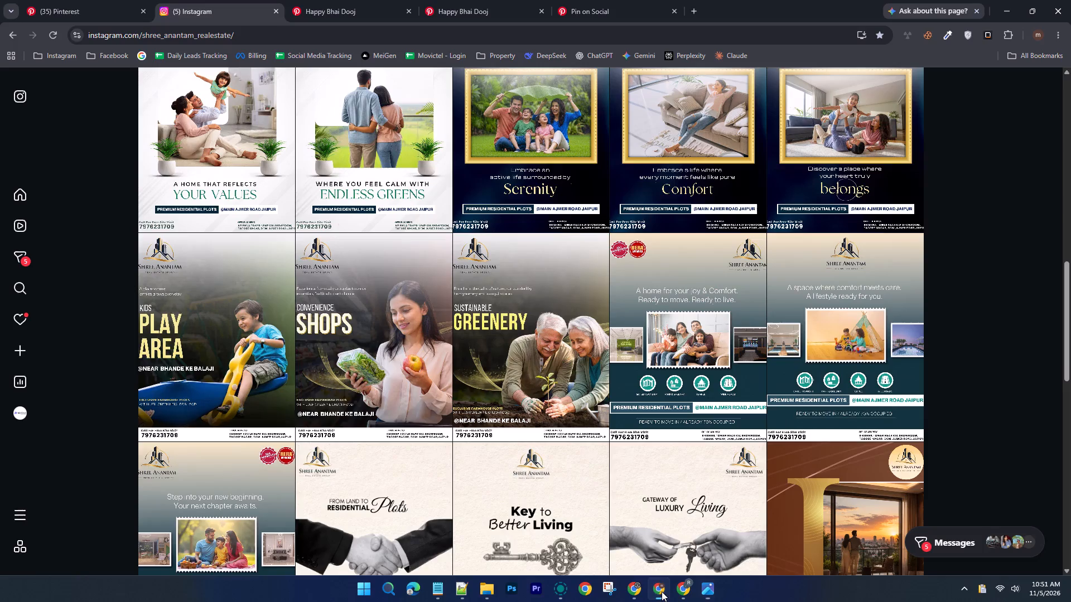
# Switch to the Shree Anantam Diwali poster in Canva and add the uploaded dark contact strip with the phone number and office address.
pyautogui.click(686, 591)
pyautogui.click(662, 584)
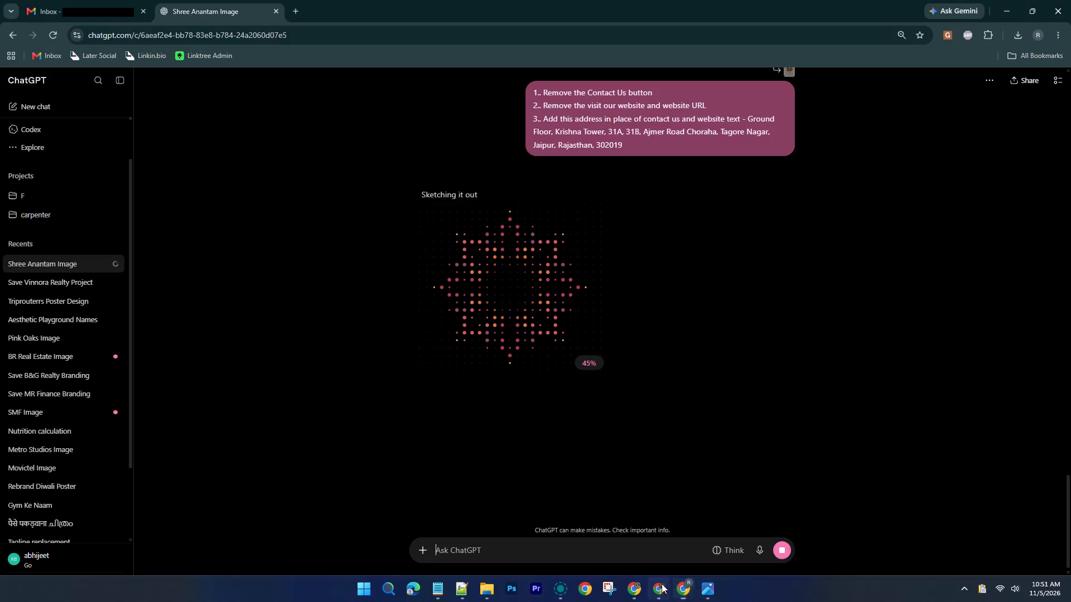
pyautogui.click(645, 586)
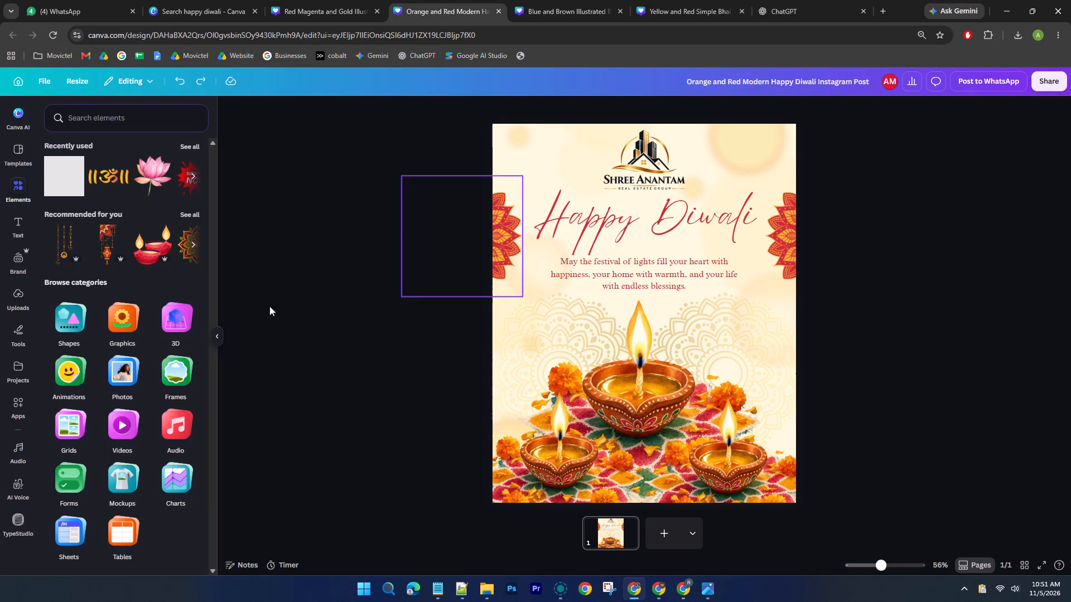
pyautogui.click(11, 281)
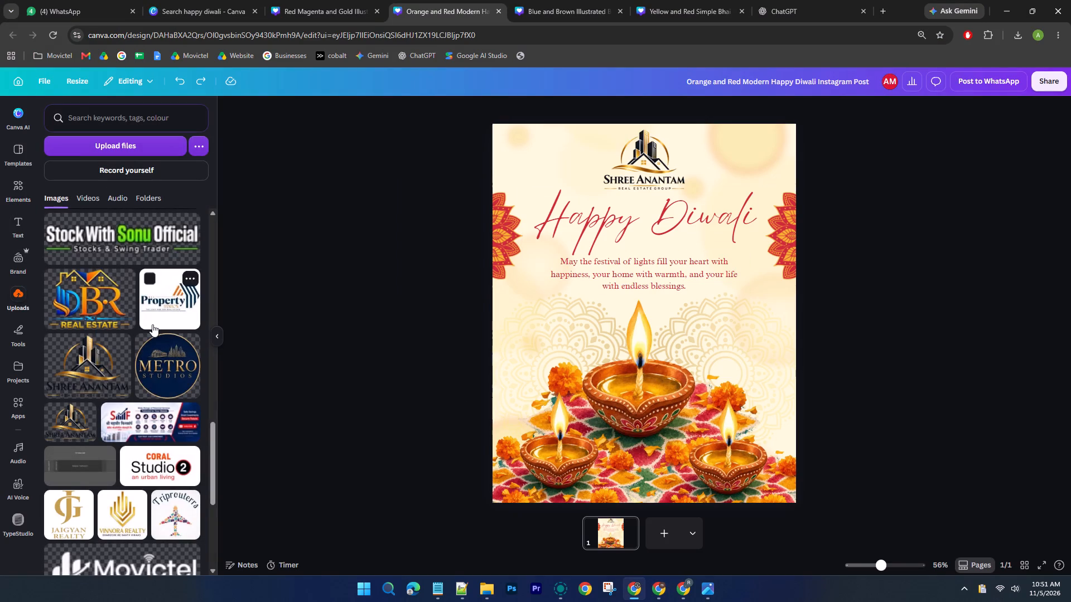
pyautogui.scroll(13, 152, 324)
pyautogui.scroll(12, 160, 299)
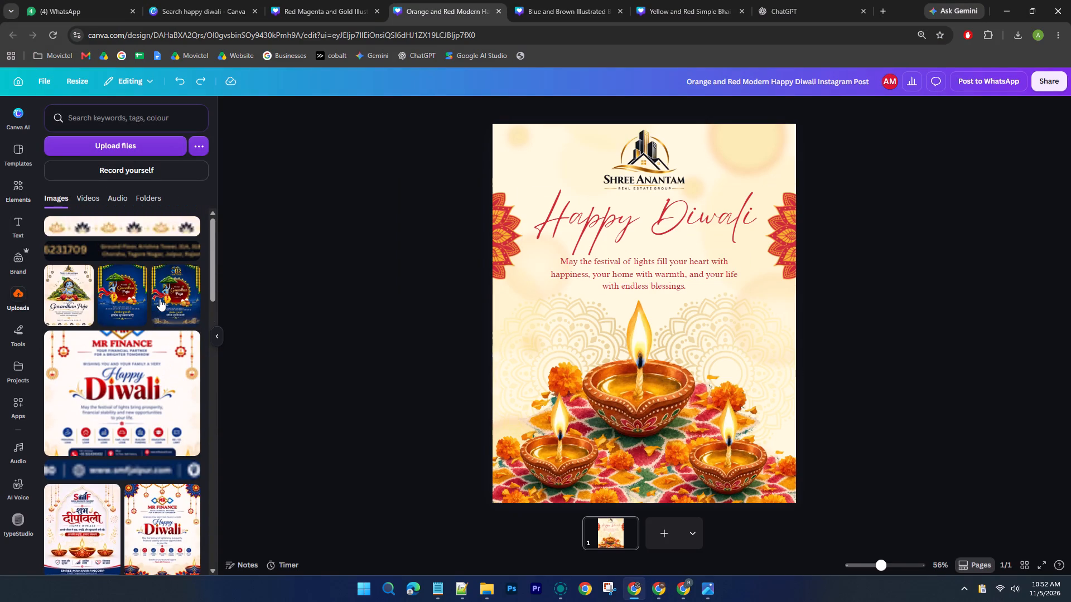
pyautogui.scroll(1, 160, 299)
pyautogui.click(139, 255)
# Place the contact strip along the poster's bottom edge and enlarge it to span the full width, about 1,094 by 91.
pyautogui.moveTo(652, 313); pyautogui.dragTo(647, 324)
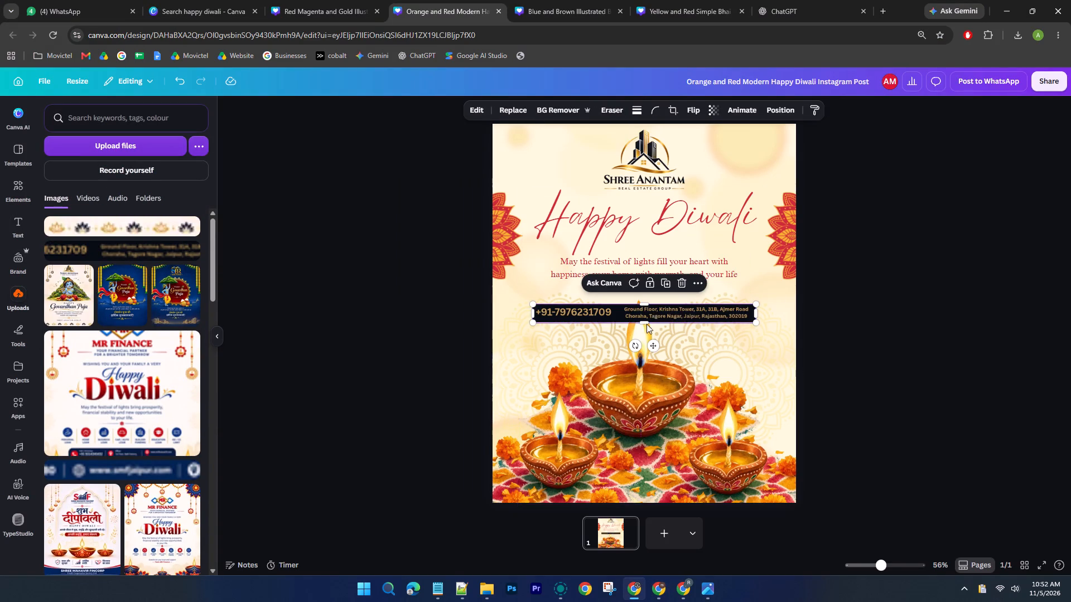
pyautogui.moveTo(647, 324); pyautogui.dragTo(615, 492)
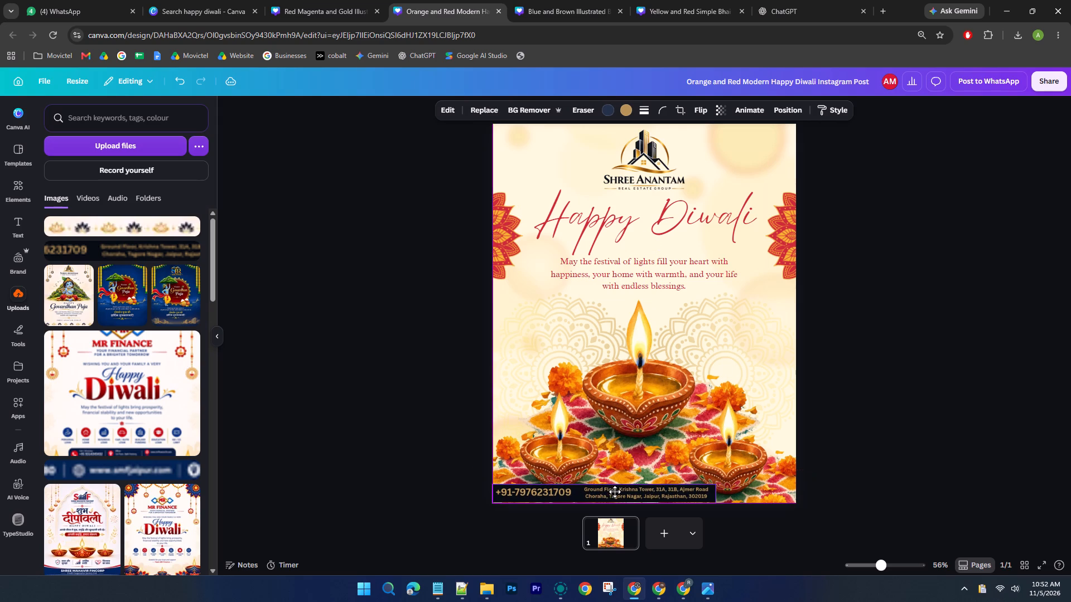
pyautogui.moveTo(615, 492); pyautogui.dragTo(611, 492)
pyautogui.moveTo(717, 487); pyautogui.dragTo(747, 487)
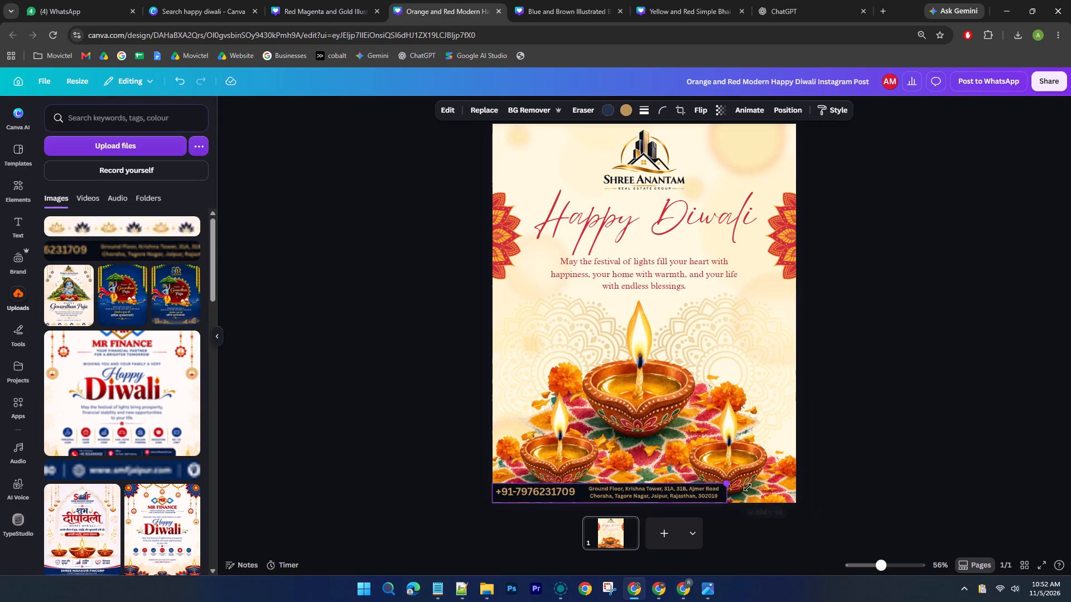
pyautogui.moveTo(747, 487); pyautogui.dragTo(802, 489)
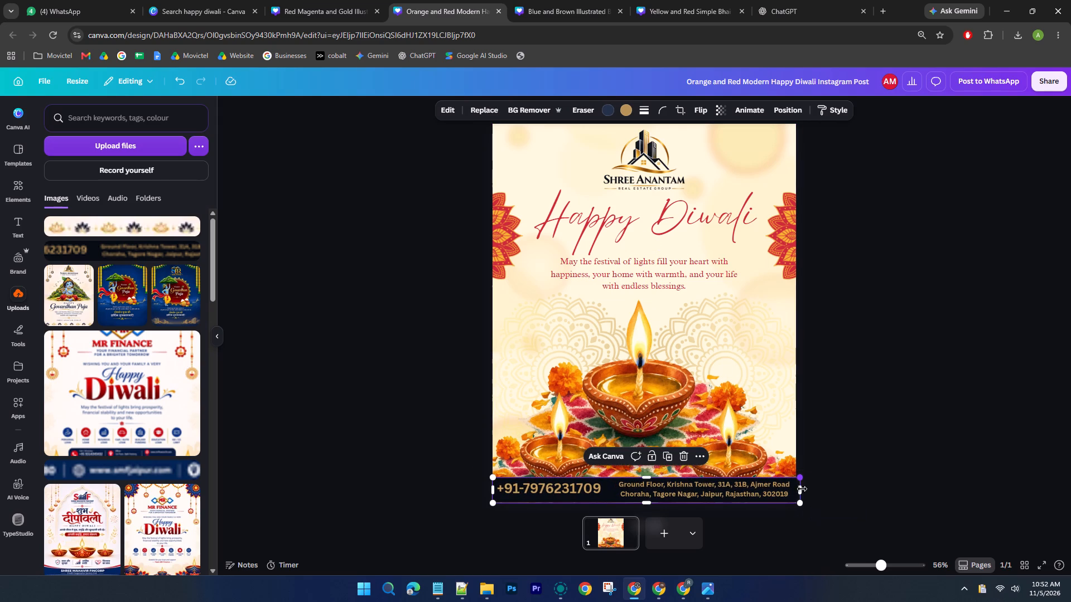
pyautogui.click(495, 478)
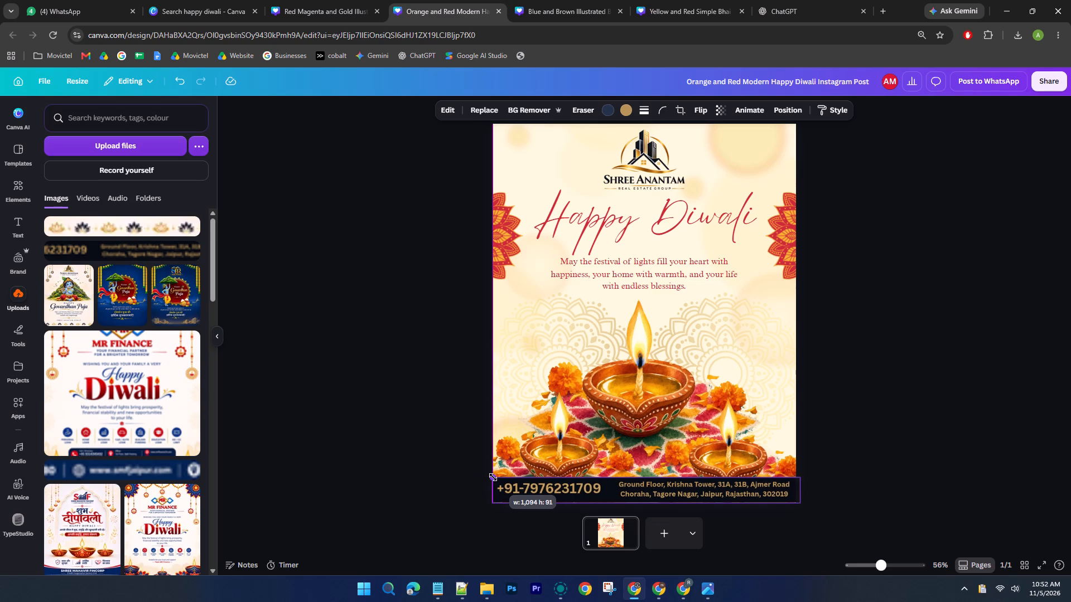
pyautogui.click(927, 469)
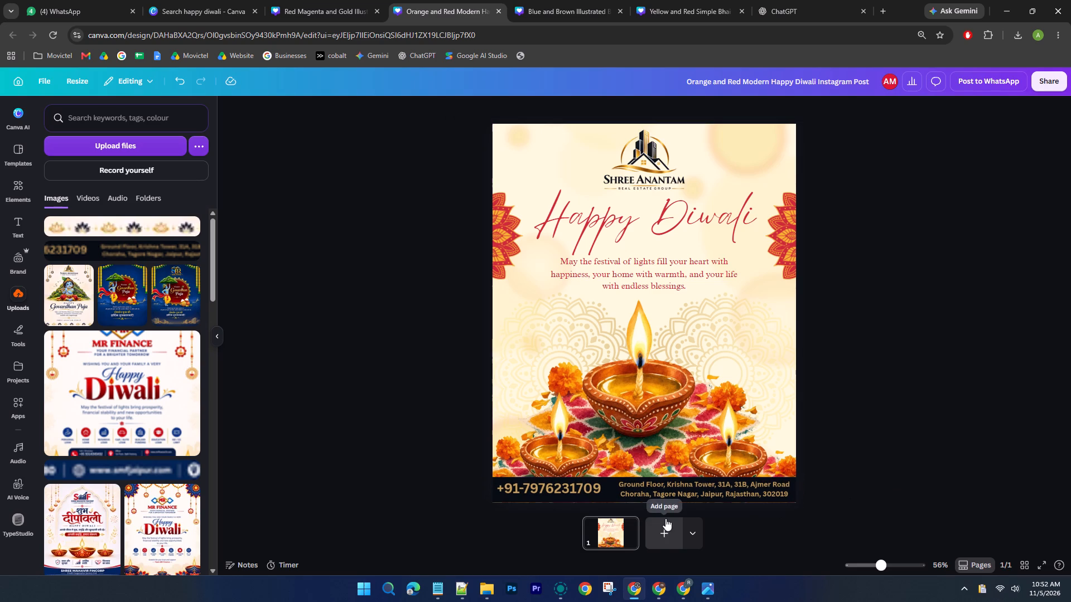
# Add the recently used square to the Canva Diwali poster, flatten it into a thin bar and colour it black.
pyautogui.click(22, 177)
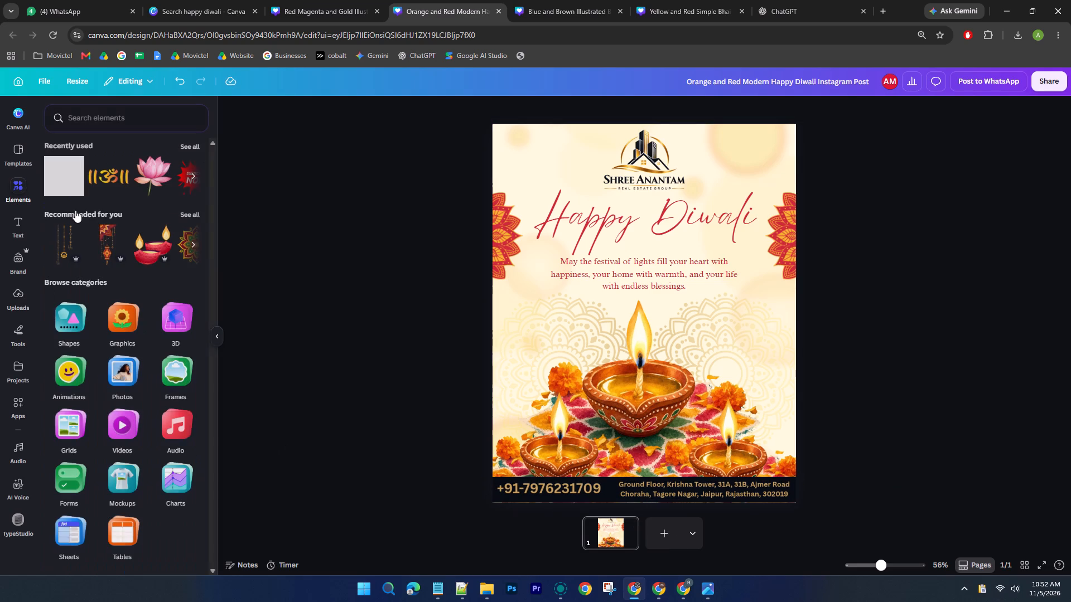
pyautogui.click(68, 186)
pyautogui.moveTo(640, 327); pyautogui.dragTo(612, 370)
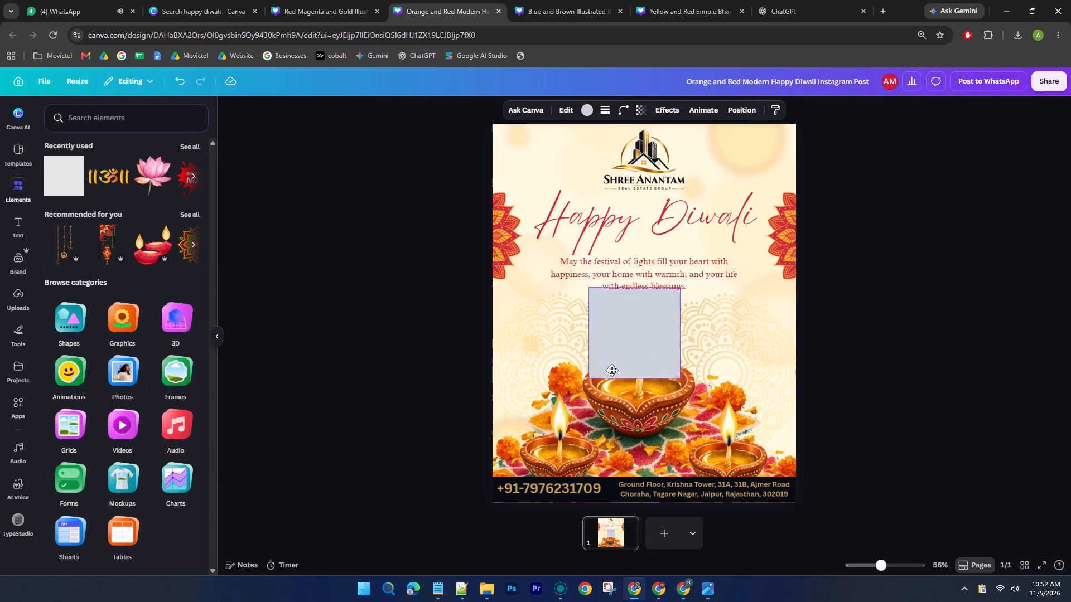
pyautogui.moveTo(612, 370); pyautogui.dragTo(604, 378)
pyautogui.moveTo(605, 319); pyautogui.dragTo(600, 401)
pyautogui.click(582, 105)
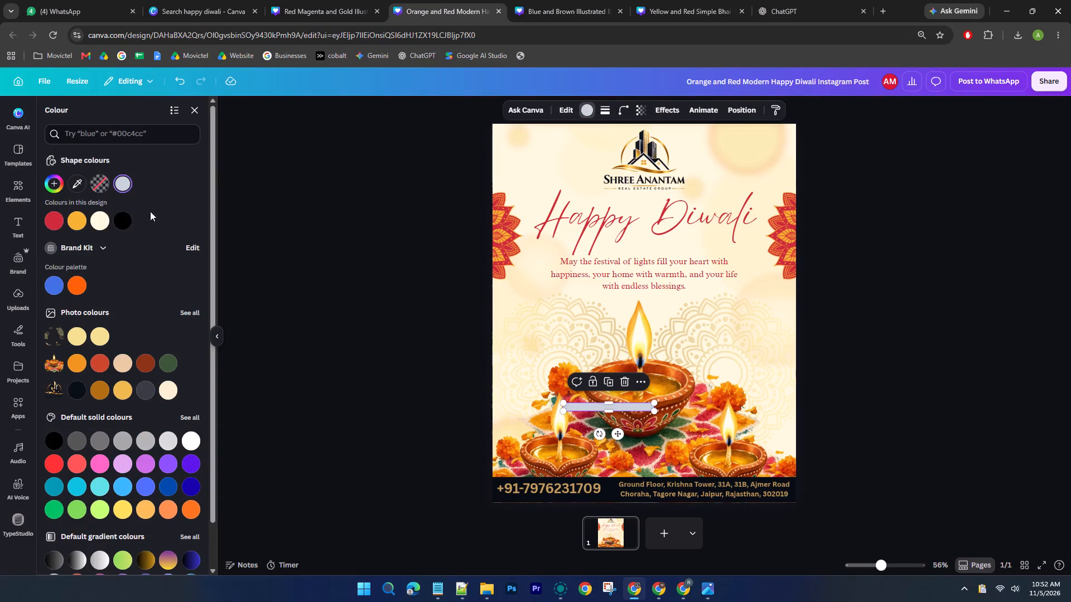
pyautogui.click(119, 218)
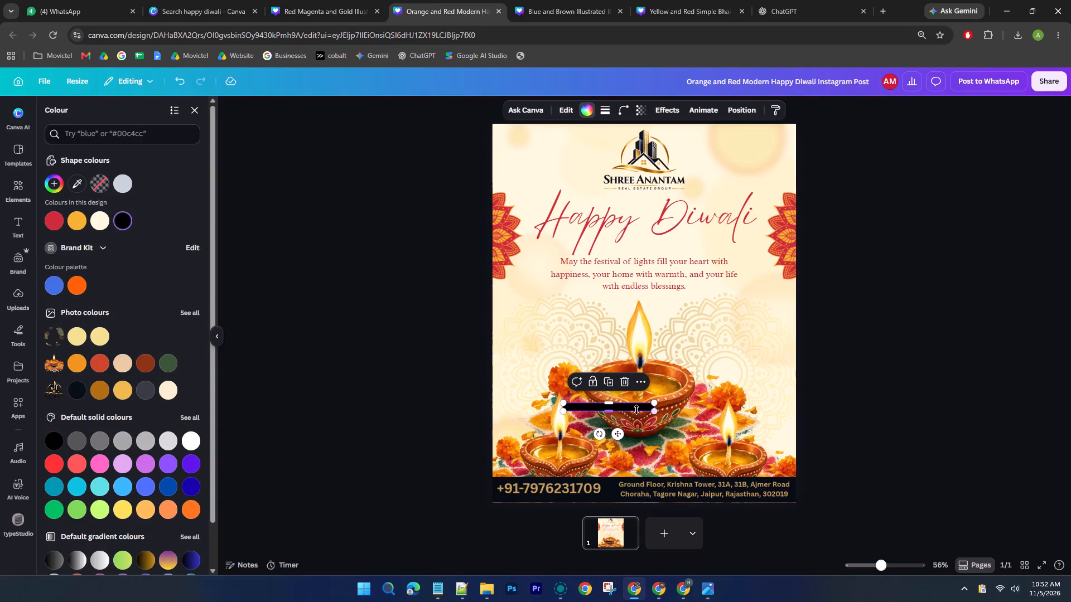
# Place the black bar along the poster's bottom edge and stretch it across the full page width.
pyautogui.keyDown('ctrl'); pyautogui.scroll(4, 610, 446); pyautogui.keyUp('ctrl')
pyautogui.scroll(-6, 582, 371)
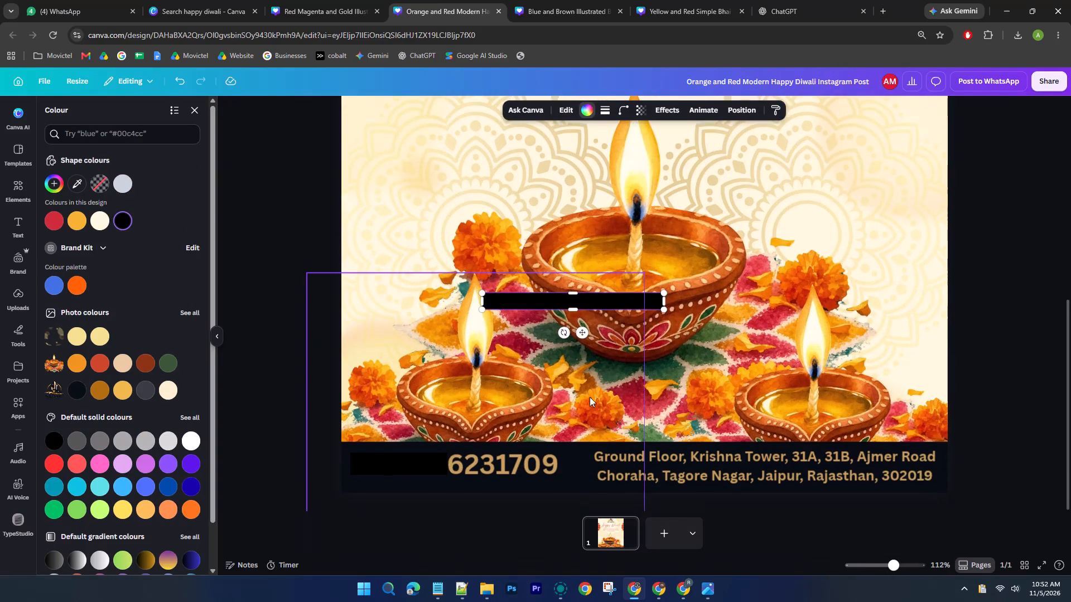
pyautogui.scroll(-2, 564, 431)
pyautogui.moveTo(598, 312); pyautogui.dragTo(588, 331)
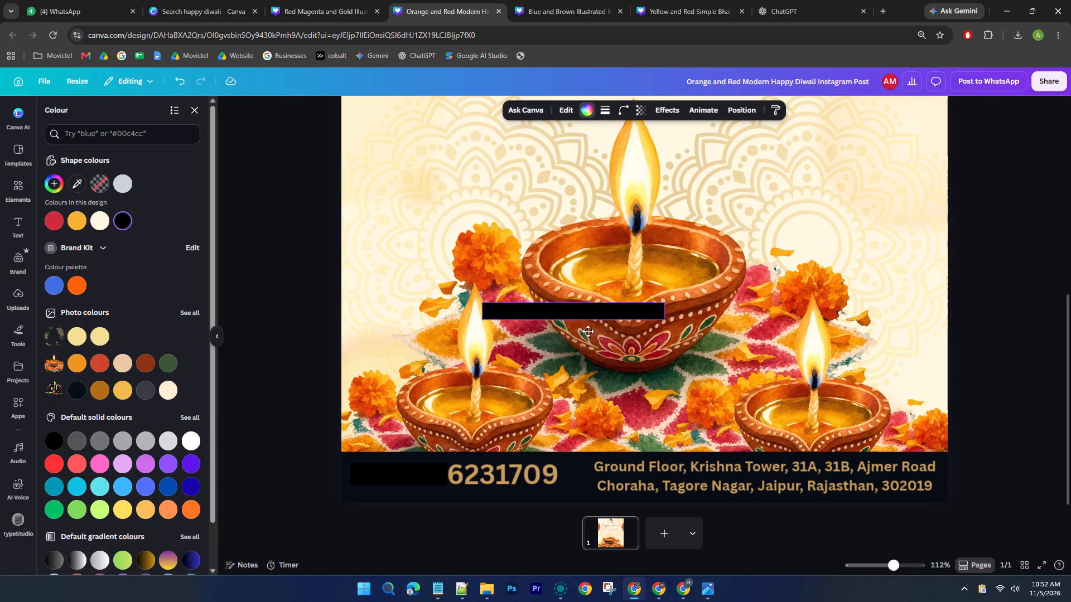
pyautogui.moveTo(588, 331); pyautogui.dragTo(454, 499)
pyautogui.moveTo(515, 501); pyautogui.dragTo(966, 504)
pyautogui.click(977, 447)
pyautogui.click(978, 423)
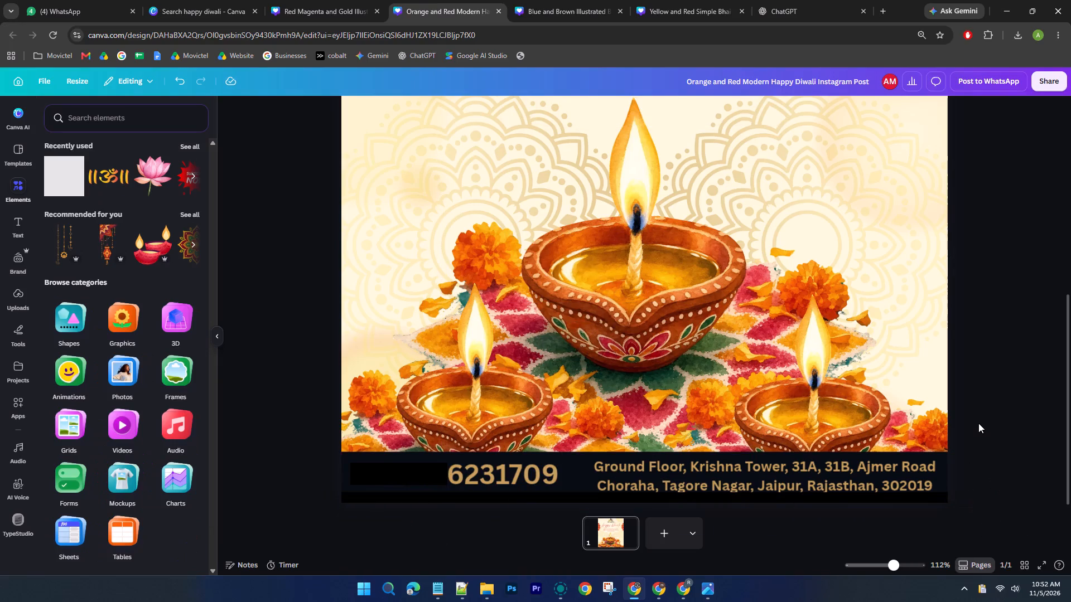
# Slightly reduce the black bar's height from its top edge to clear the address line, and check the whole poster.
pyautogui.click(692, 495)
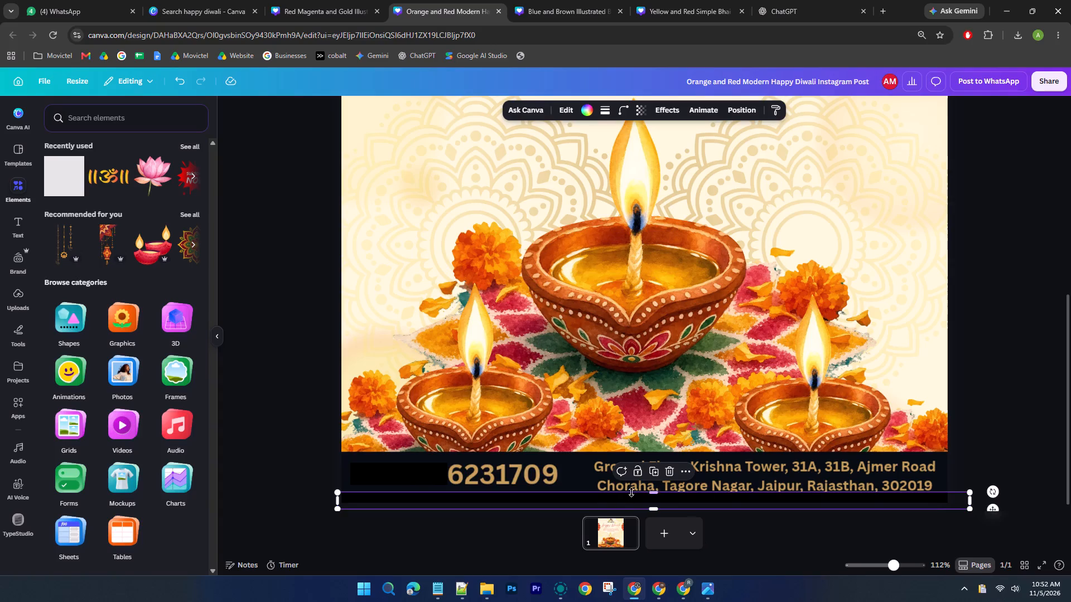
pyautogui.click(650, 492)
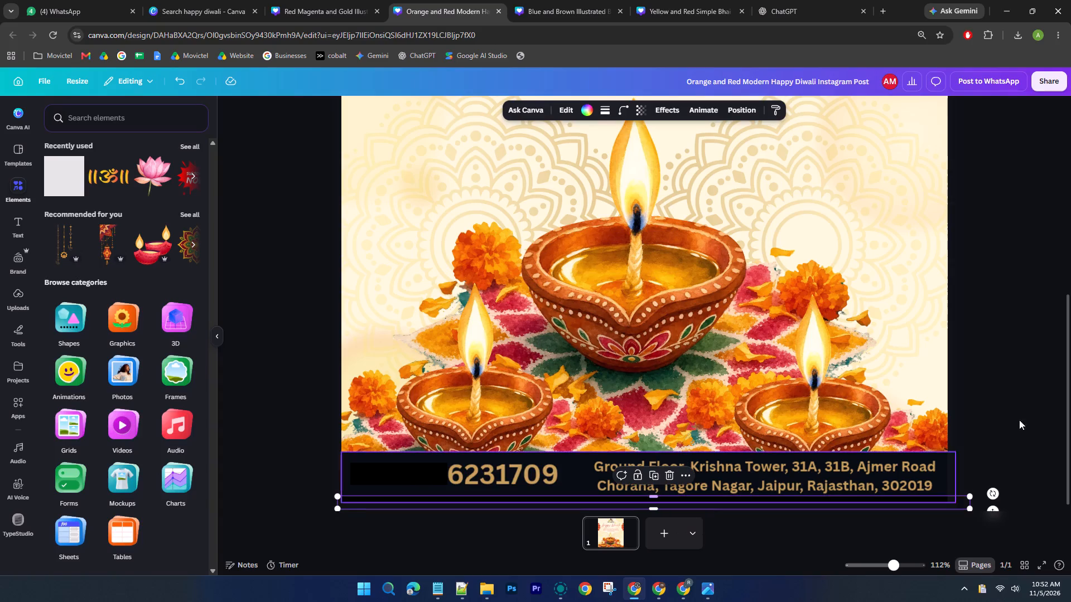
pyautogui.click(1070, 407)
pyautogui.click(1022, 391)
pyautogui.keyDown('ctrl'); pyautogui.scroll(-3, 1002, 365); pyautogui.keyUp('ctrl')
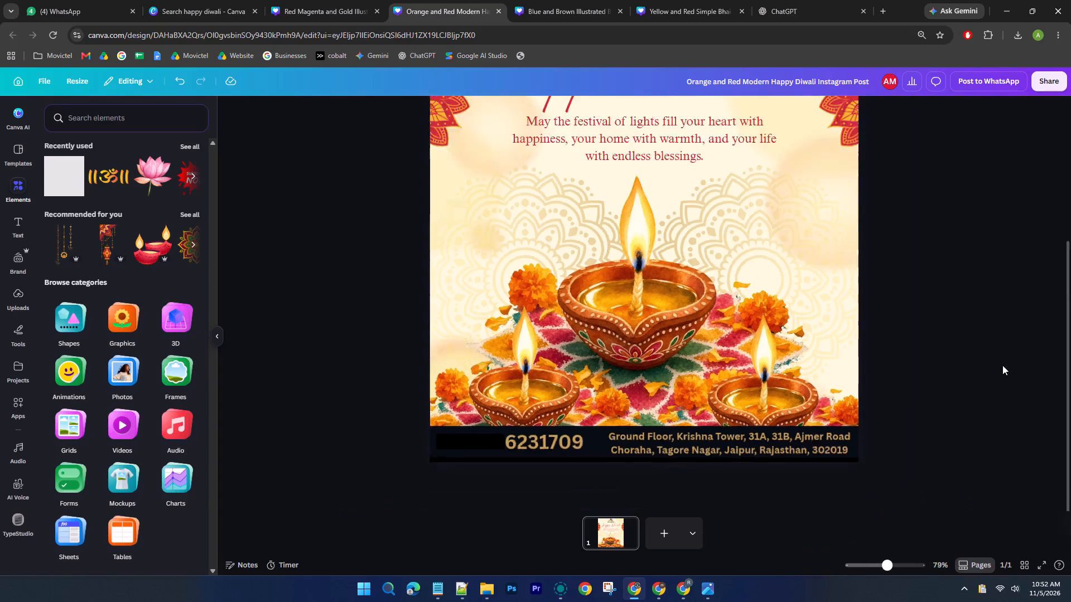
pyautogui.scroll(4, 1002, 365)
pyautogui.keyDown('ctrl'); pyautogui.scroll(-2, 1000, 365); pyautogui.keyUp('ctrl')
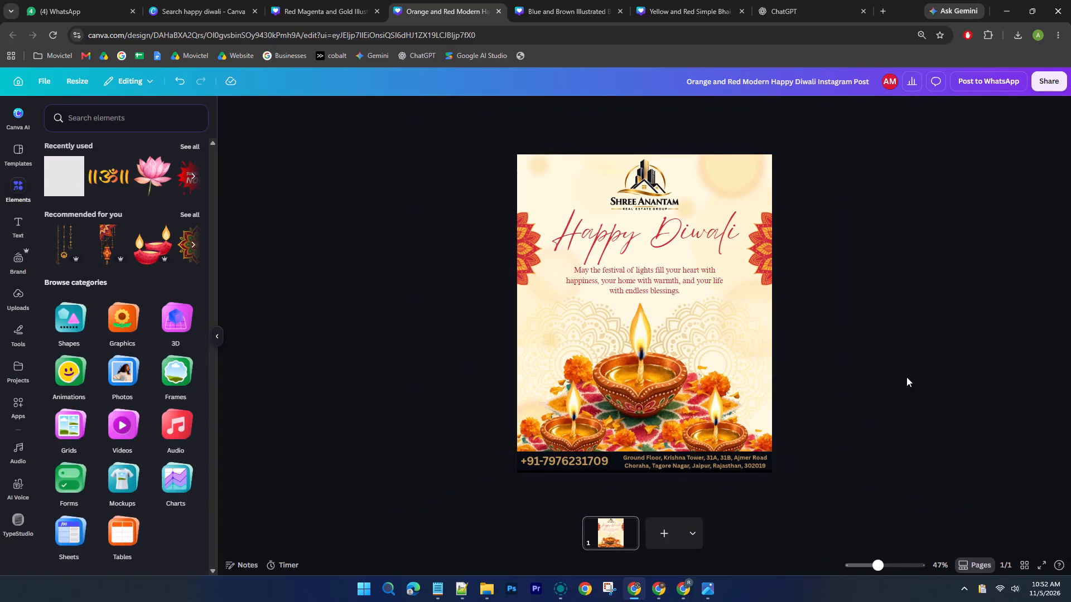
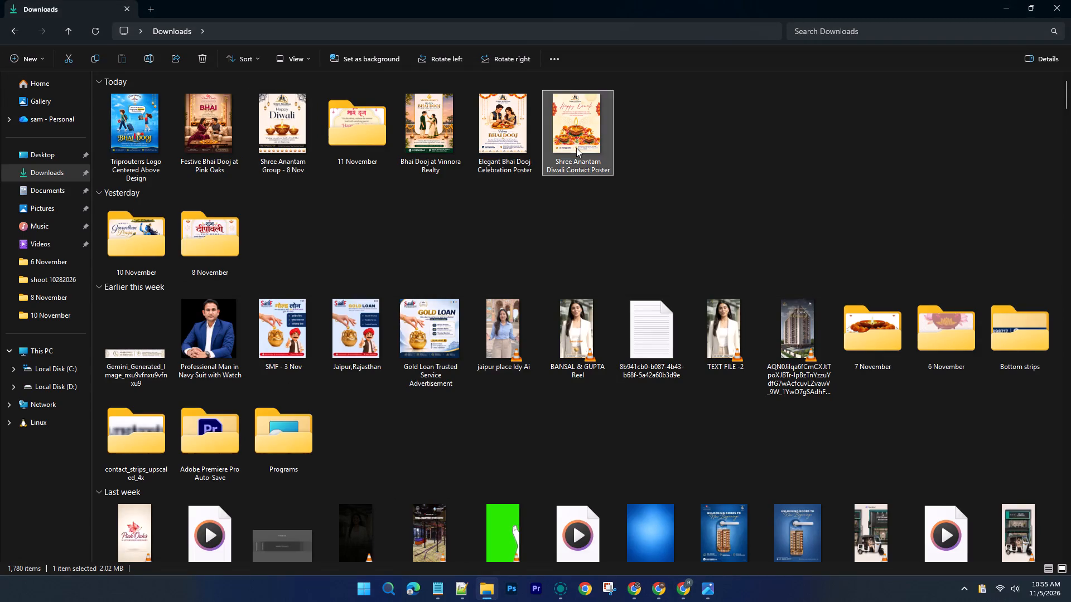
# Rename the downloaded Shree Anantam Diwali contact poster as "Shree Anantam - 8 Nov".
pyautogui.click(658, 88)
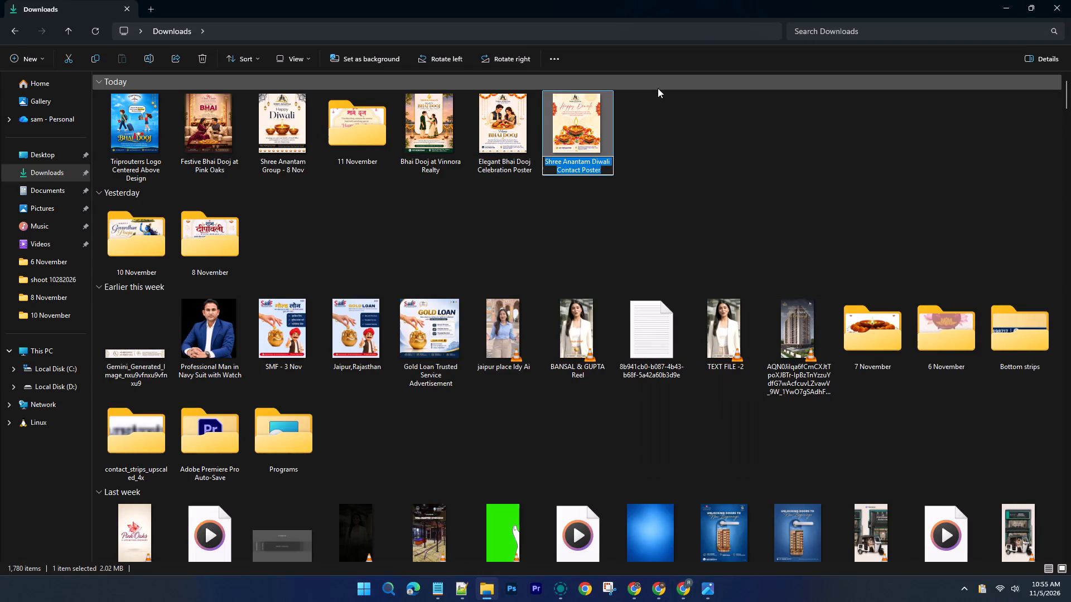
pyautogui.press('Right')
pyautogui.hotkey('shift', 'Up')
pyautogui.hotkey('shift', 'Up')
pyautogui.hotkey('shift', 'Left')
pyautogui.hotkey('shift', 'Left')
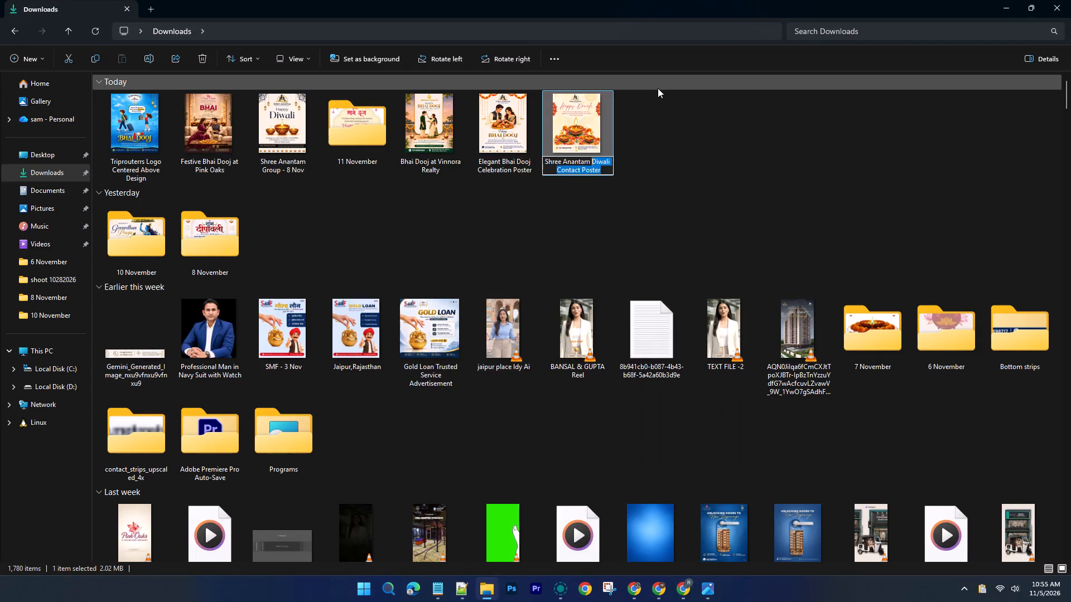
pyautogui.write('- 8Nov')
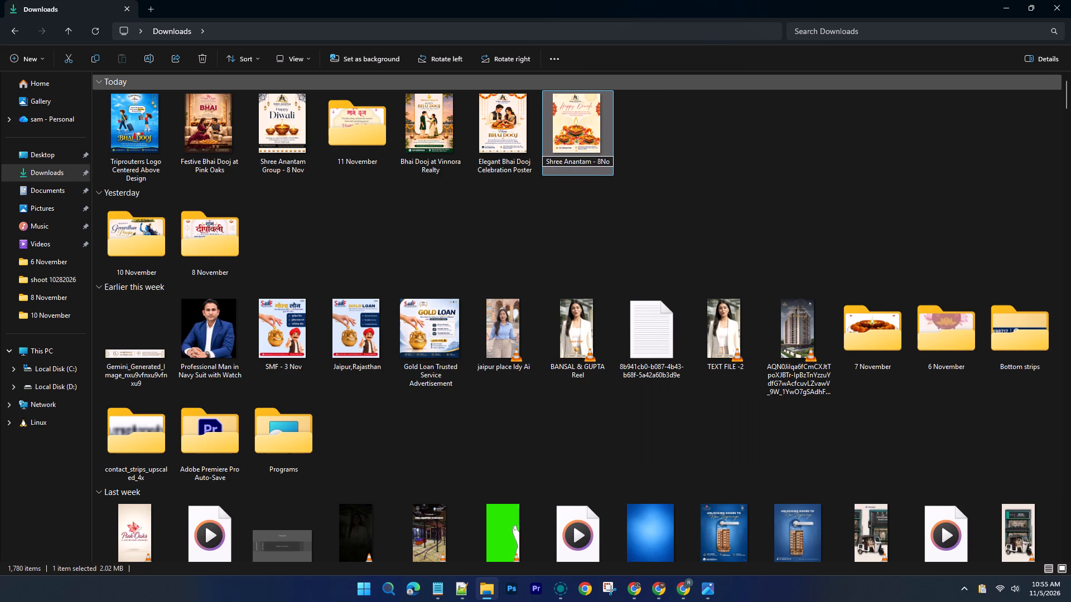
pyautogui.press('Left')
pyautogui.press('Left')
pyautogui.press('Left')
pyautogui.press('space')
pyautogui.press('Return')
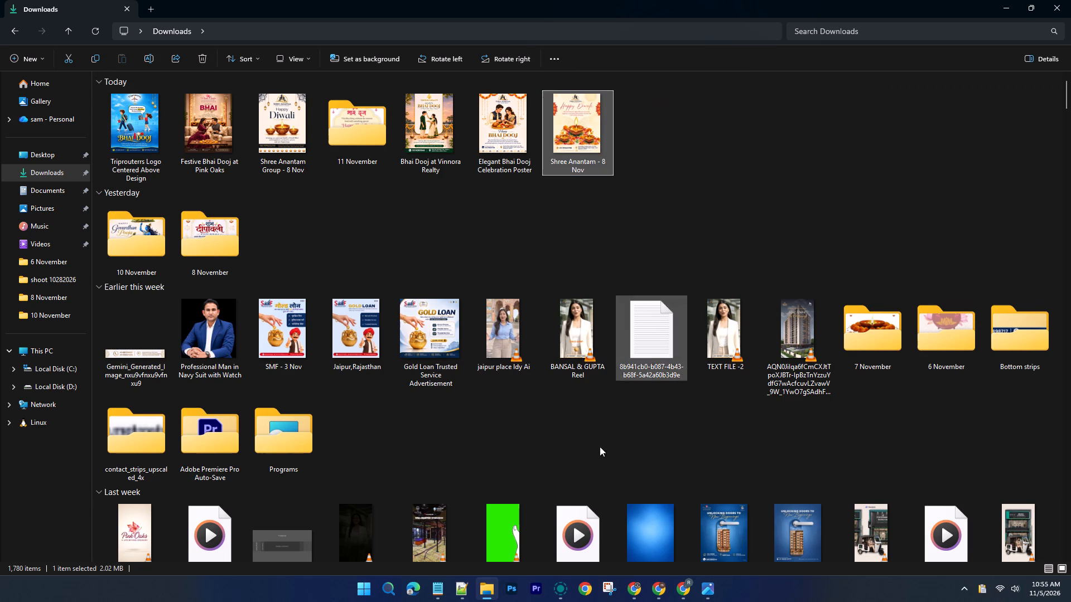
pyautogui.click(640, 593)
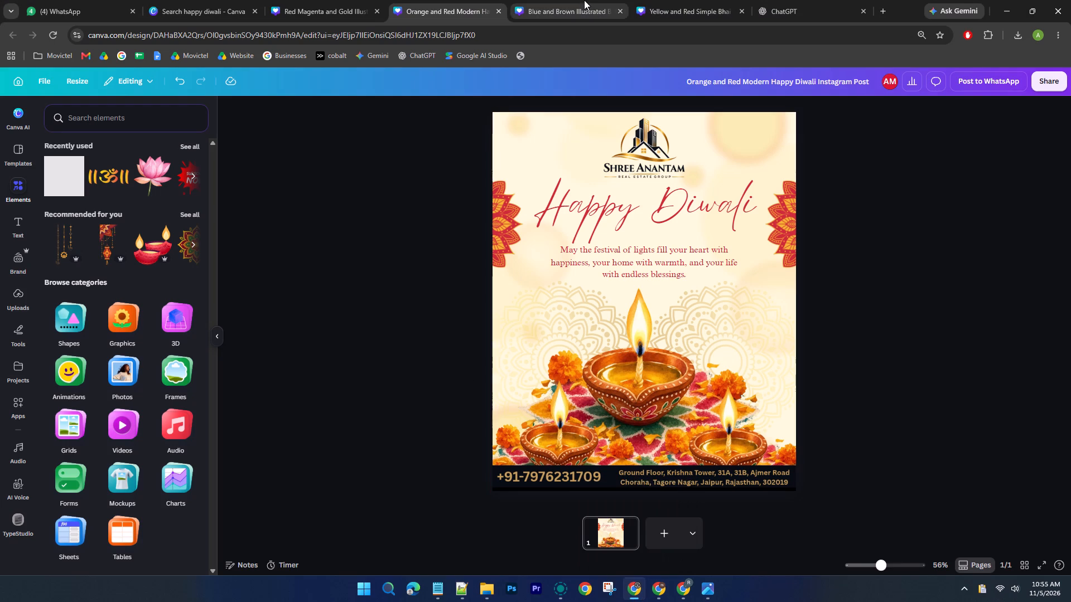
pyautogui.click(512, 0)
pyautogui.click(281, 0)
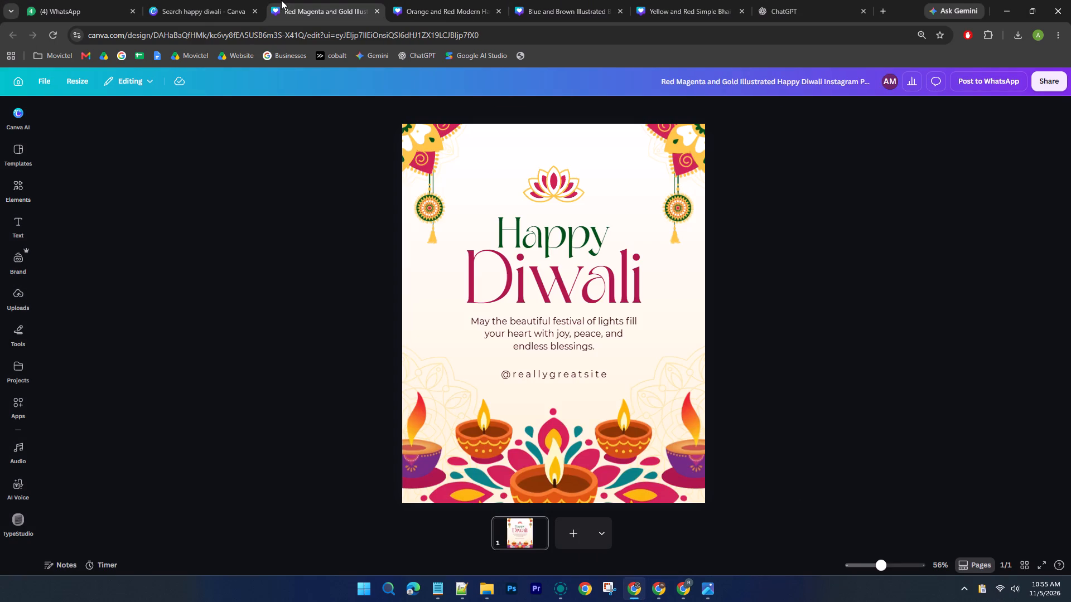
pyautogui.click(558, 373)
pyautogui.press('Delete')
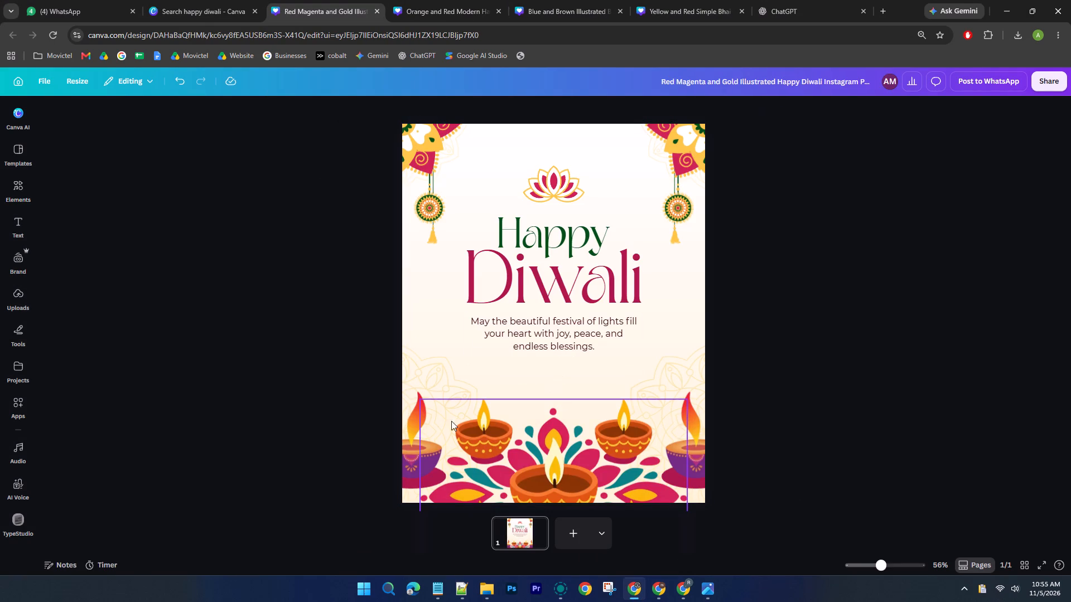
# Move the diya lamps, rangoli and mandala artwork together up to just below the greeting message, keeping them horizontally centred.
pyautogui.moveTo(330, 372); pyautogui.dragTo(1001, 473)
pyautogui.moveTo(656, 419); pyautogui.dragTo(656, 415)
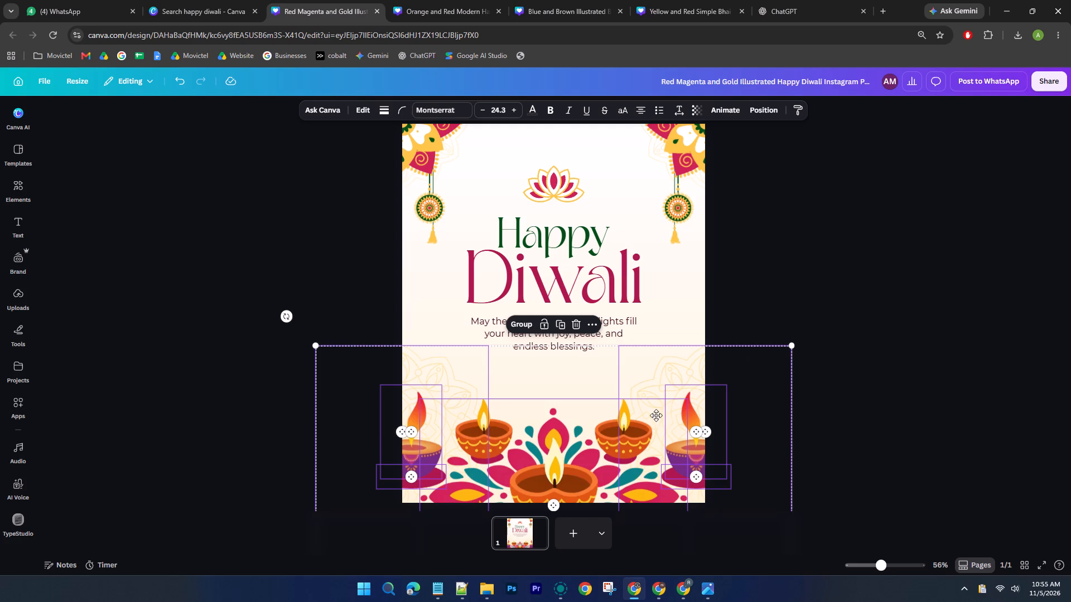
pyautogui.moveTo(656, 415); pyautogui.dragTo(656, 381)
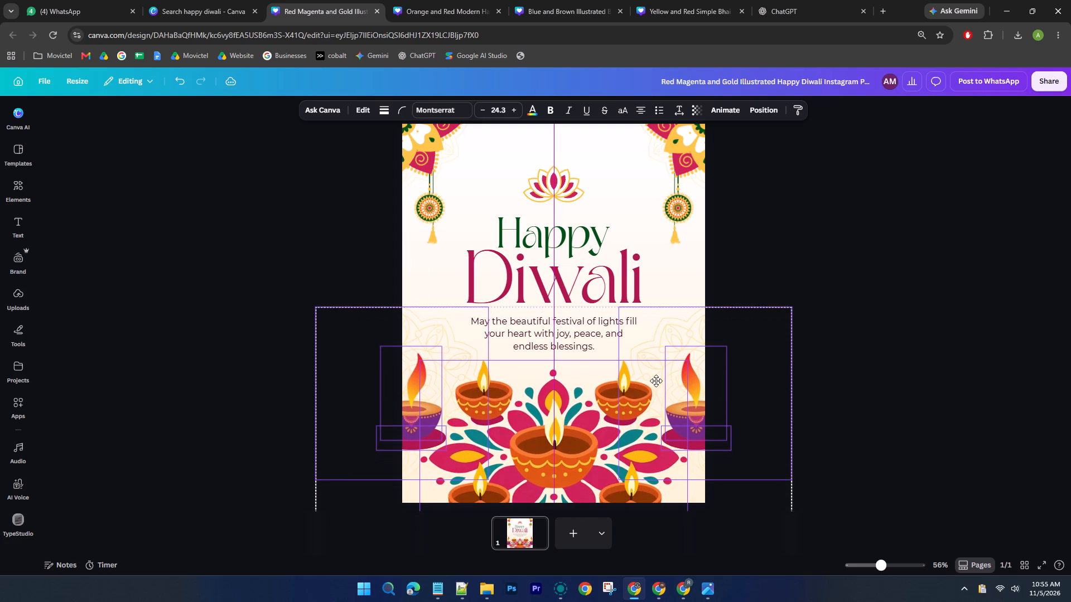
pyautogui.moveTo(656, 381); pyautogui.dragTo(656, 378)
pyautogui.click(856, 251)
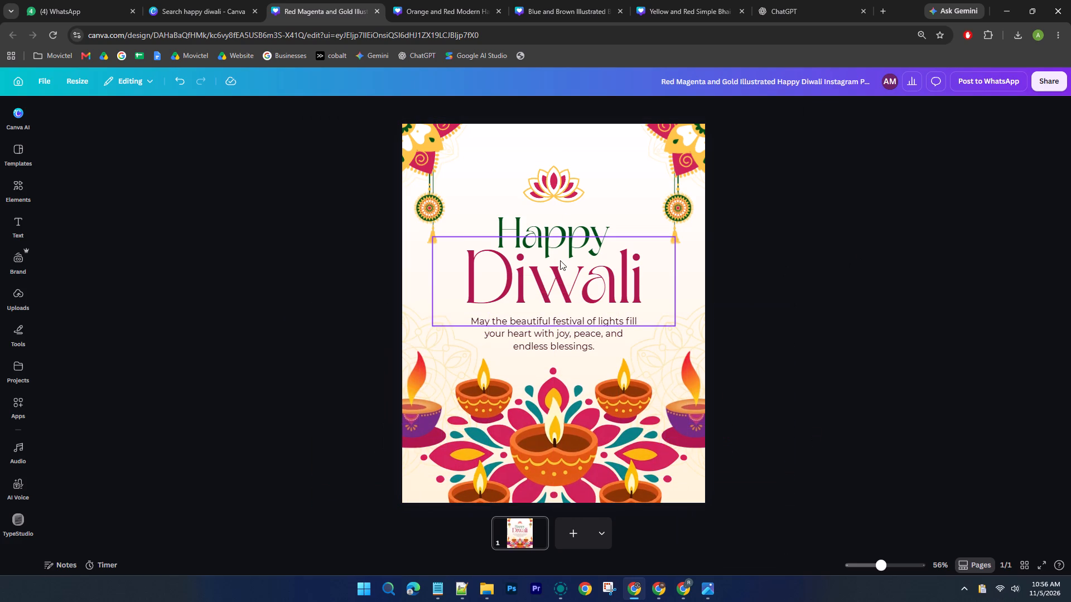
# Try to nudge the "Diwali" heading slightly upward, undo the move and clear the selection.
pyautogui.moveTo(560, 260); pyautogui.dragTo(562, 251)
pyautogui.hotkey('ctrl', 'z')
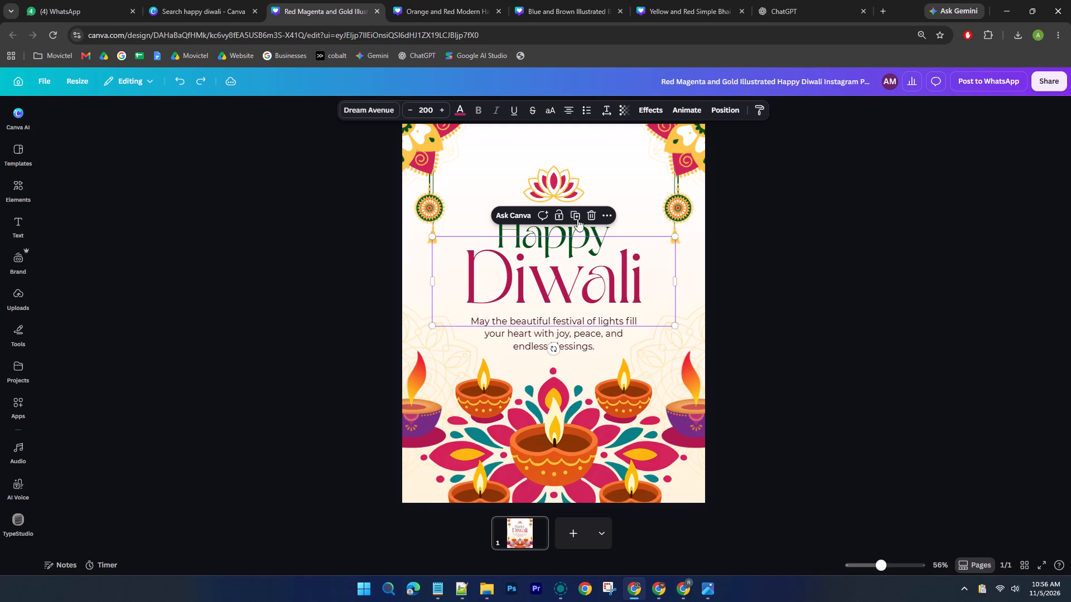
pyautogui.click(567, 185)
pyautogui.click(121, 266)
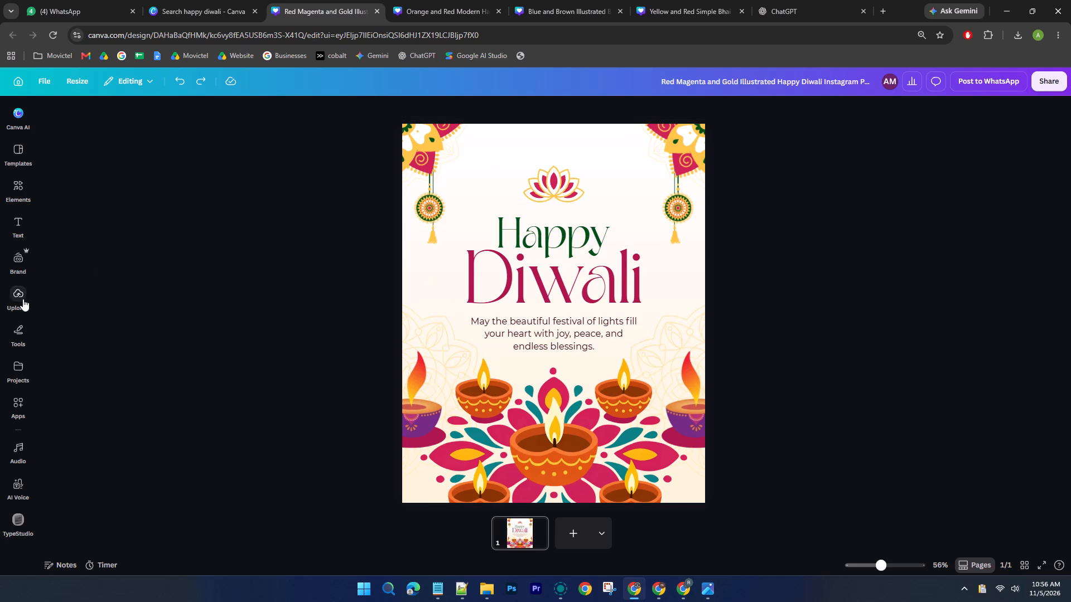
# Open the uploaded images for use in the Red Magenta and Gold Happy Diwali design.
pyautogui.click(23, 300)
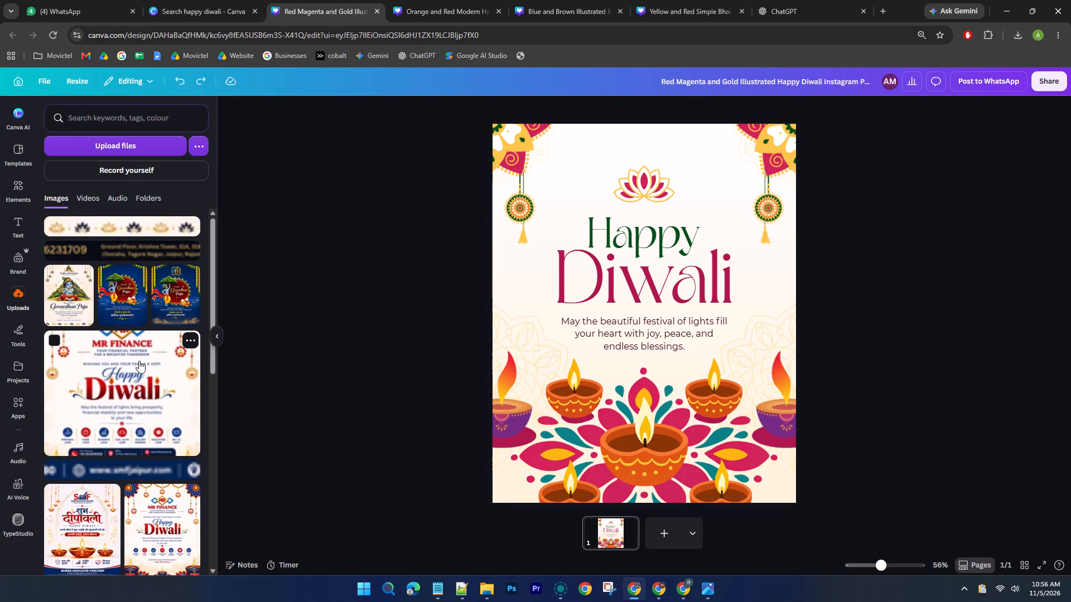
# In Canva, insert the uploaded Shree Anantam logo into the red-magenta Happy Diwali design, shrunk and placed at the top centre.
pyautogui.scroll(10, 138, 371)
pyautogui.scroll(-18, 138, 367)
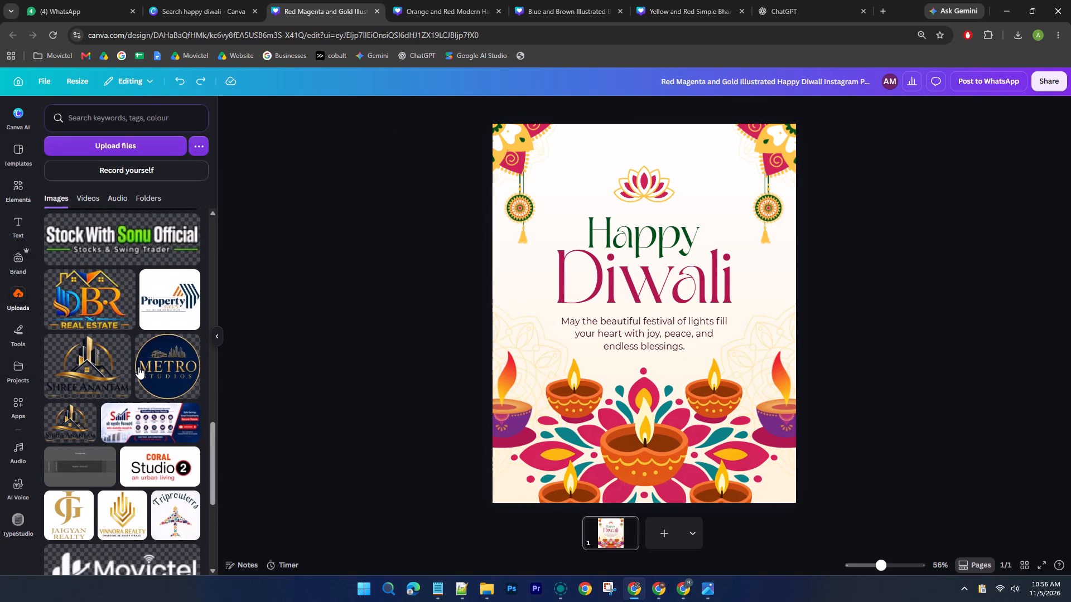
pyautogui.click(72, 372)
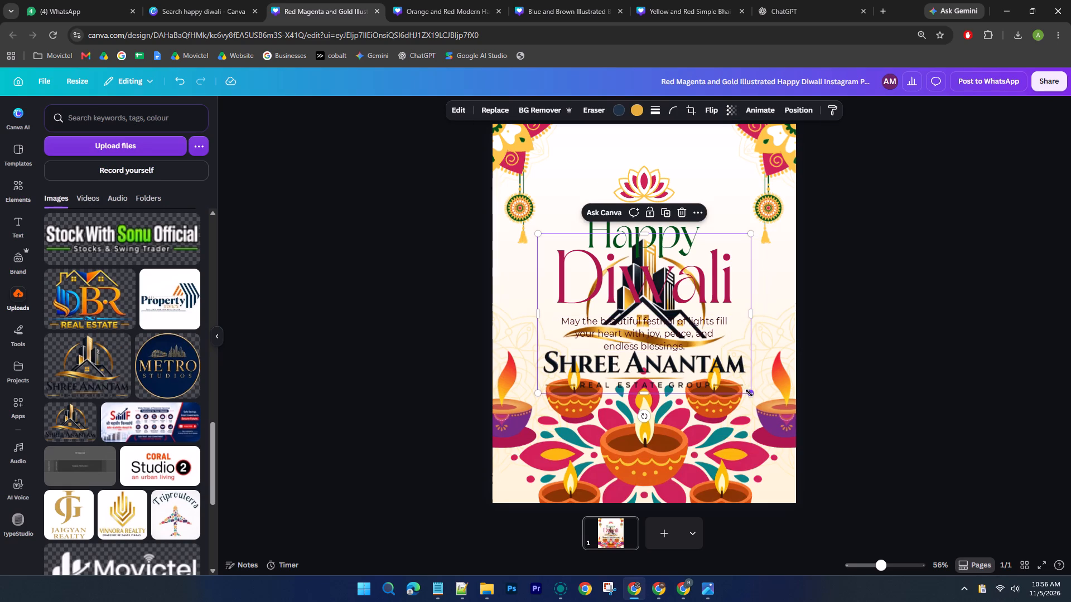
pyautogui.moveTo(745, 383); pyautogui.dragTo(731, 255)
pyautogui.moveTo(737, 262); pyautogui.dragTo(735, 256)
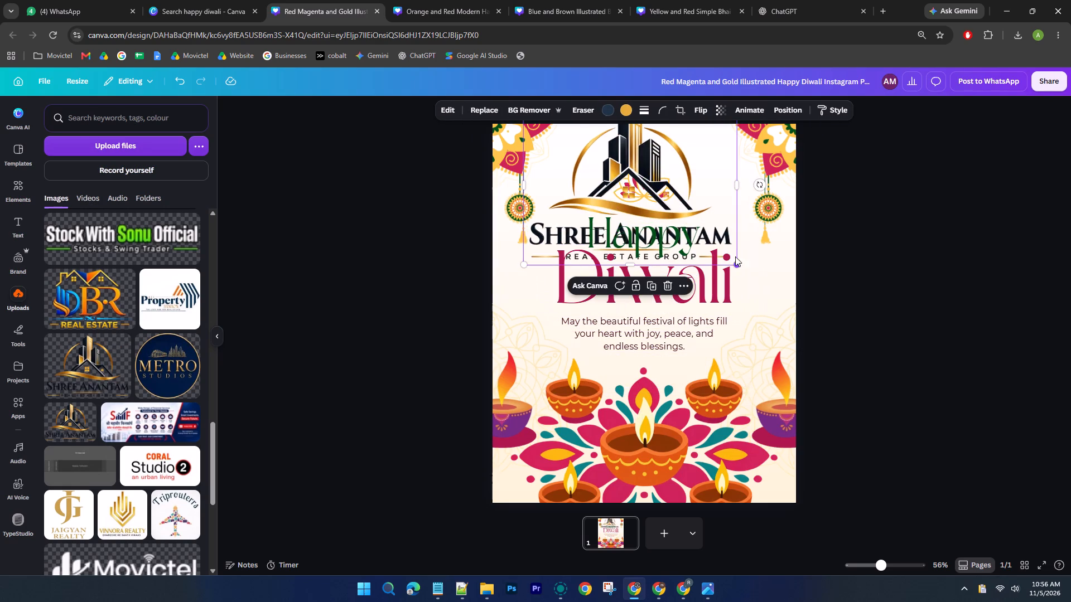
pyautogui.moveTo(735, 256); pyautogui.dragTo(625, 142)
pyautogui.scroll(2, 494, 218)
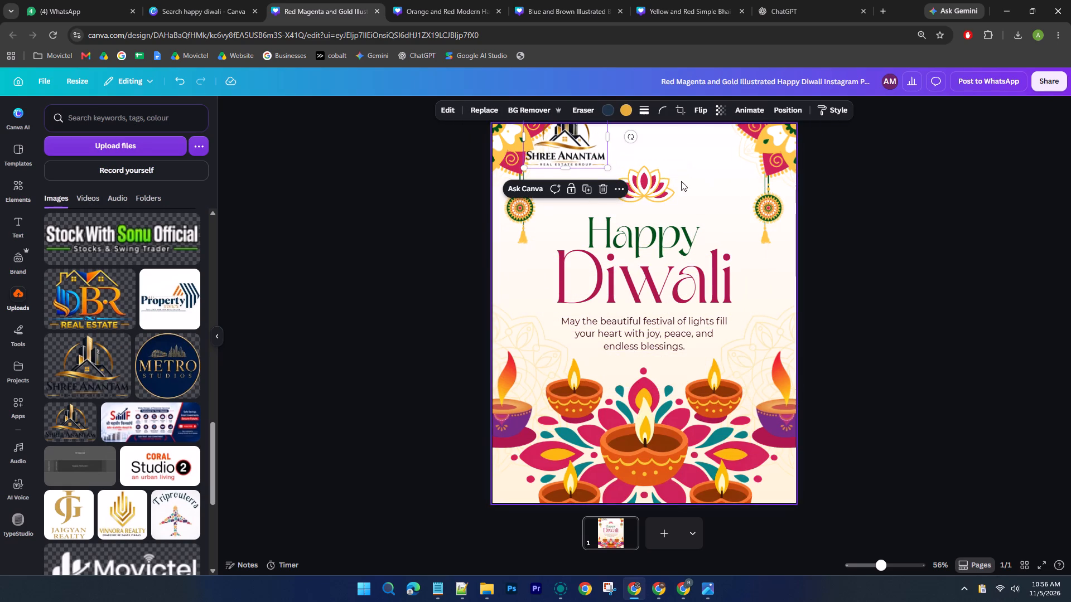
pyautogui.moveTo(585, 148); pyautogui.dragTo(658, 155)
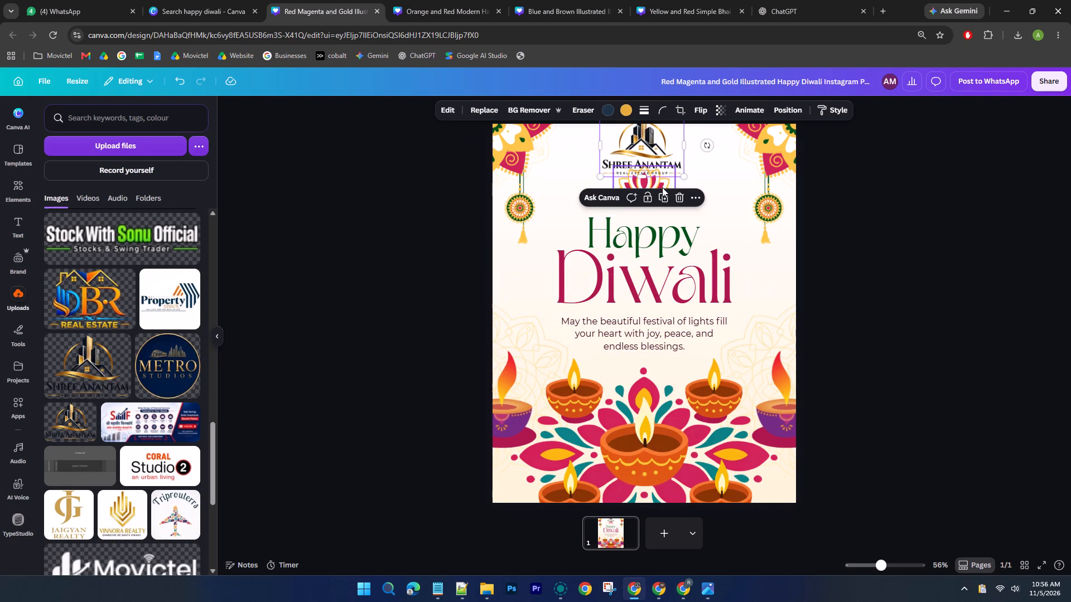
# Delete the lotus ornament above the Happy Diwali heading.
pyautogui.click(662, 187)
pyautogui.press('Delete')
# Adjust the size of the Shree Anantam logo and centre it at the poster's top edge between the hanging ornaments.
pyautogui.click(639, 163)
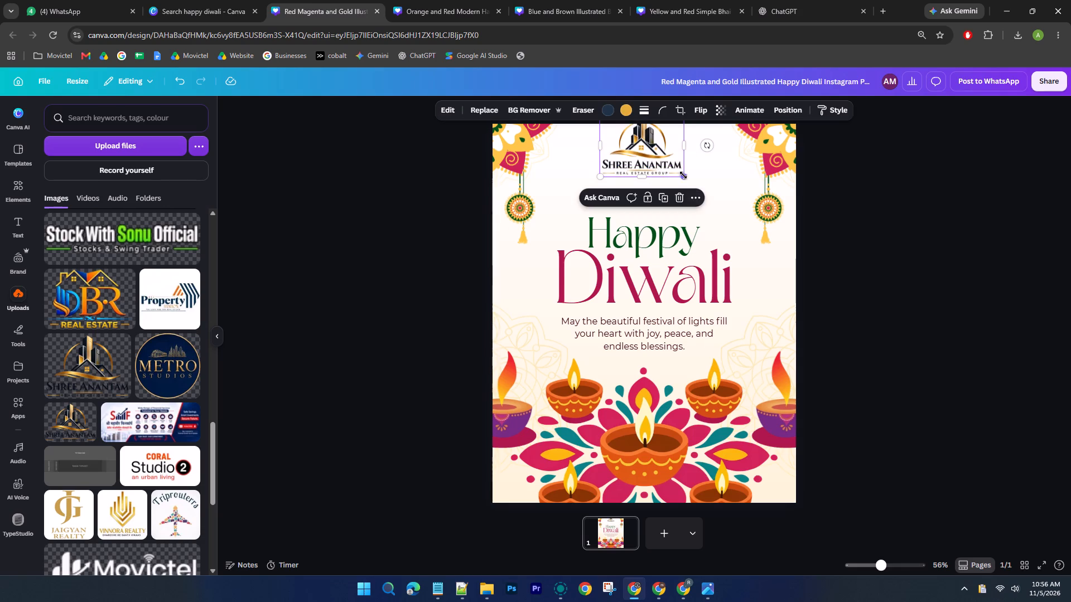
pyautogui.moveTo(683, 175); pyautogui.dragTo(710, 200)
pyautogui.moveTo(662, 171); pyautogui.dragTo(651, 179)
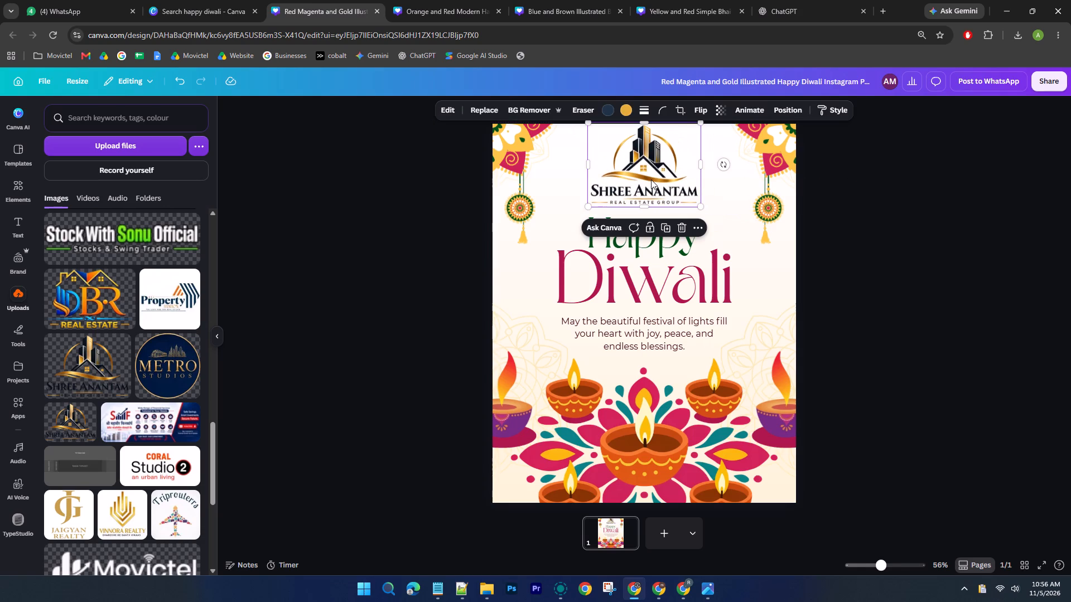
pyautogui.keyDown('ctrl'); pyautogui.scroll(-1, 651, 179); pyautogui.keyUp('ctrl')
pyautogui.click(1030, 215)
pyautogui.click(647, 187)
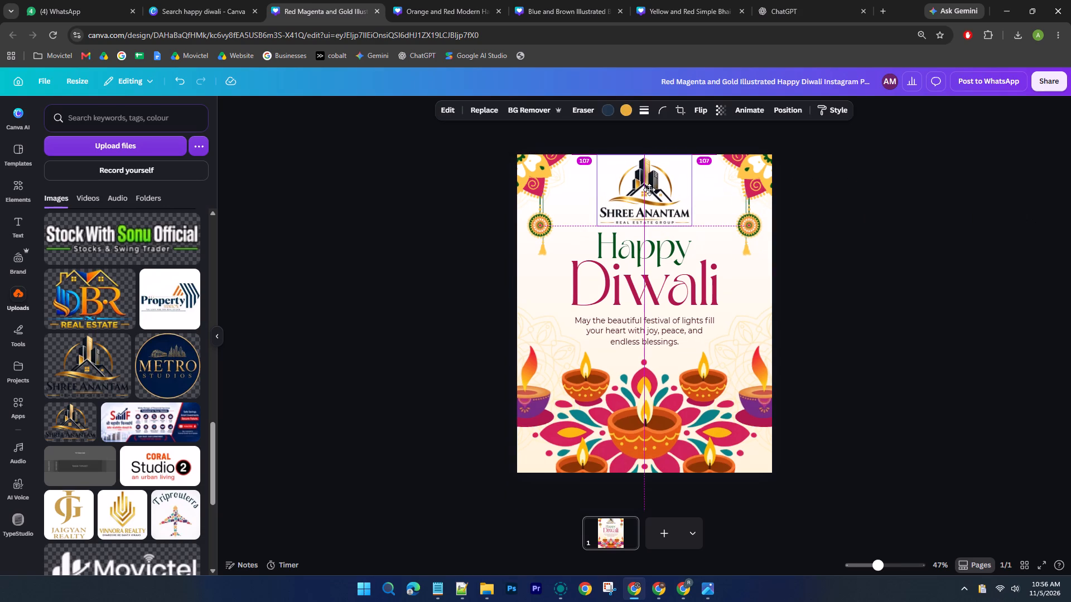
pyautogui.click(959, 210)
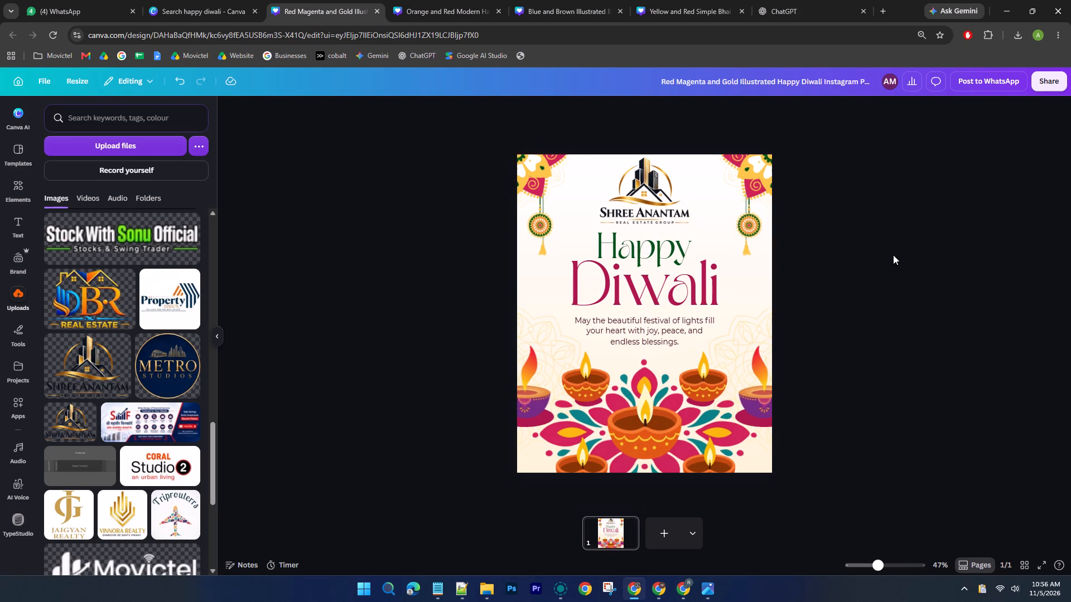
pyautogui.click(624, 186)
pyautogui.hotkey('ctrl', 'z')
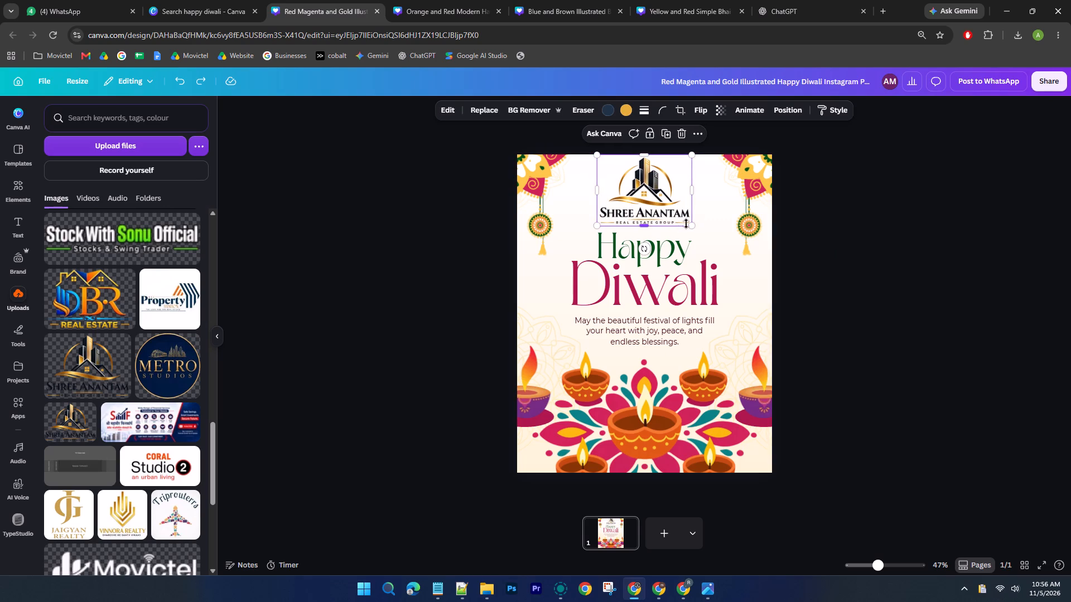
pyautogui.moveTo(693, 225); pyautogui.dragTo(673, 206)
pyautogui.moveTo(641, 187); pyautogui.dragTo(647, 188)
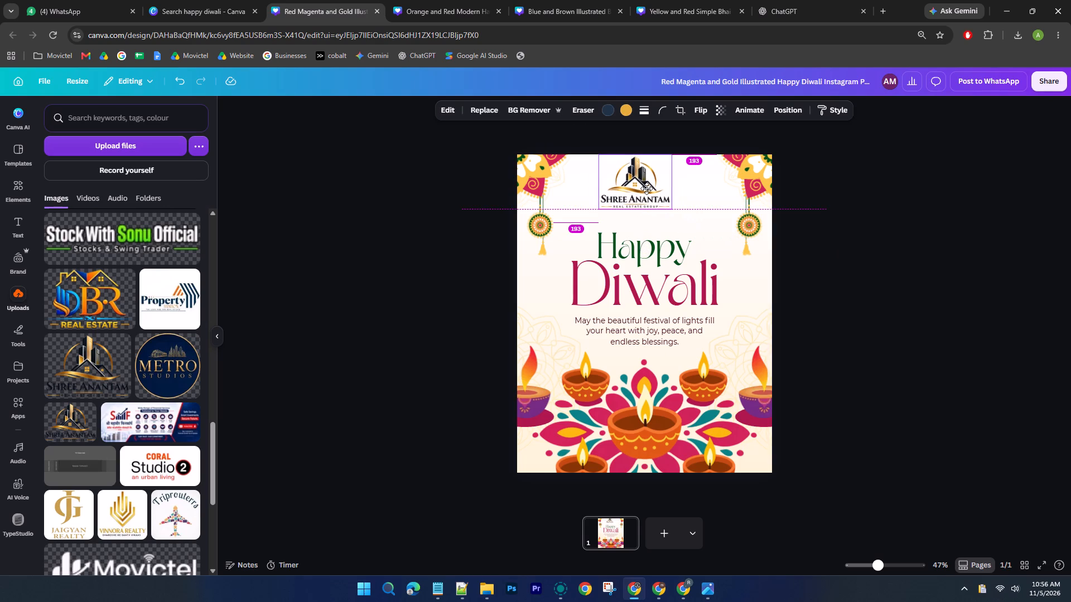
pyautogui.moveTo(647, 188); pyautogui.dragTo(650, 190)
pyautogui.click(943, 187)
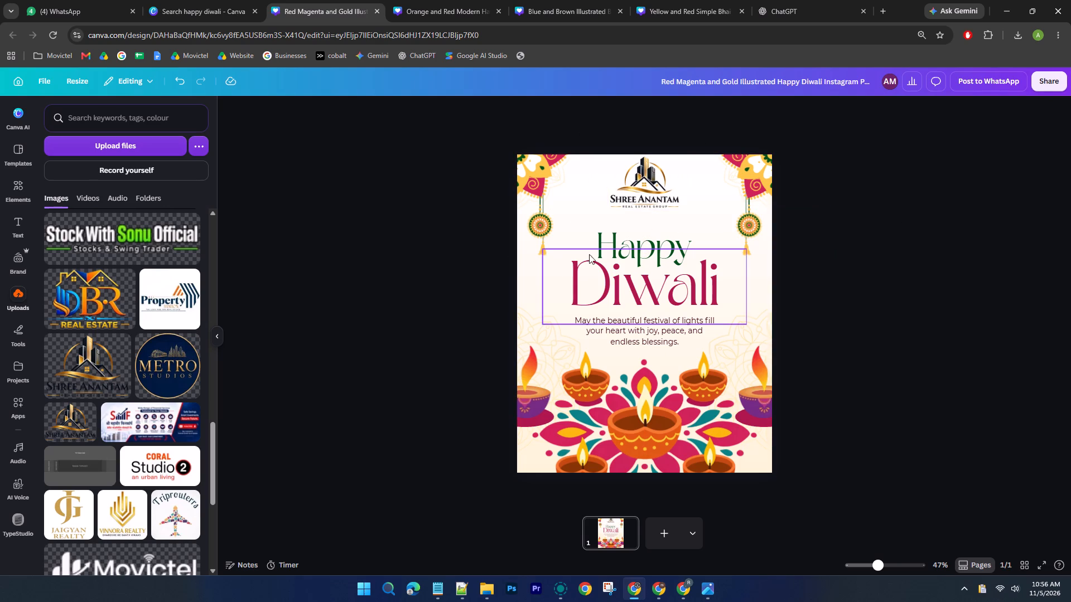
# Move the "Happy" and "Diwali" heading lines up together, closer to the logo and horizontally centred.
pyautogui.click(621, 256)
pyautogui.keyDown('shift'); pyautogui.click(605, 239); pyautogui.keyUp('shift')
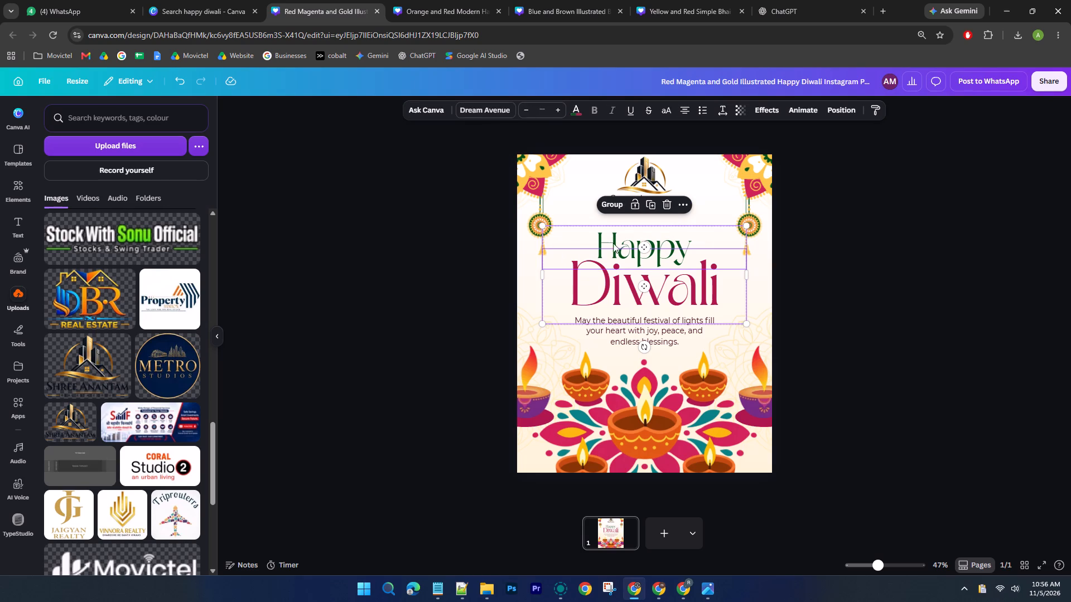
pyautogui.moveTo(663, 263); pyautogui.dragTo(662, 254)
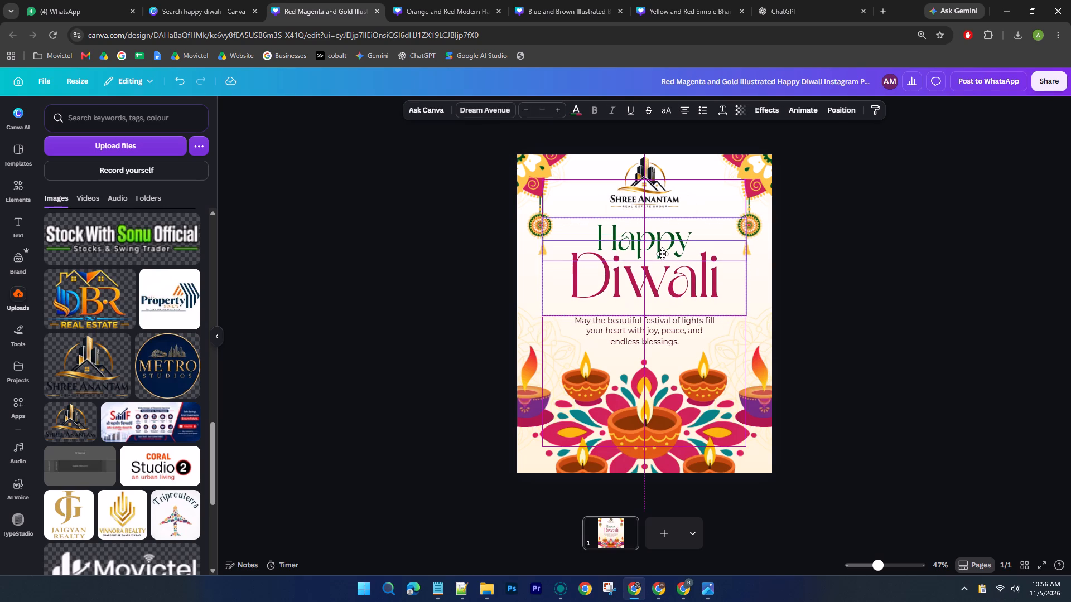
pyautogui.moveTo(662, 254); pyautogui.dragTo(662, 250)
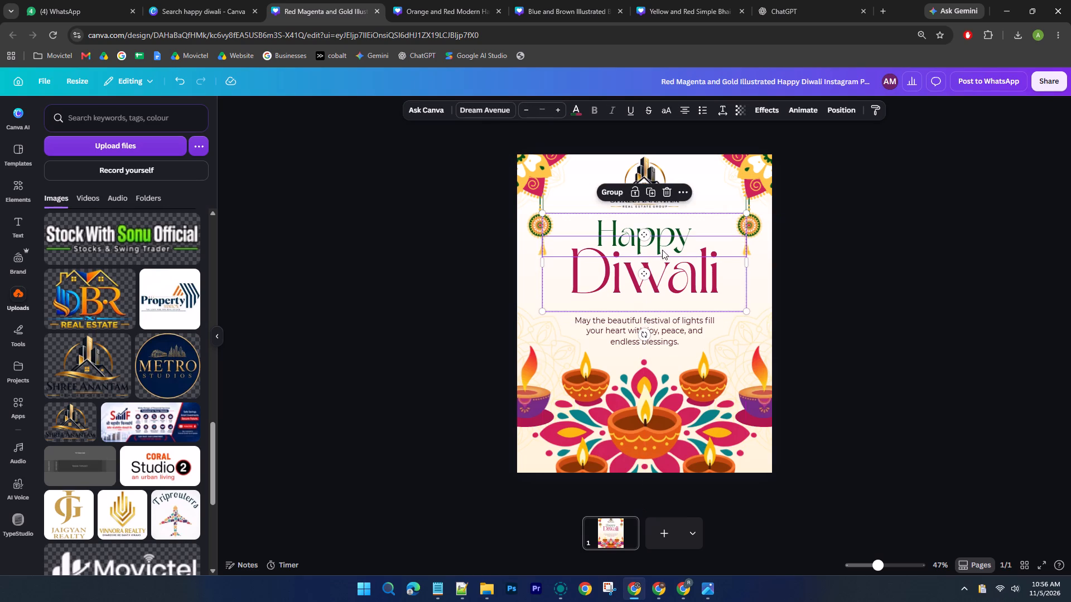
pyautogui.click(1015, 265)
# Enlarge the greeting text below the heading slightly and centre it close under "Diwali".
pyautogui.click(684, 321)
pyautogui.moveTo(718, 315); pyautogui.dragTo(750, 302)
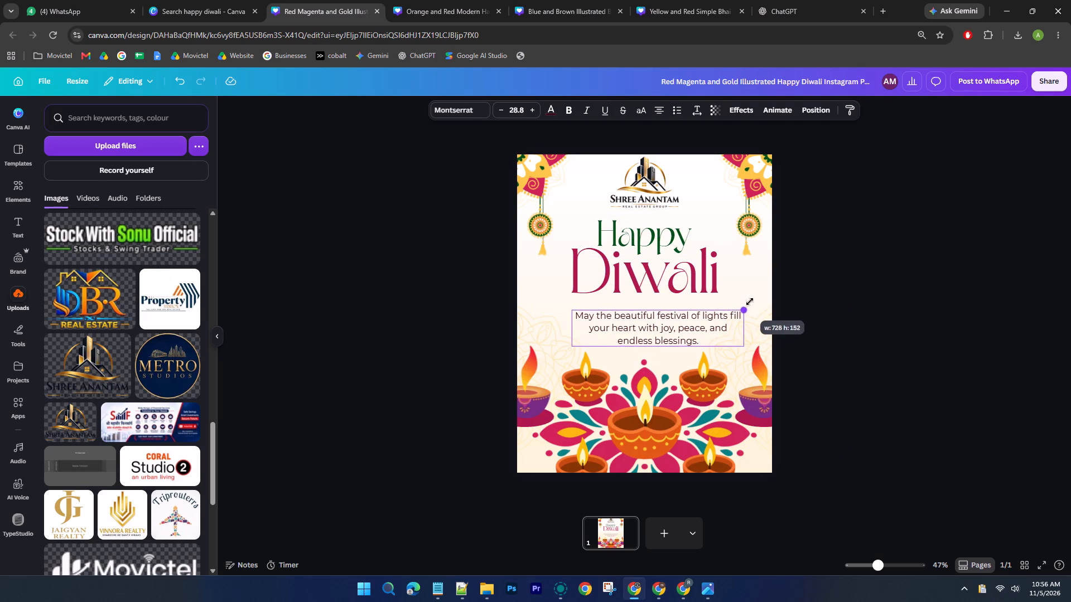
pyautogui.moveTo(750, 302); pyautogui.dragTo(751, 301)
pyautogui.moveTo(697, 318); pyautogui.dragTo(681, 311)
pyautogui.click(958, 319)
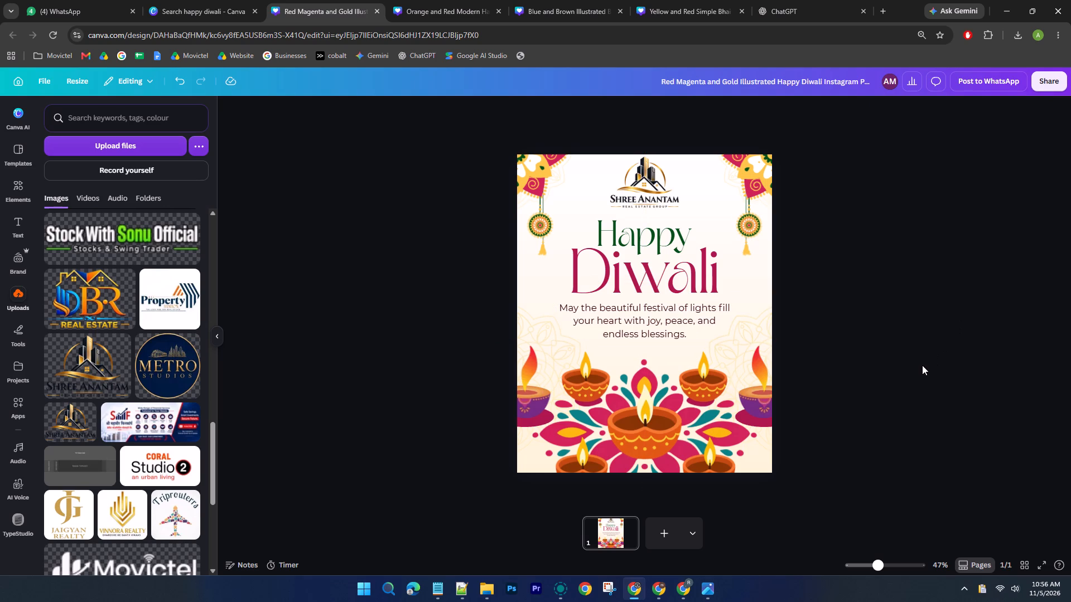
pyautogui.scroll(9, 118, 417)
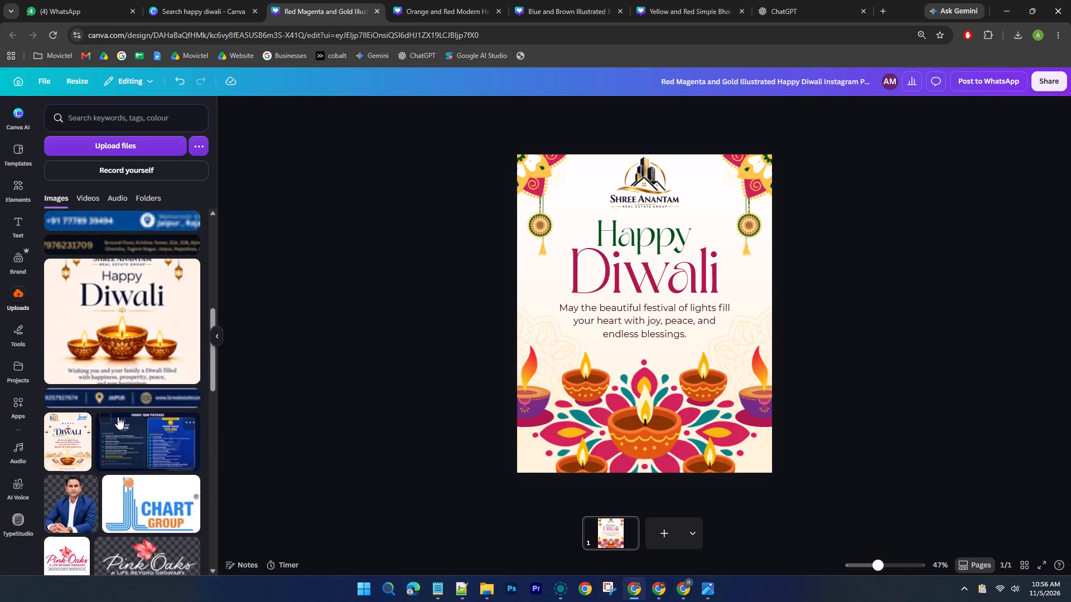
pyautogui.scroll(5, 118, 417)
pyautogui.scroll(-2, 118, 417)
pyautogui.click(118, 417)
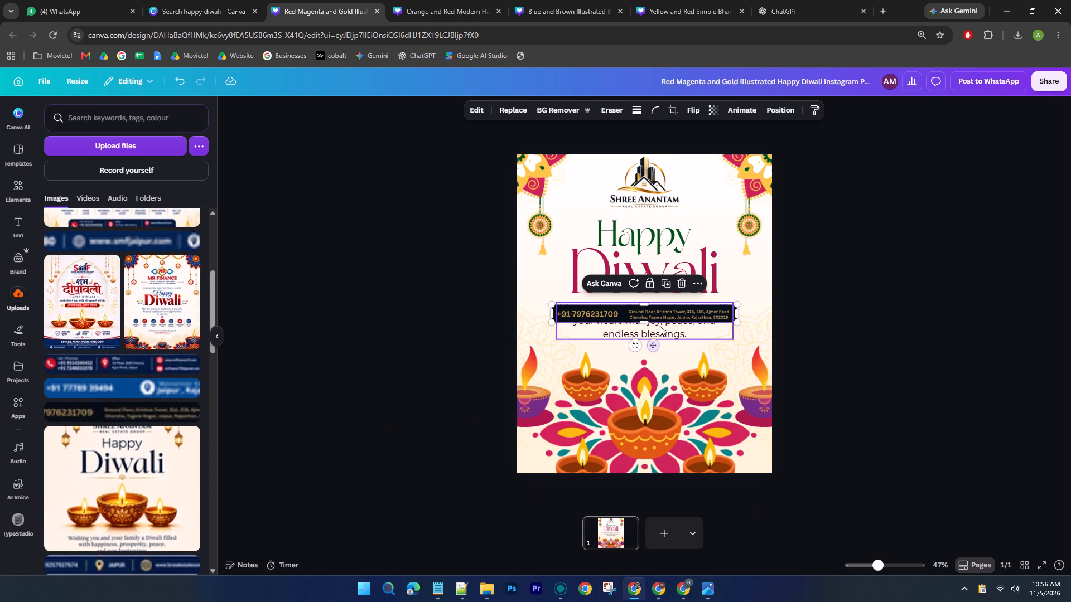
pyautogui.moveTo(666, 317); pyautogui.dragTo(629, 466)
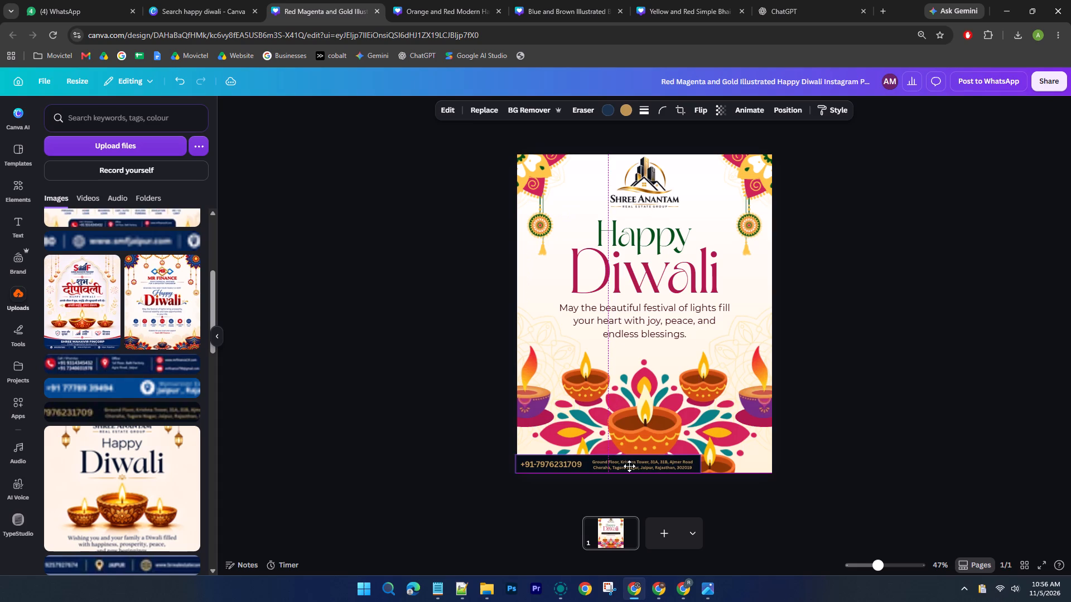
pyautogui.moveTo(629, 466); pyautogui.dragTo(629, 467)
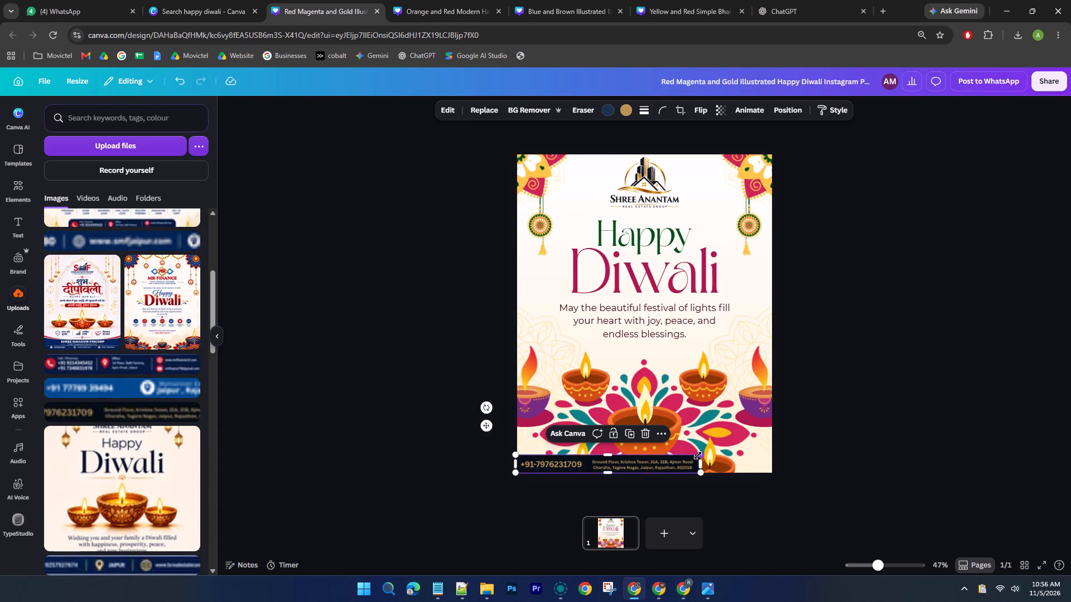
pyautogui.moveTo(698, 455); pyautogui.dragTo(773, 449)
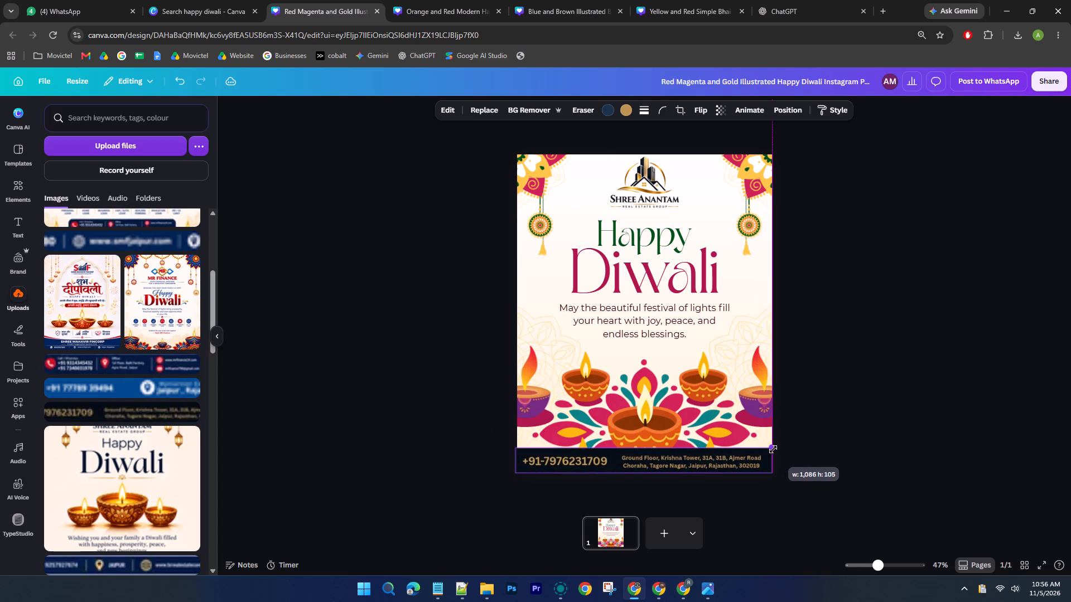
pyautogui.moveTo(773, 449); pyautogui.dragTo(774, 449)
pyautogui.click(891, 398)
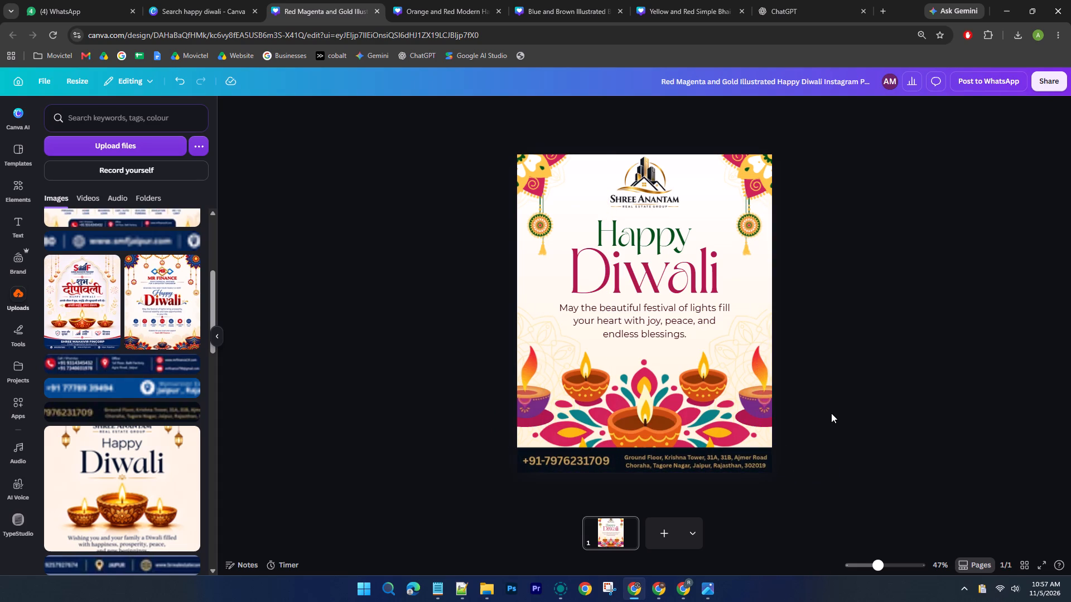
# Select the central rangoli artwork with both purple side diyas and move them up slightly above the contact strip.
pyautogui.click(719, 400)
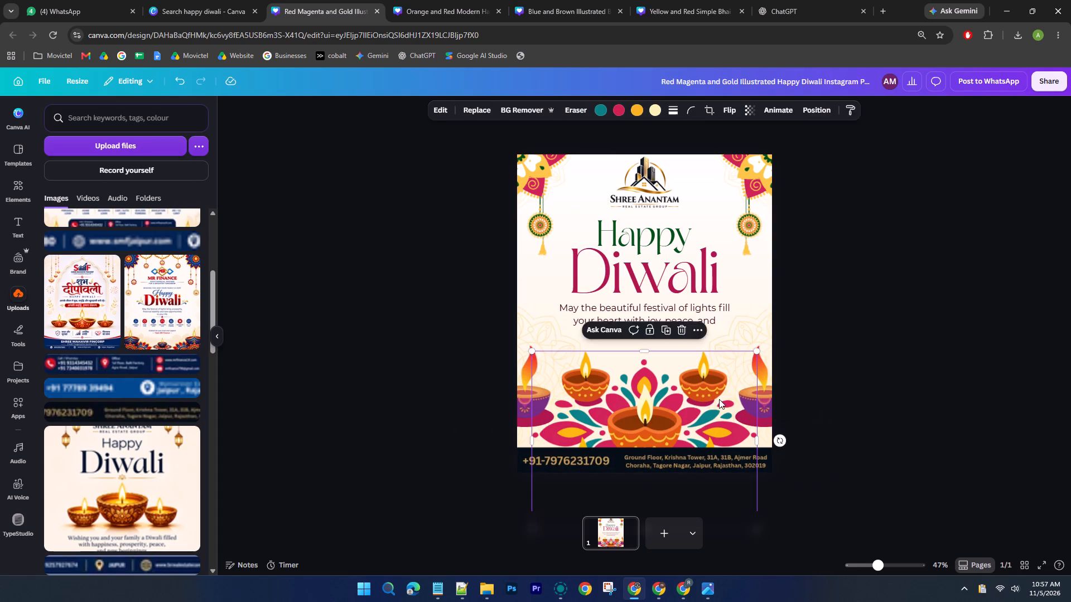
pyautogui.hotkey('ctrl', 'z')
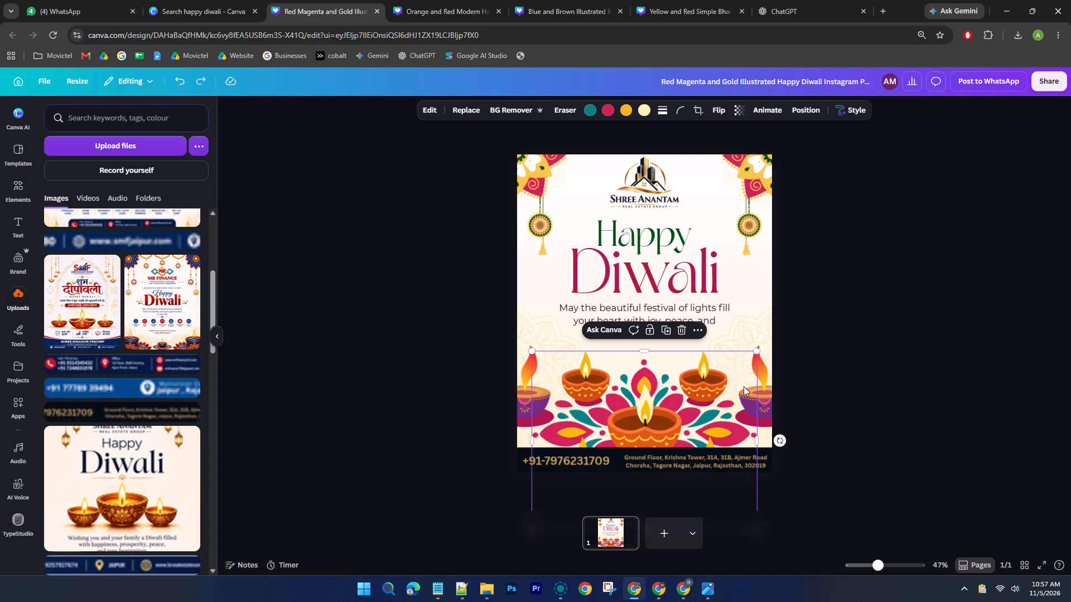
pyautogui.click(761, 373)
pyautogui.keyDown('shift'); pyautogui.click(523, 390); pyautogui.keyUp('shift')
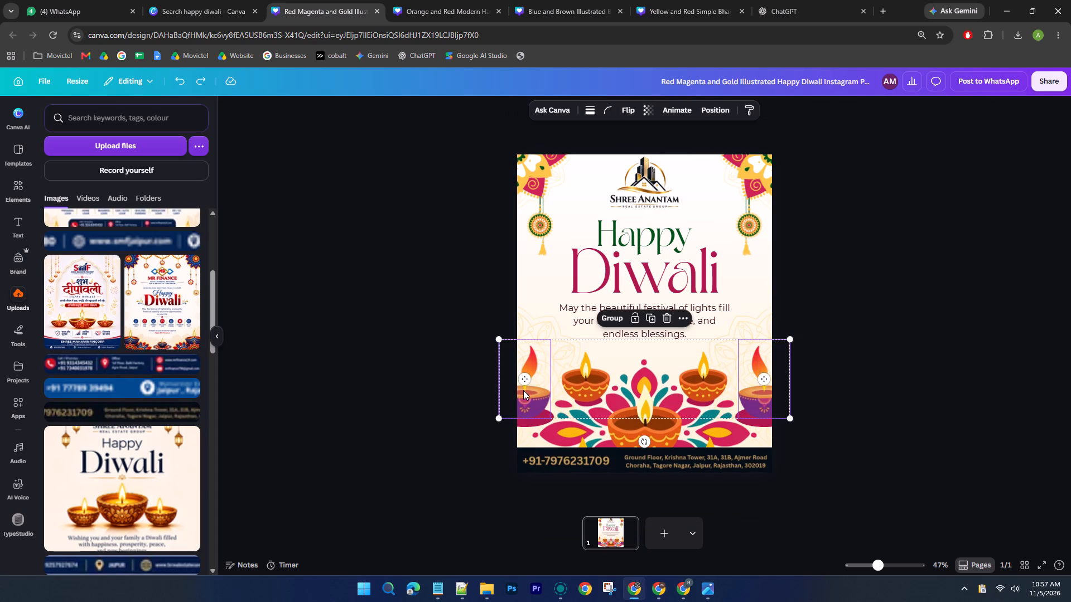
pyautogui.keyDown('shift'); pyautogui.click(658, 424); pyautogui.keyUp('shift')
pyautogui.moveTo(658, 424); pyautogui.dragTo(658, 419)
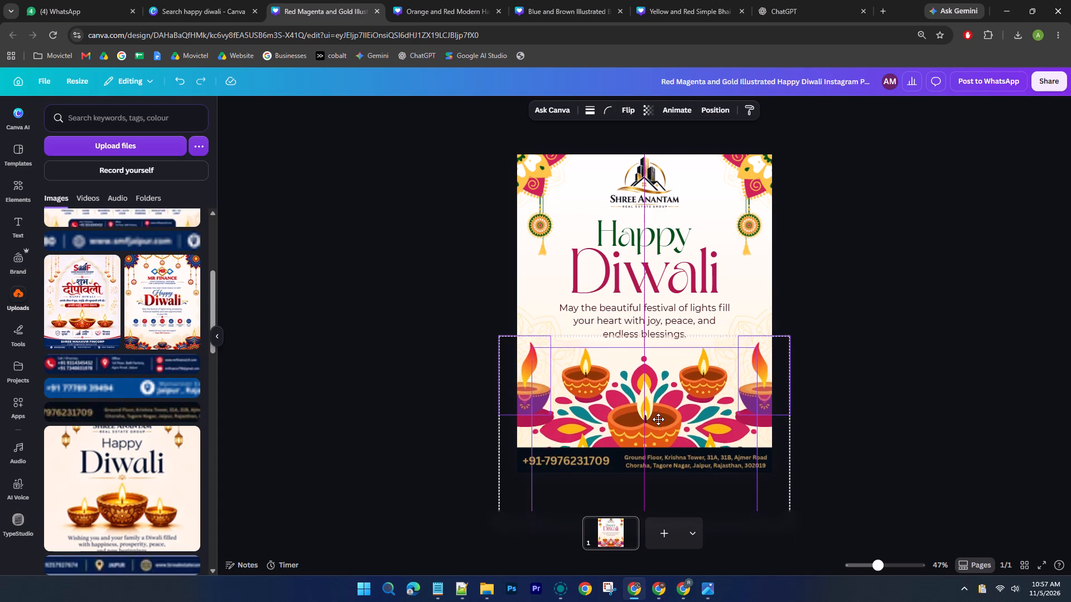
pyautogui.moveTo(658, 419); pyautogui.dragTo(657, 412)
pyautogui.click(945, 300)
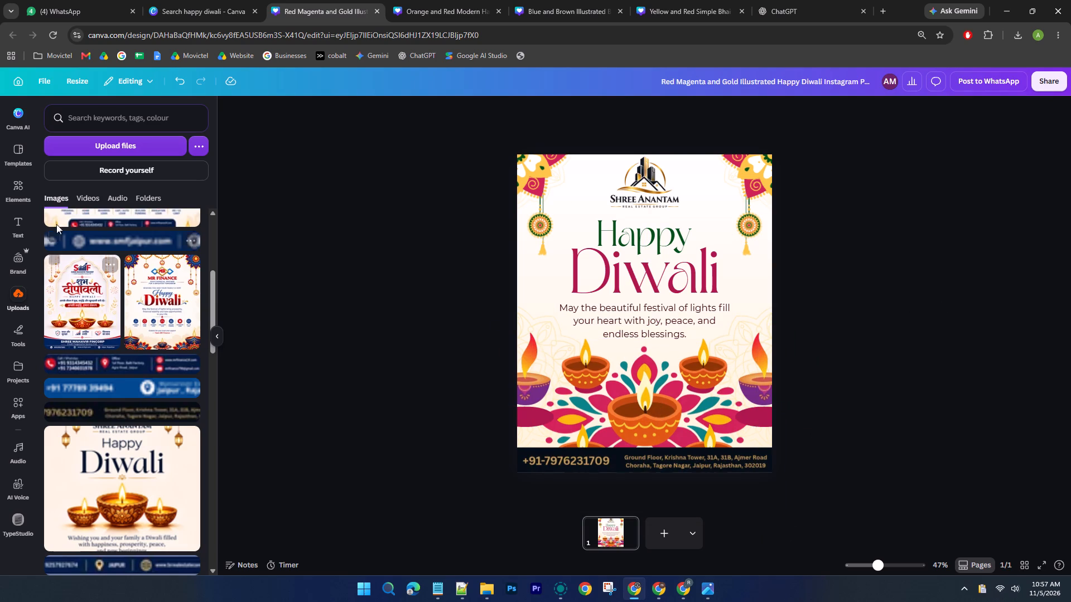
# Add a recently used square shape to the poster, flatten it into a thin bar and fill it black.
pyautogui.click(19, 189)
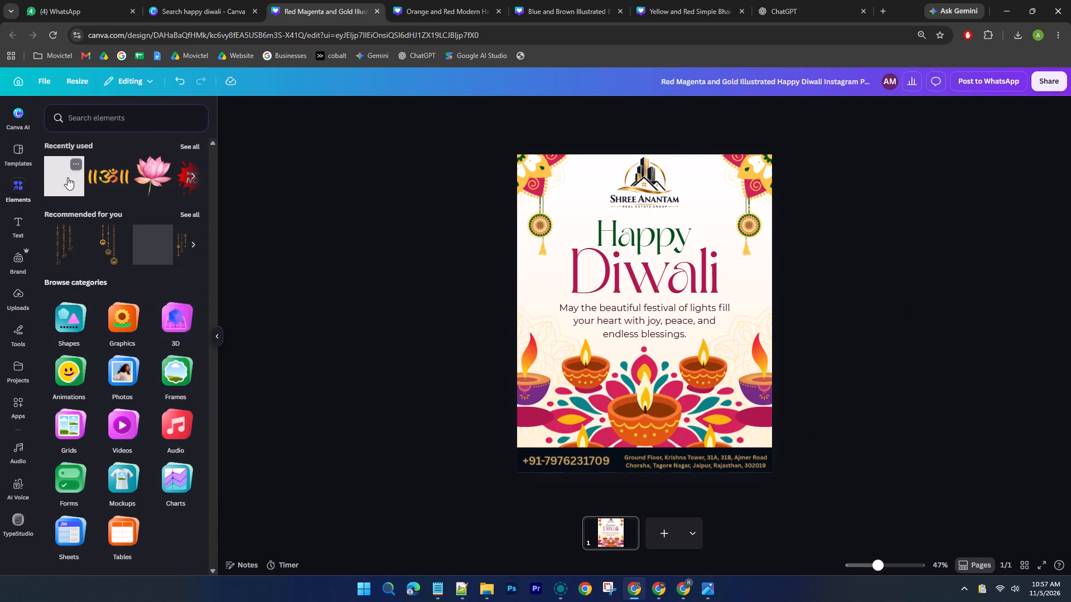
pyautogui.click(67, 177)
pyautogui.moveTo(652, 346); pyautogui.dragTo(537, 359)
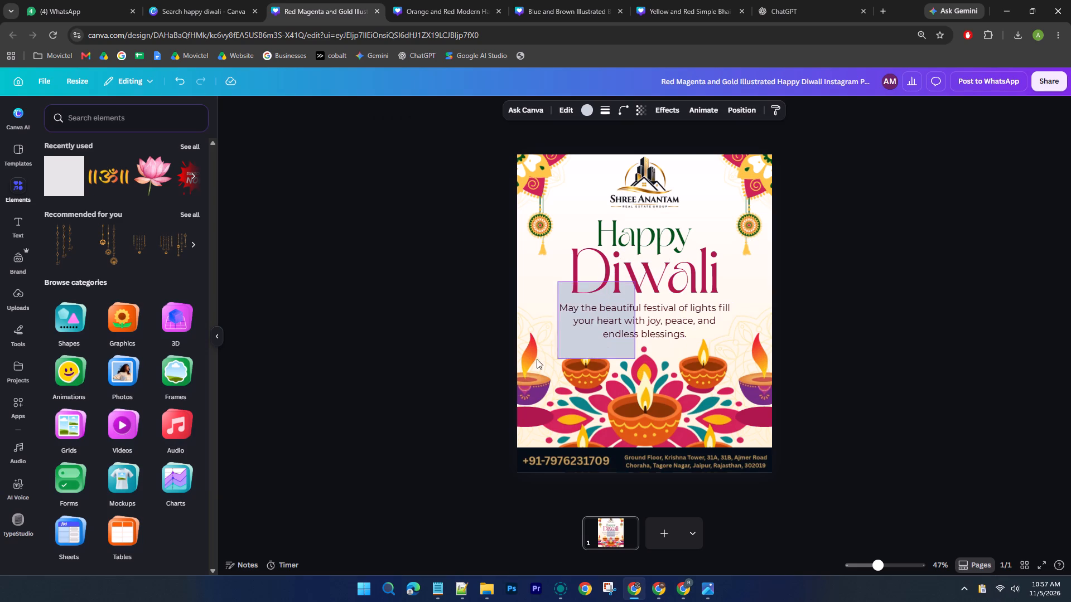
pyautogui.moveTo(537, 359); pyautogui.dragTo(532, 296)
pyautogui.moveTo(524, 229); pyautogui.dragTo(518, 279)
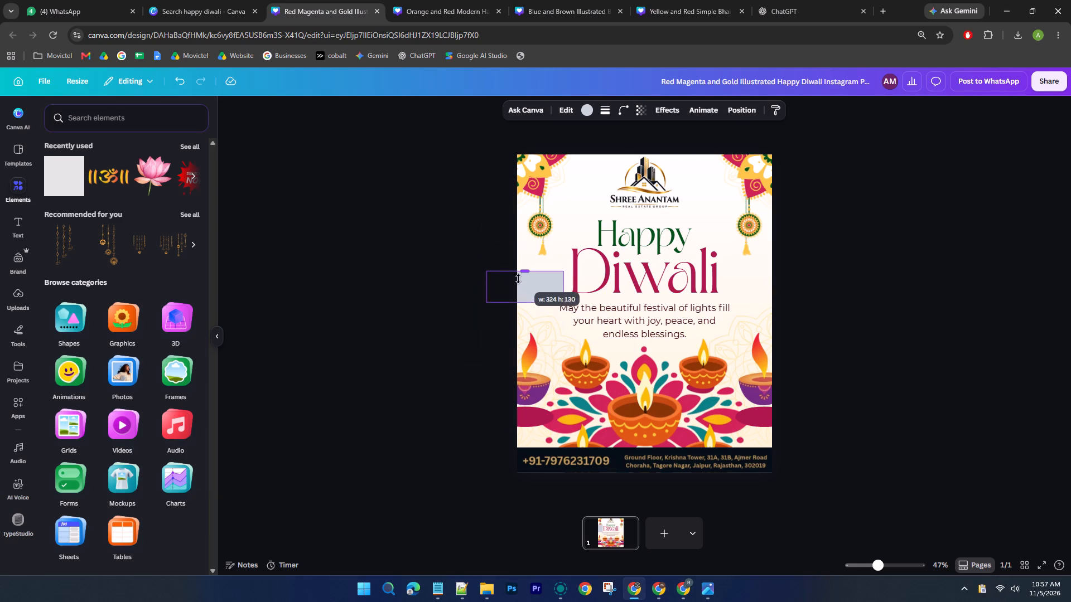
pyautogui.moveTo(518, 279); pyautogui.dragTo(528, 297)
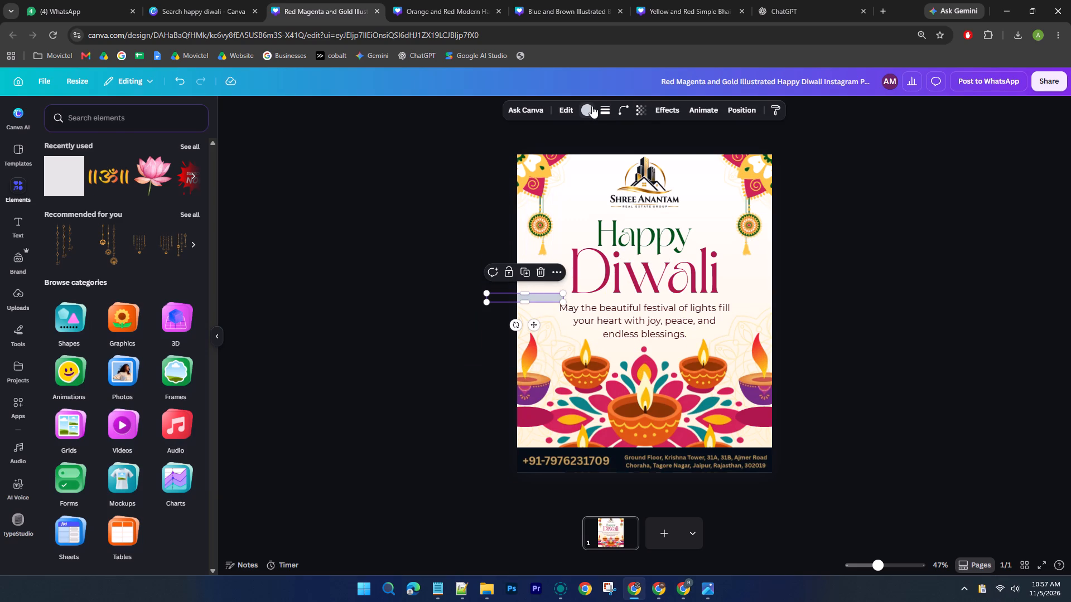
pyautogui.click(592, 106)
pyautogui.click(170, 224)
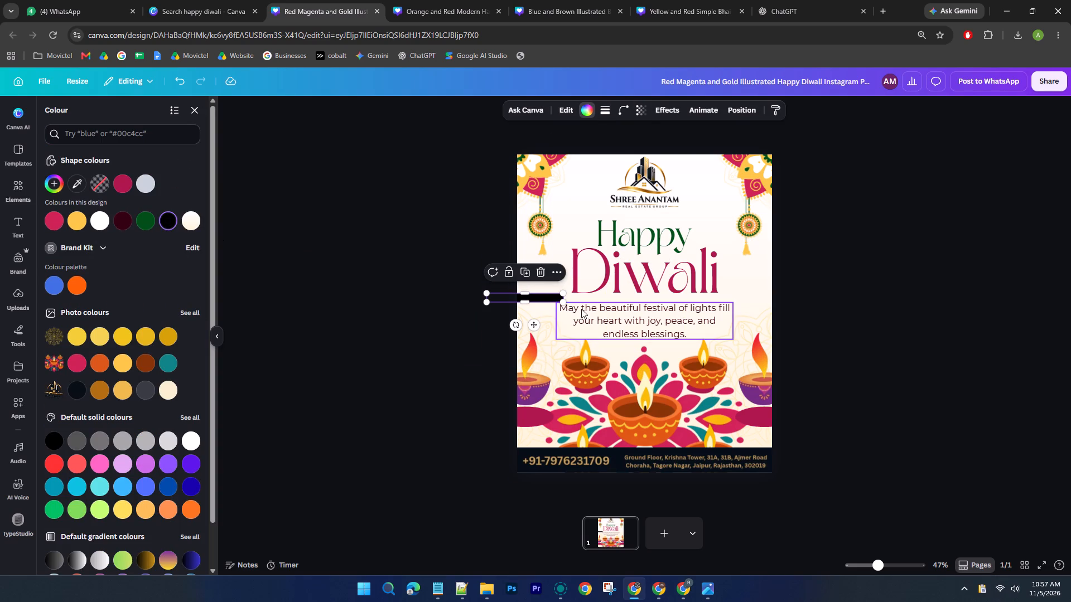
# Stretch the thin bar beyond the poster's full width and place it over the bottom edge of the contact strip.
pyautogui.moveTo(565, 298); pyautogui.dragTo(781, 295)
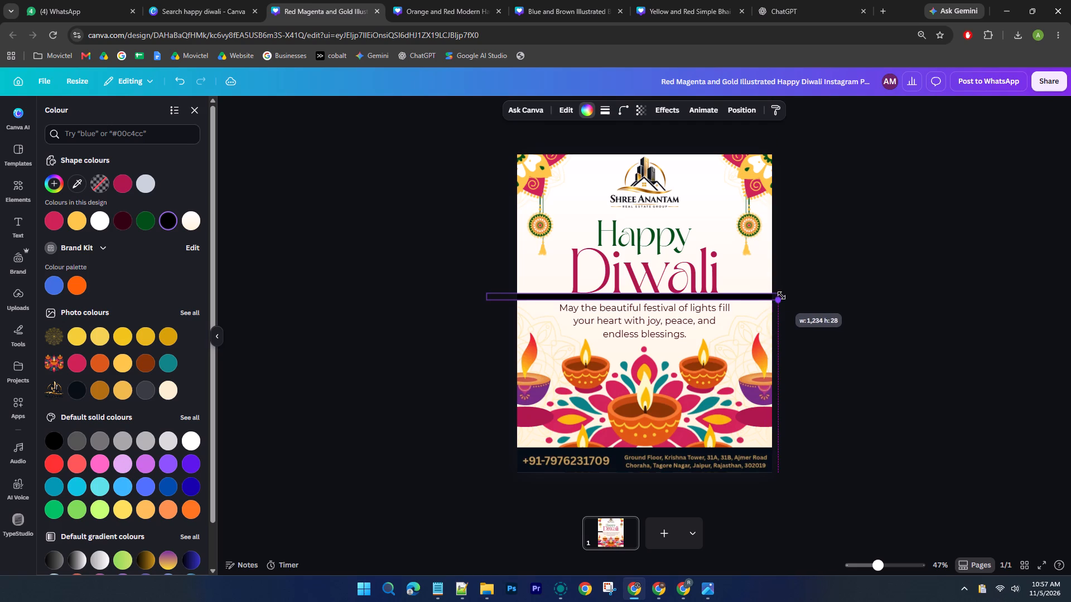
pyautogui.moveTo(781, 295); pyautogui.dragTo(783, 295)
pyautogui.moveTo(759, 297); pyautogui.dragTo(762, 304)
pyautogui.moveTo(758, 300); pyautogui.dragTo(768, 480)
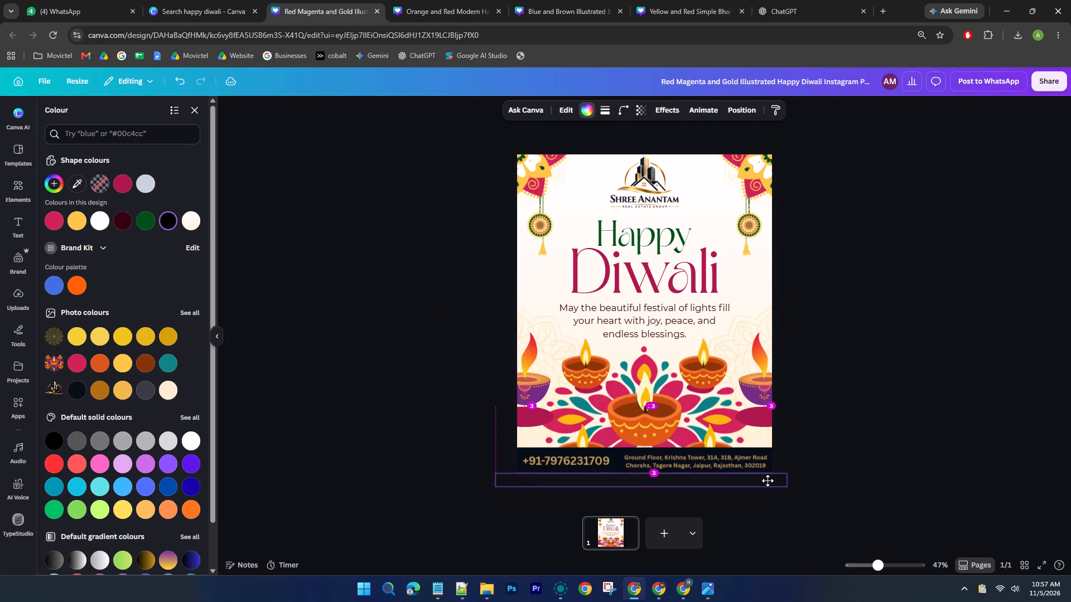
pyautogui.moveTo(768, 480); pyautogui.dragTo(768, 477)
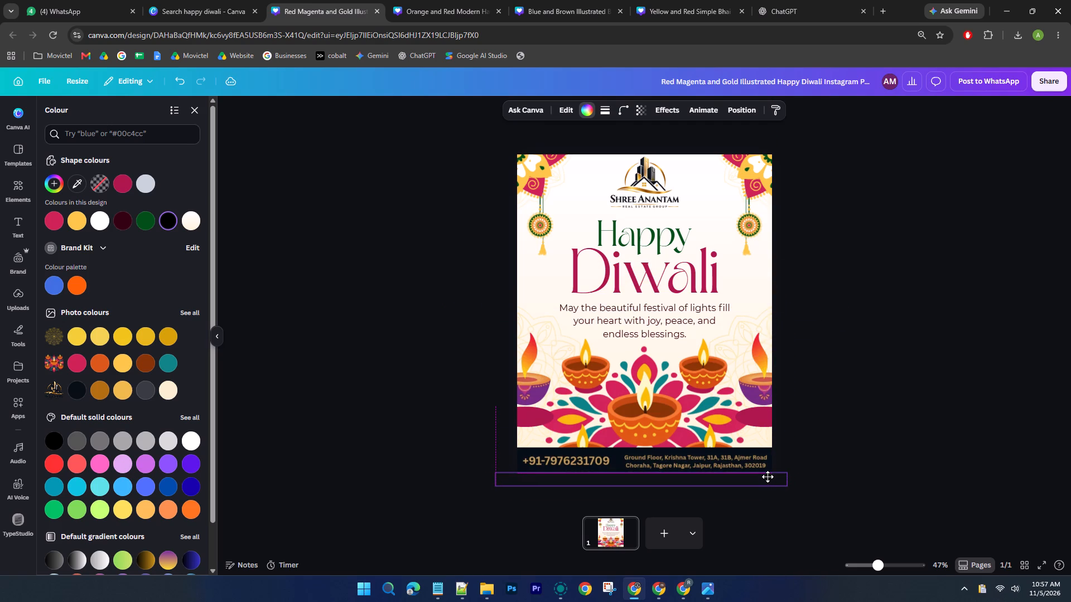
pyautogui.moveTo(768, 477); pyautogui.dragTo(768, 475)
pyautogui.keyDown('ctrl'); pyautogui.scroll(5, 722, 478); pyautogui.keyUp('ctrl')
pyautogui.keyDown('ctrl'); pyautogui.scroll(3, 659, 479); pyautogui.keyUp('ctrl')
pyautogui.scroll(-9, 634, 387)
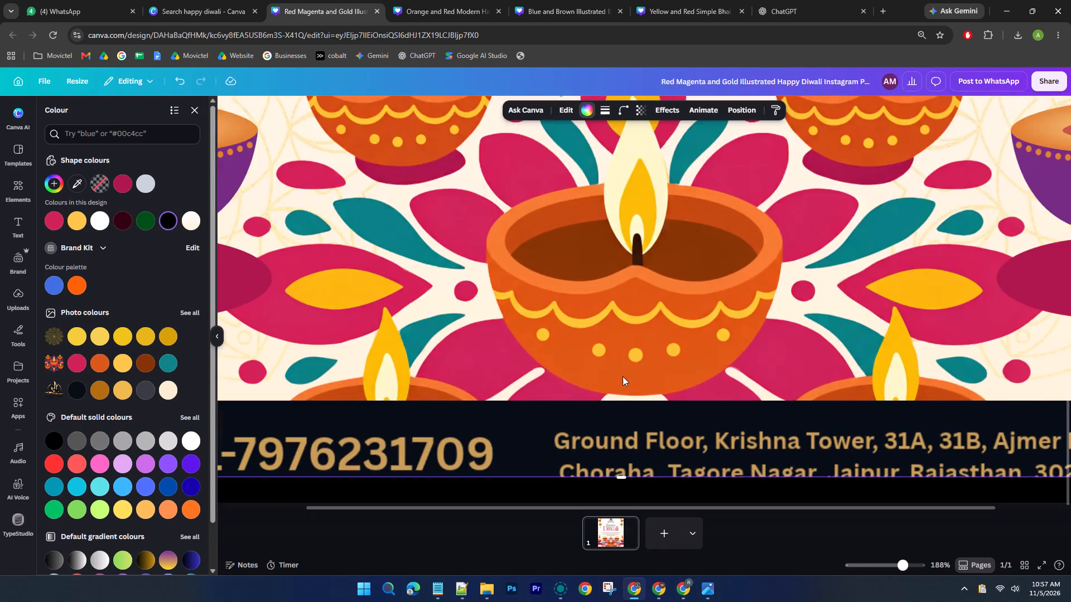
pyautogui.scroll(-3, 623, 377)
pyautogui.scroll(-2, 624, 441)
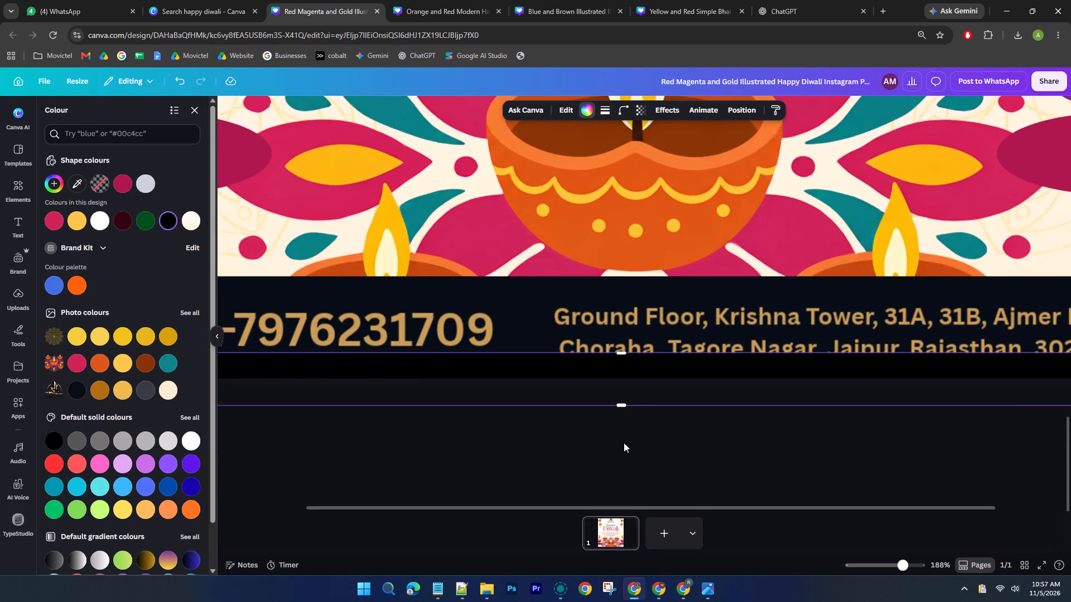
pyautogui.moveTo(621, 473); pyautogui.dragTo(620, 484)
pyautogui.scroll(-4, 916, 429)
pyautogui.keyDown('ctrl'); pyautogui.scroll(-4, 916, 429); pyautogui.keyUp('ctrl')
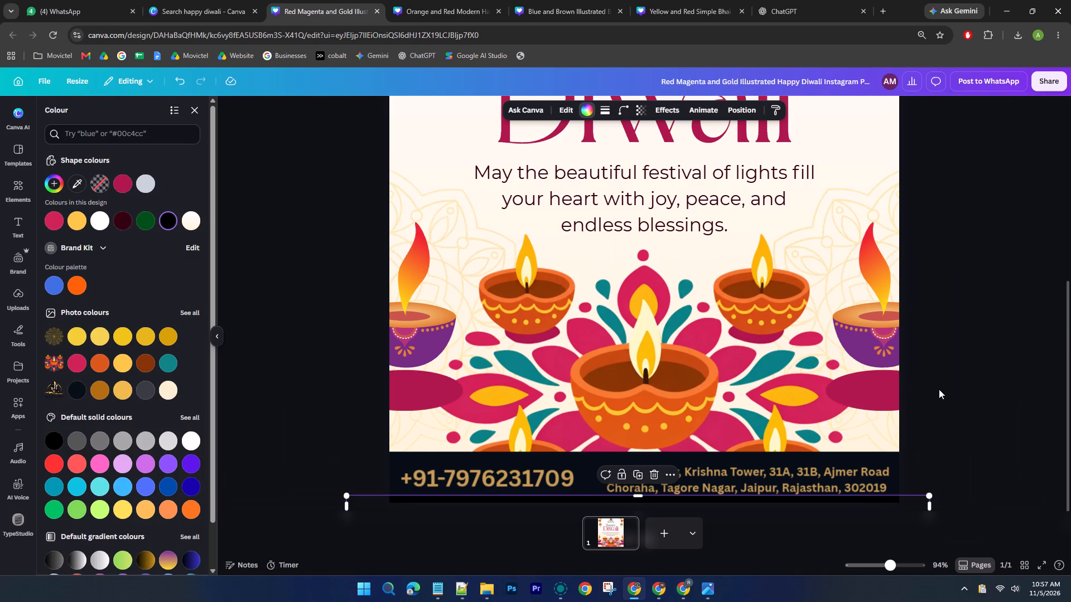
pyautogui.click(963, 351)
pyautogui.click(963, 351)
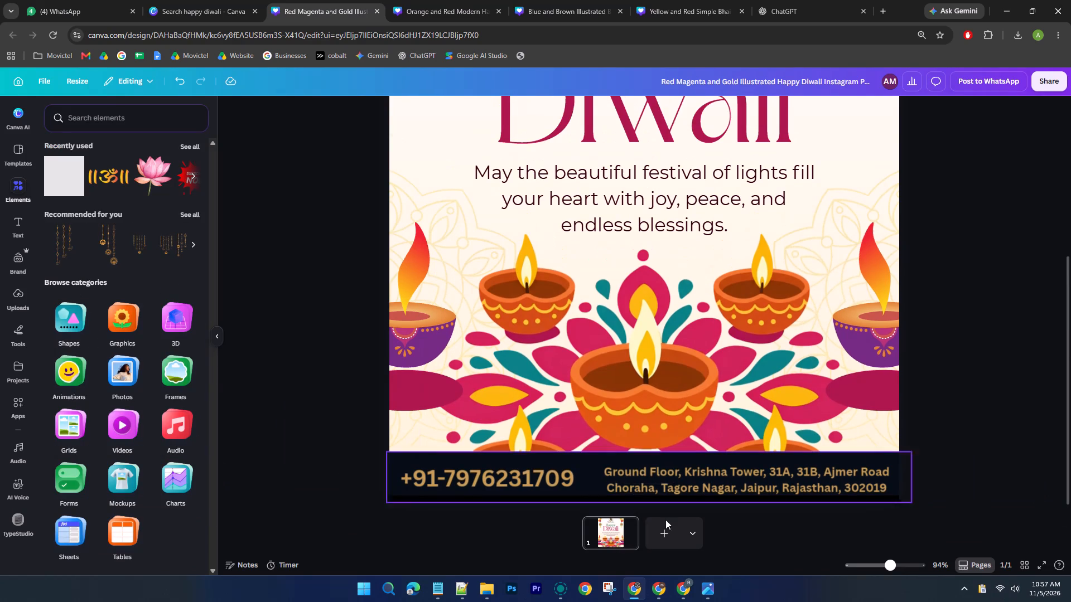
# Recolour the thin bottom bar with the dark navy sampled from the contact strip's background.
pyautogui.click(494, 500)
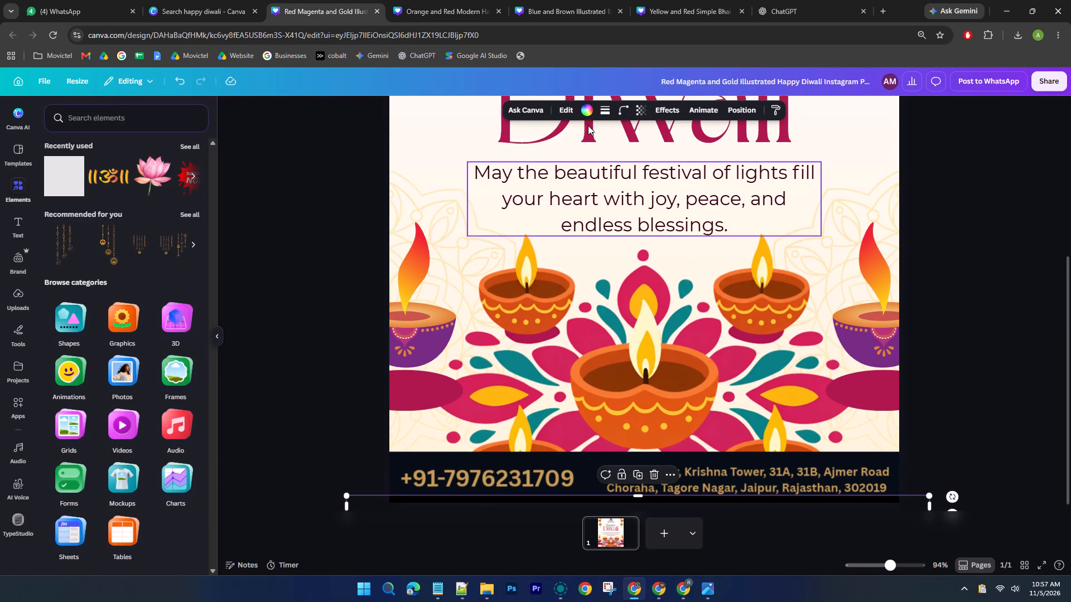
pyautogui.click(584, 114)
pyautogui.click(86, 187)
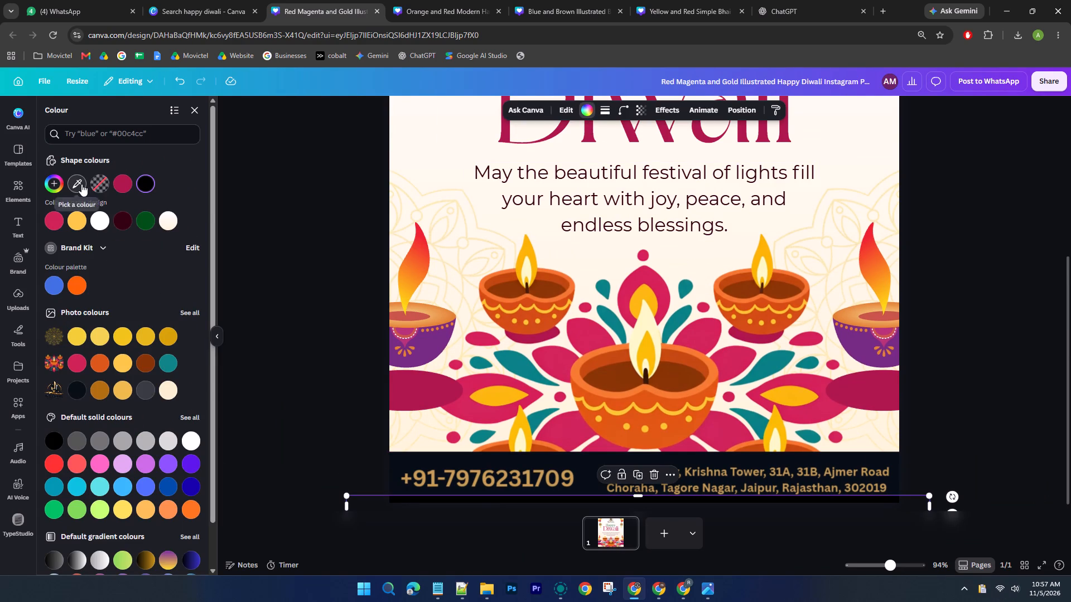
pyautogui.click(81, 184)
pyautogui.click(588, 460)
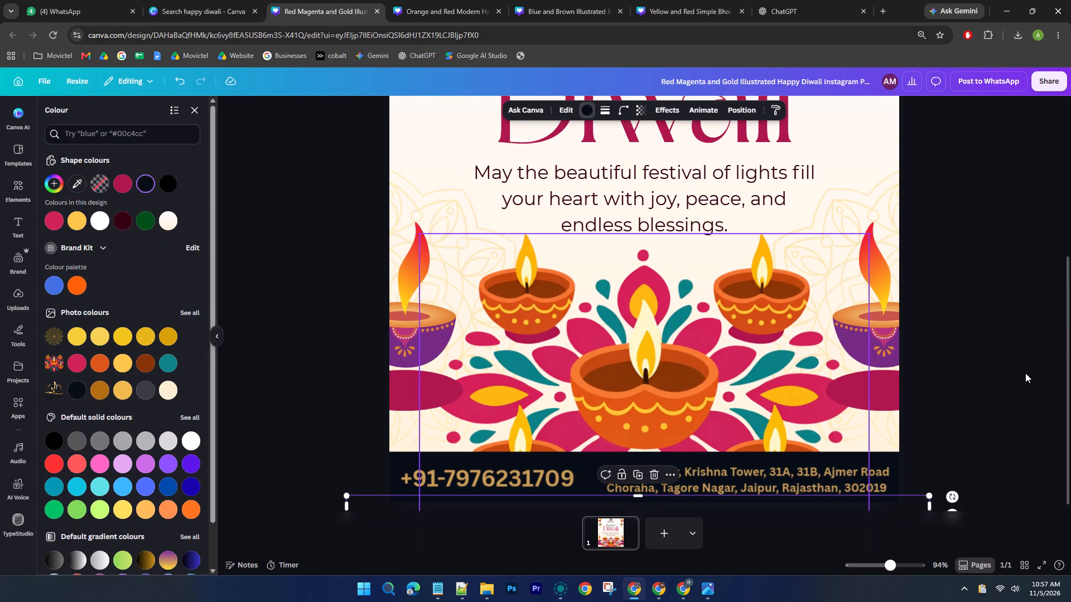
pyautogui.click(1008, 364)
pyautogui.click(948, 345)
pyautogui.keyDown('ctrl'); pyautogui.scroll(-3, 948, 345); pyautogui.keyUp('ctrl')
pyautogui.scroll(3, 948, 345)
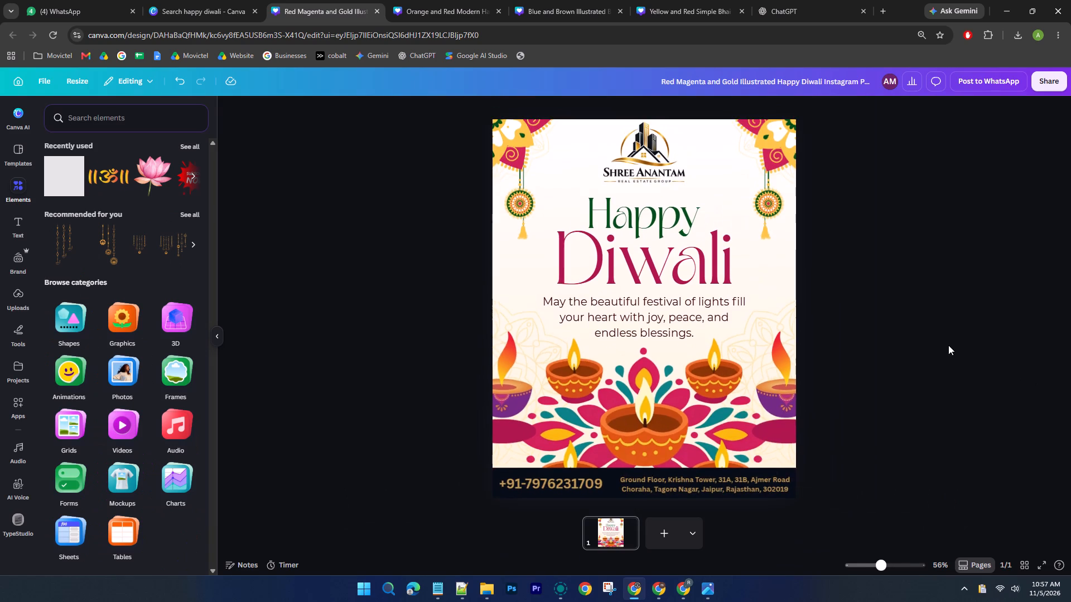
pyautogui.keyDown('ctrl'); pyautogui.scroll(-1, 948, 345); pyautogui.keyUp('ctrl')
pyautogui.scroll(1, 948, 345)
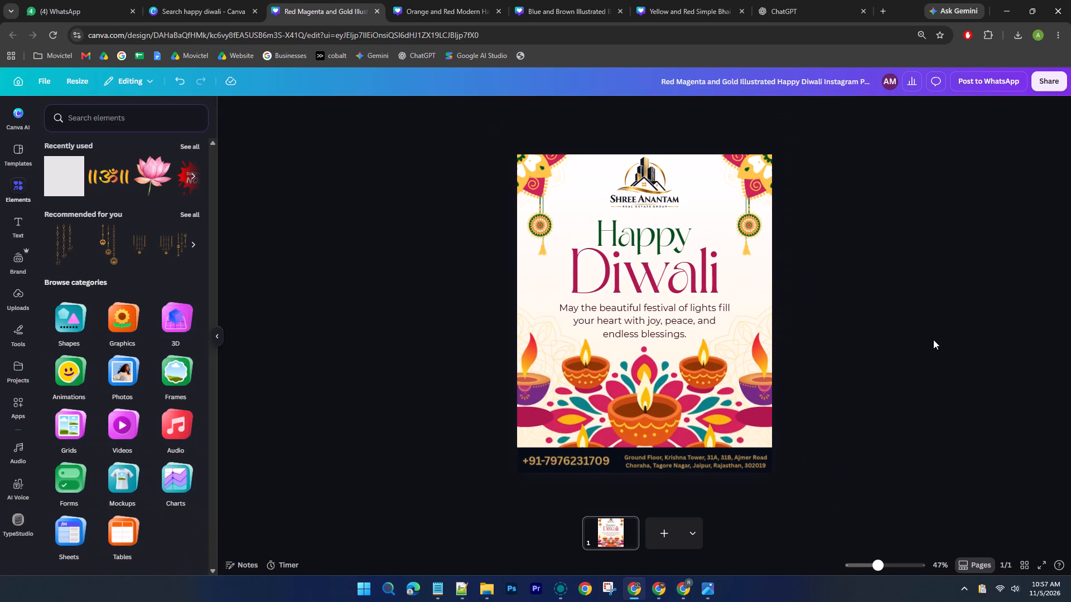
# Download the finished Shree Anantam Diwali poster as a PNG.
pyautogui.click(1037, 82)
pyautogui.click(900, 302)
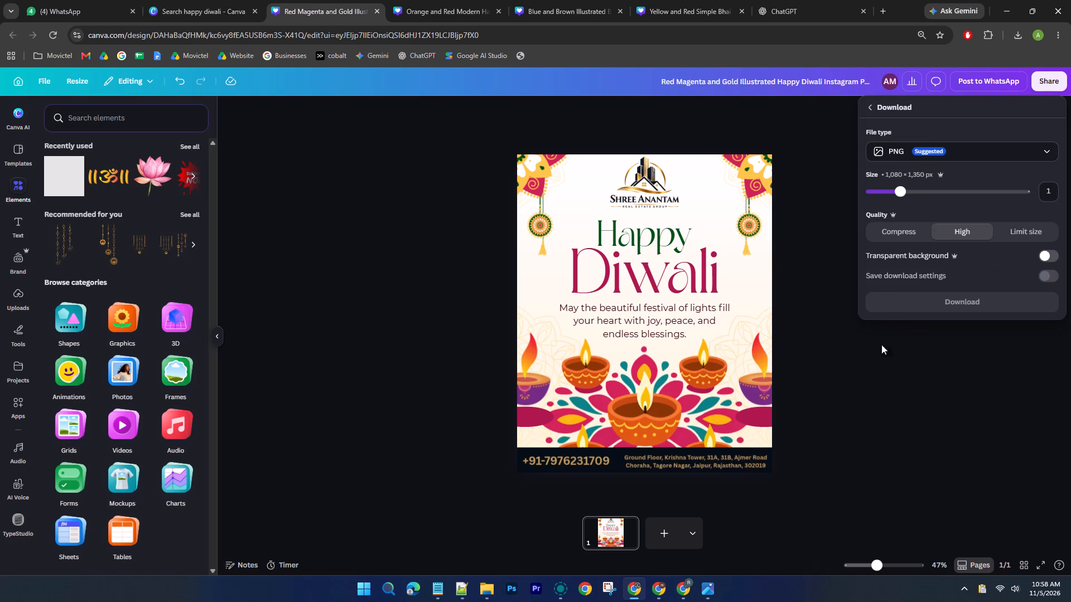
pyautogui.click(959, 307)
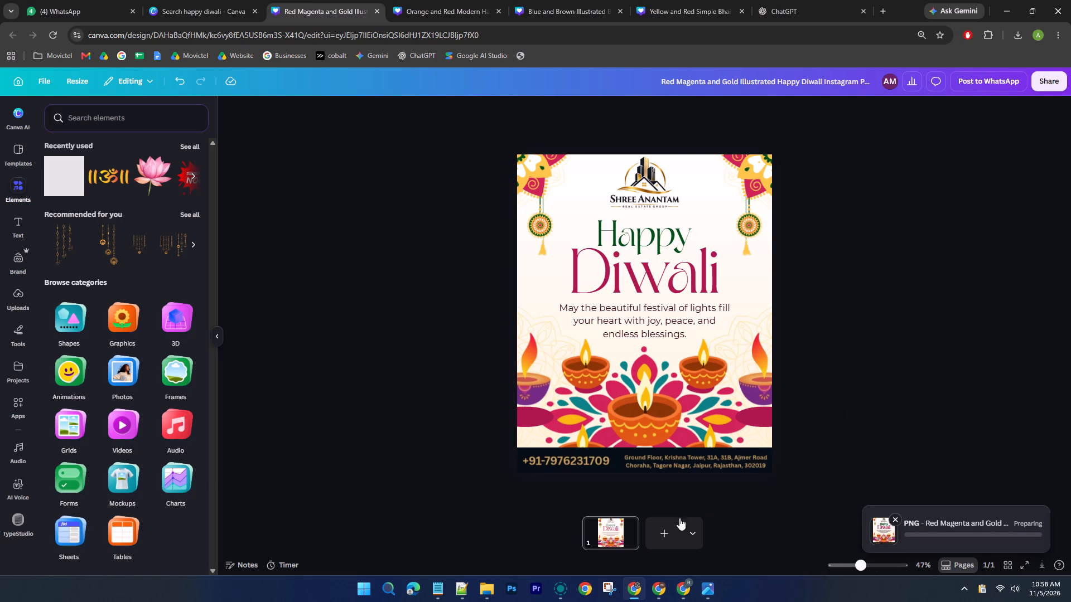
# In File Explorer, rename the newly downloaded Diwali poster as "Shree Anantam - 8 Nove".
pyautogui.click(491, 592)
pyautogui.rightClick(645, 171)
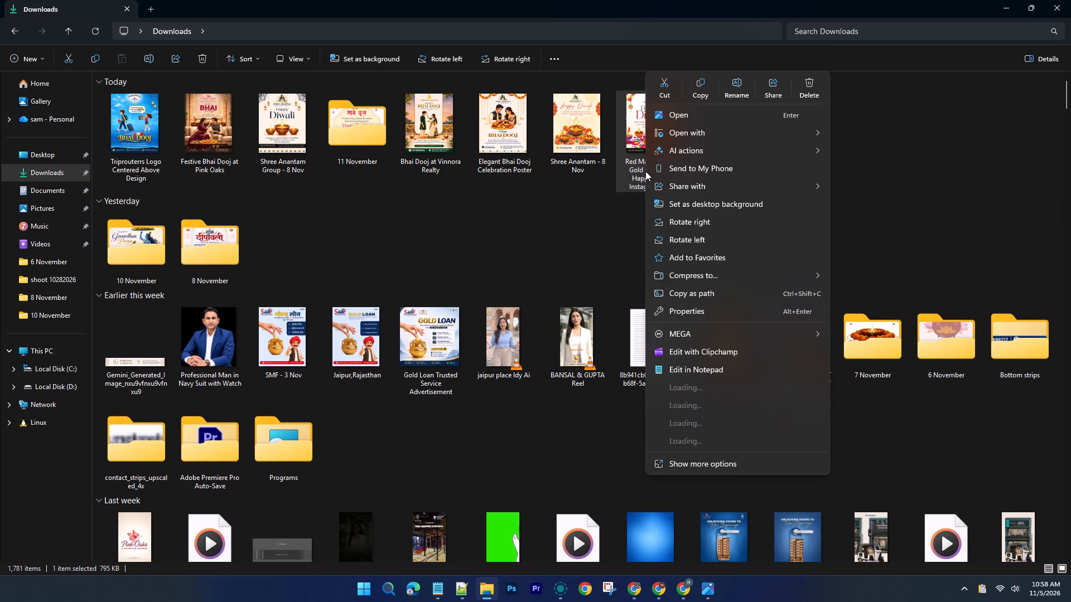
pyautogui.click(730, 89)
pyautogui.write('Shree Anantam - 8 Novv')
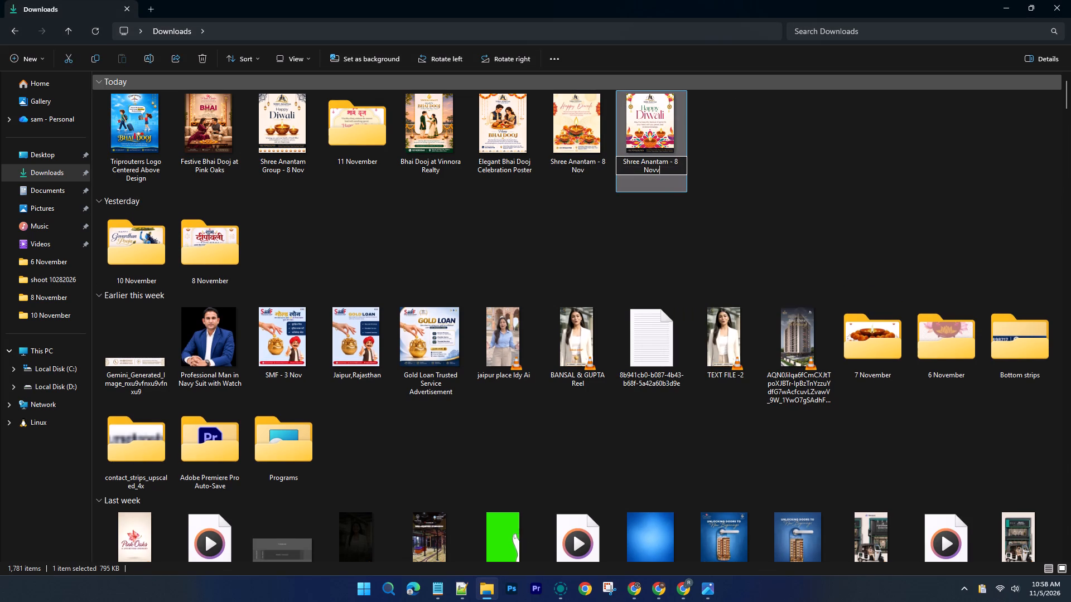
pyautogui.press('BackSpace')
pyautogui.press('e')
pyautogui.press('Return')
pyautogui.click(734, 146)
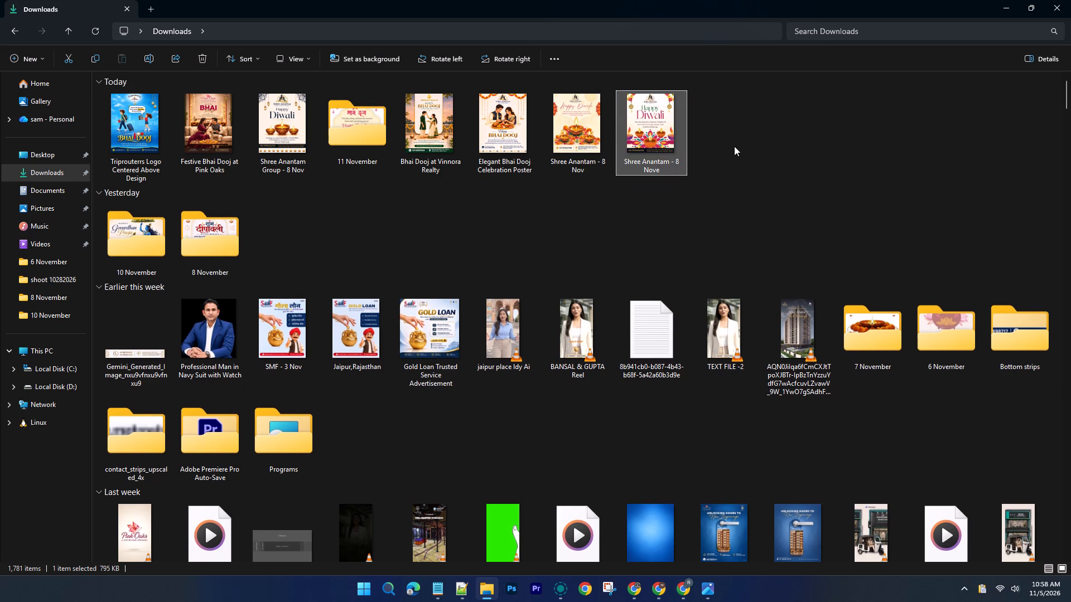
# Move both "Shree Anantam - 8 Nov" and "Shree Anantam - 8 Nove" into the "8 November" folder.
pyautogui.moveTo(734, 146); pyautogui.dragTo(578, 135)
pyautogui.moveTo(764, 129); pyautogui.dragTo(560, 124)
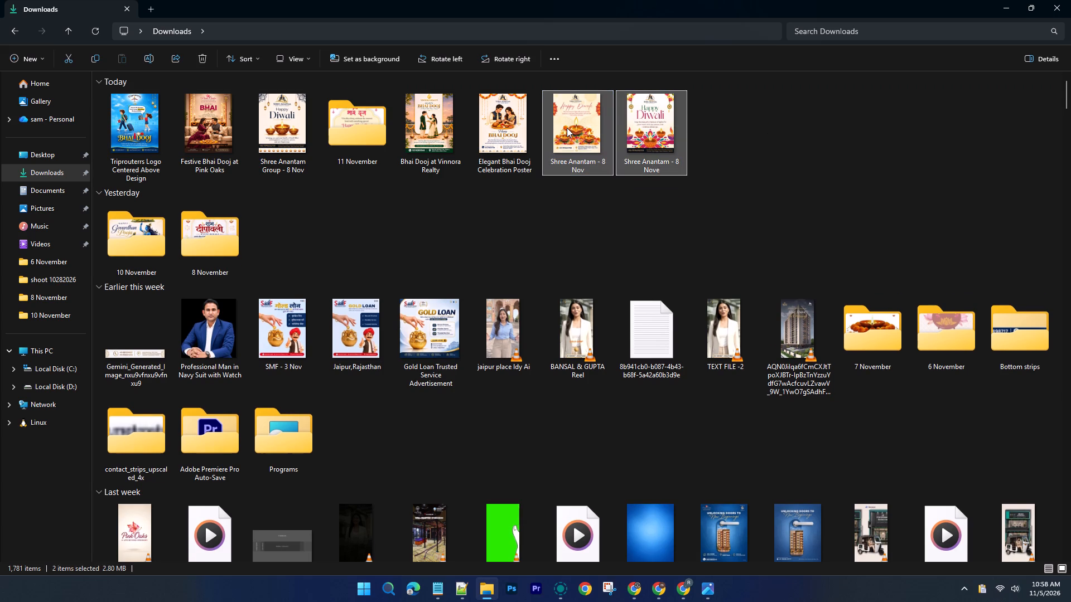
pyautogui.moveTo(567, 128); pyautogui.dragTo(219, 237)
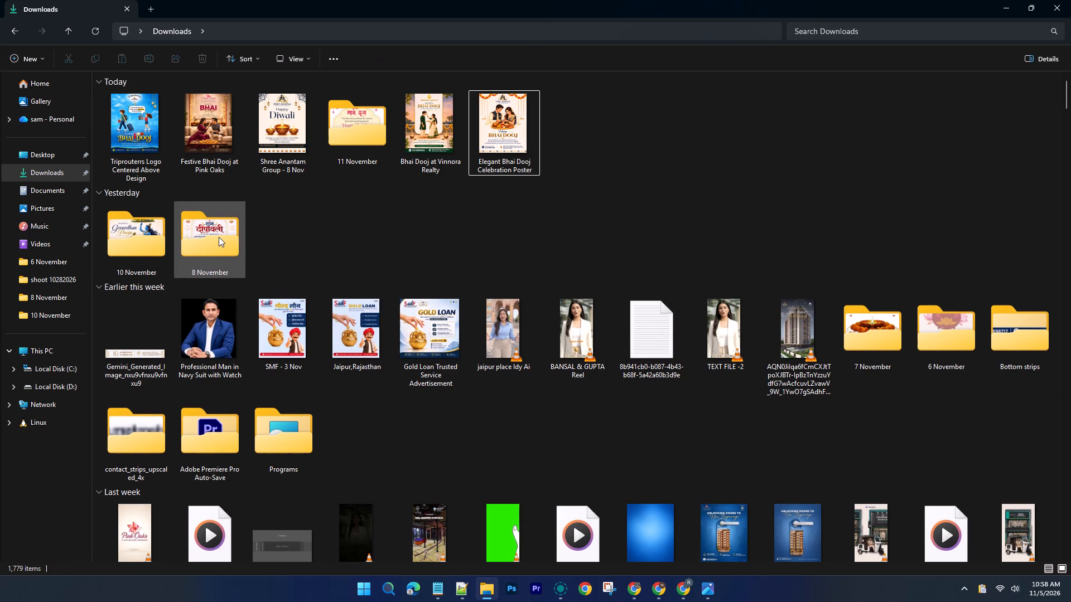
# Send the two new Shree Anantam posters from the "8 November" folder to the nearby device with LocalSend.
pyautogui.doubleClick(219, 237)
pyautogui.moveTo(438, 176); pyautogui.dragTo(229, 172)
pyautogui.moveTo(203, 169); pyautogui.dragTo(599, 533)
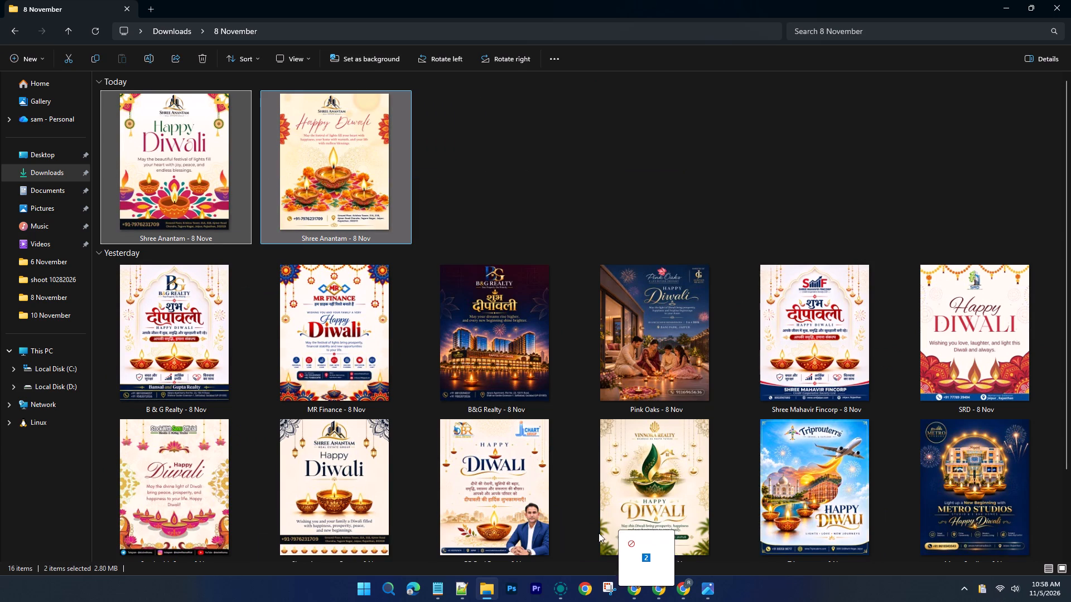
pyautogui.moveTo(599, 533); pyautogui.dragTo(567, 407)
pyautogui.click(605, 221)
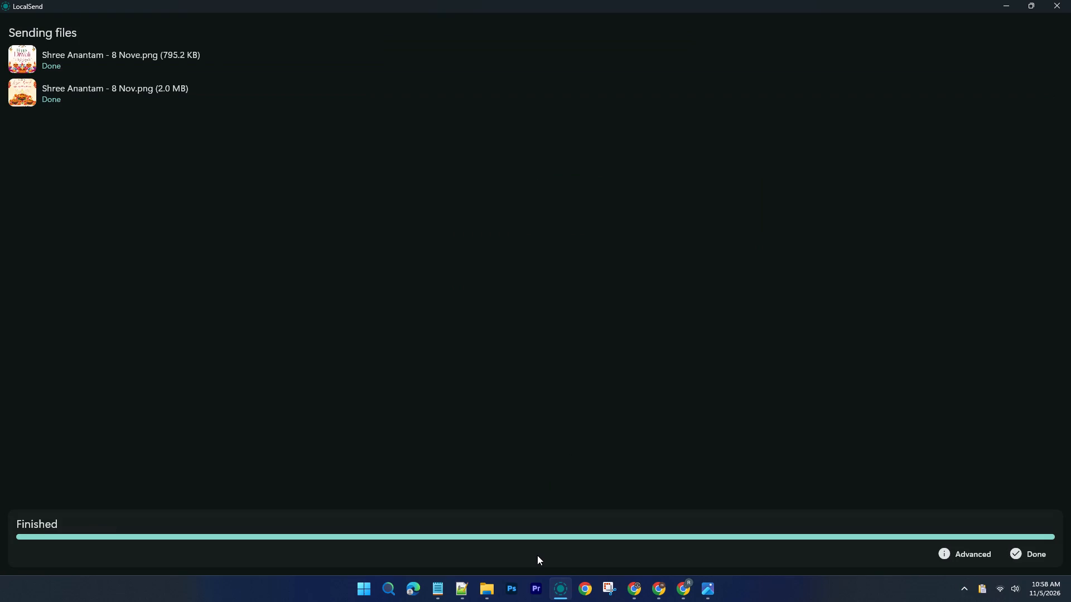
pyautogui.click(1027, 545)
pyautogui.click(1006, 0)
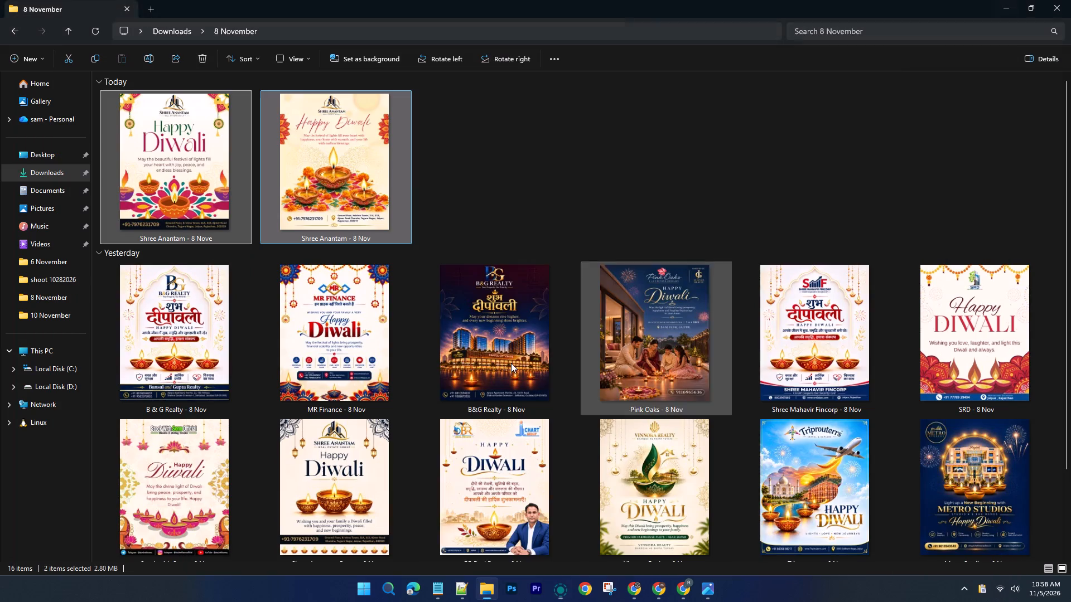
# In the Notepad checklist, turn the "Anantam" entry in the list above GOVARDHAN POOJA into a bullet to mark it.
pyautogui.click(443, 587)
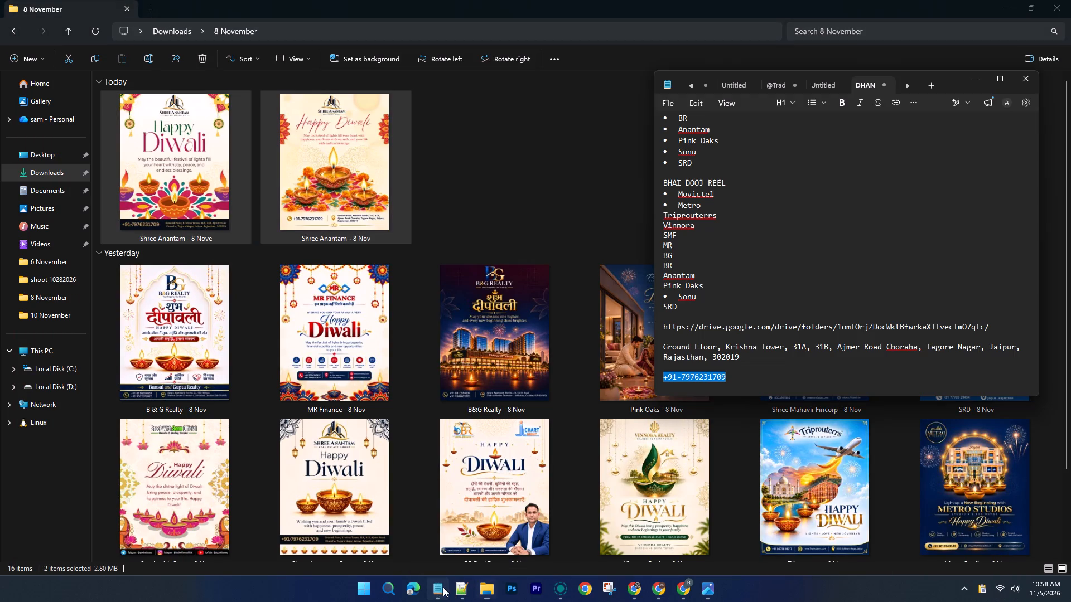
pyautogui.scroll(5, 668, 205)
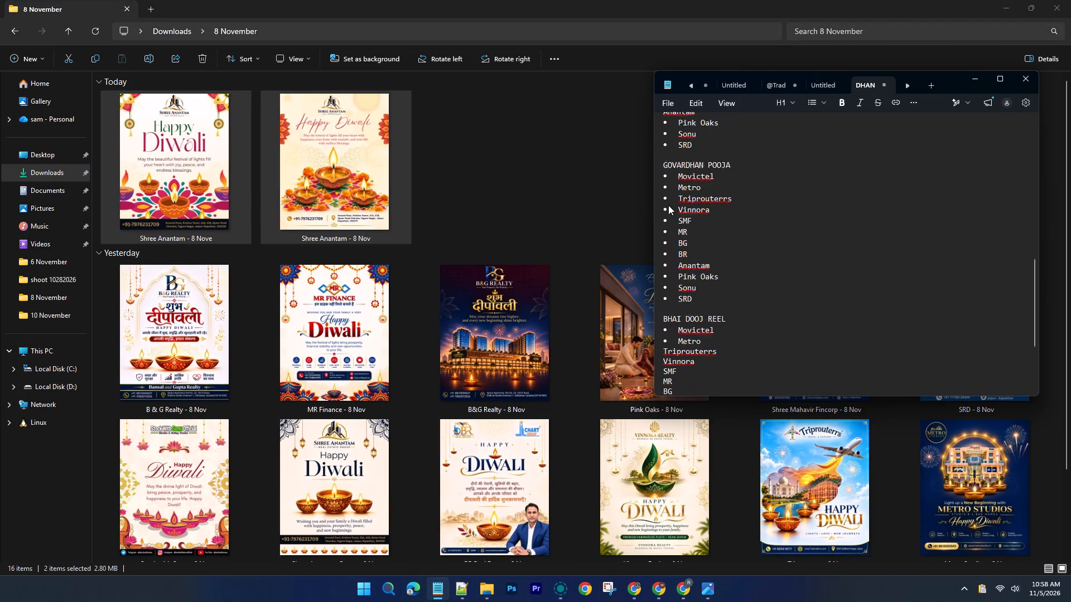
pyautogui.click(663, 140)
pyautogui.press('Left')
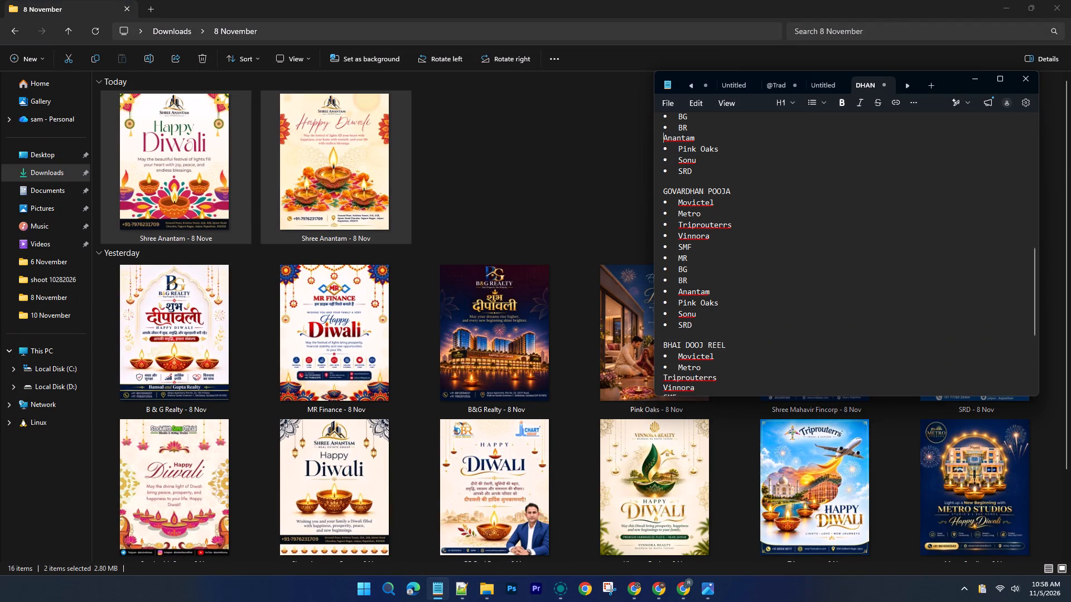
pyautogui.write('-')
pyautogui.press('space')
pyautogui.scroll(-7, 689, 227)
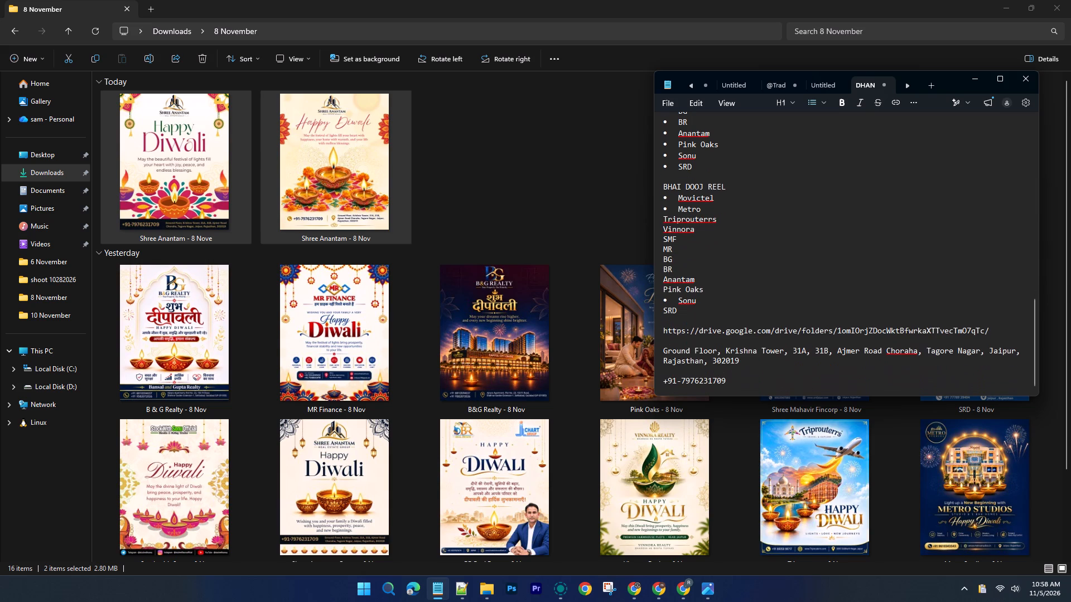
# Rename the Triprouterrs Bhai Dooj poster in Downloads as "Triprouterrs - 11 Nov" and move it into the "11 November" folder.
pyautogui.click(55, 176)
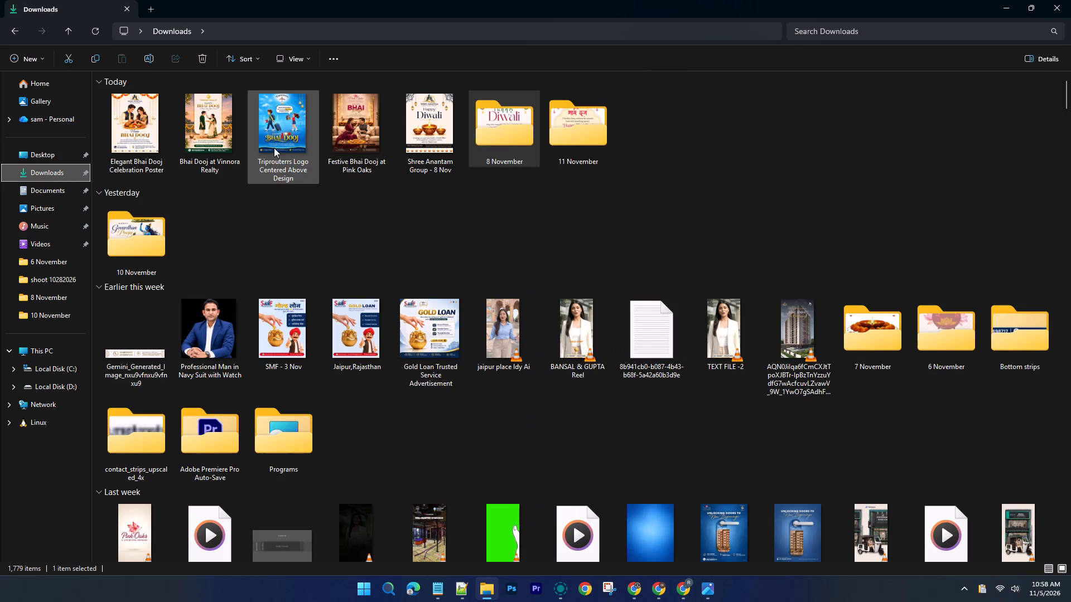
pyautogui.rightClick(278, 157)
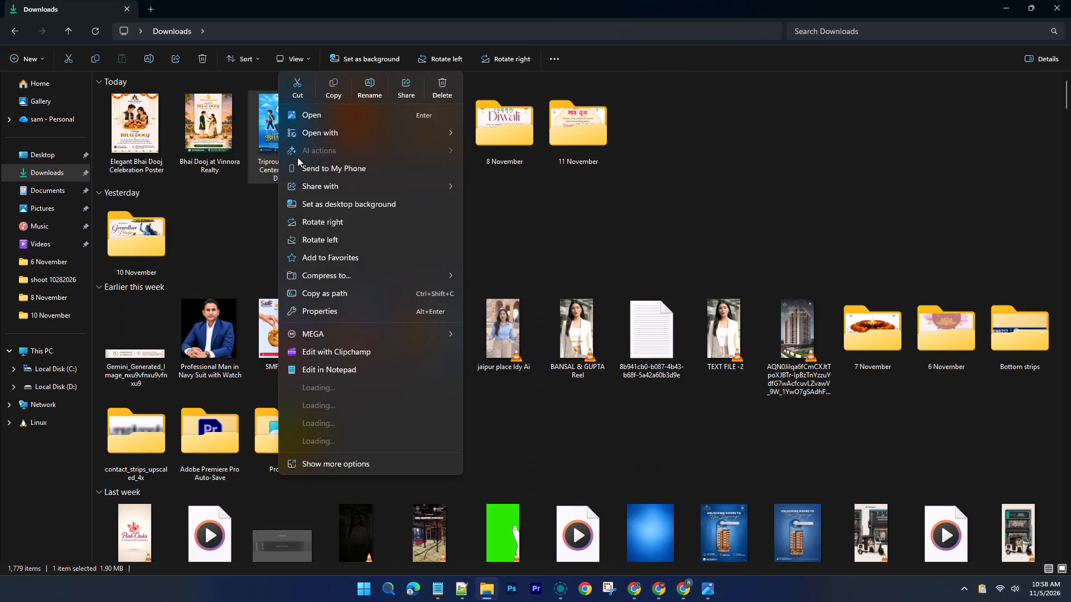
pyautogui.click(363, 81)
pyautogui.press('Right')
pyautogui.hotkey('shift', 'Up')
pyautogui.hotkey('shift', 'Up')
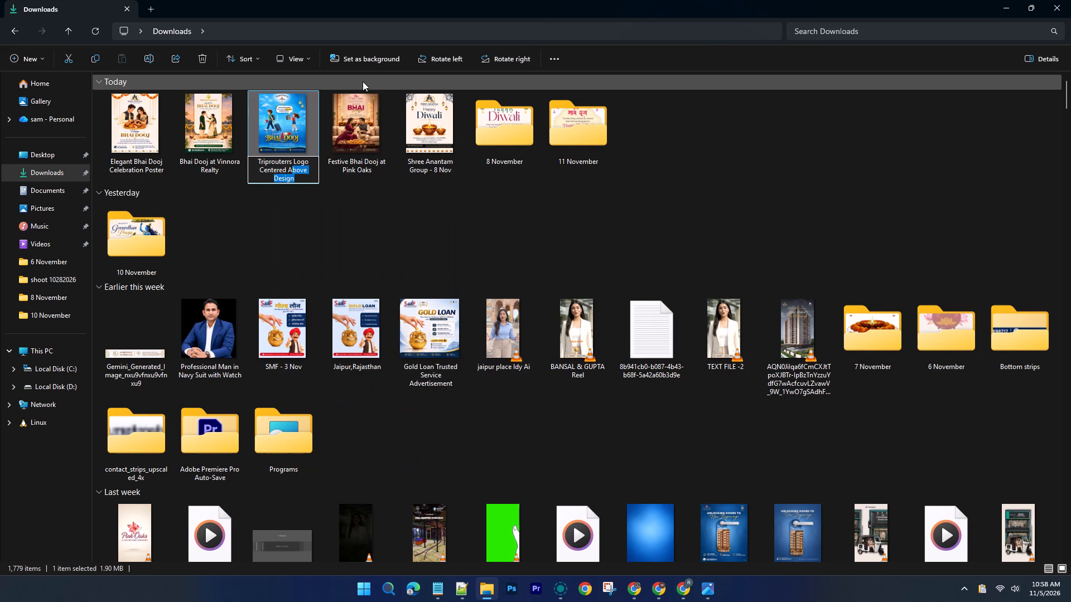
pyautogui.hotkey('shift', 'Up')
pyautogui.hotkey('shift', 'Right')
pyautogui.write('-')
pyautogui.press('space')
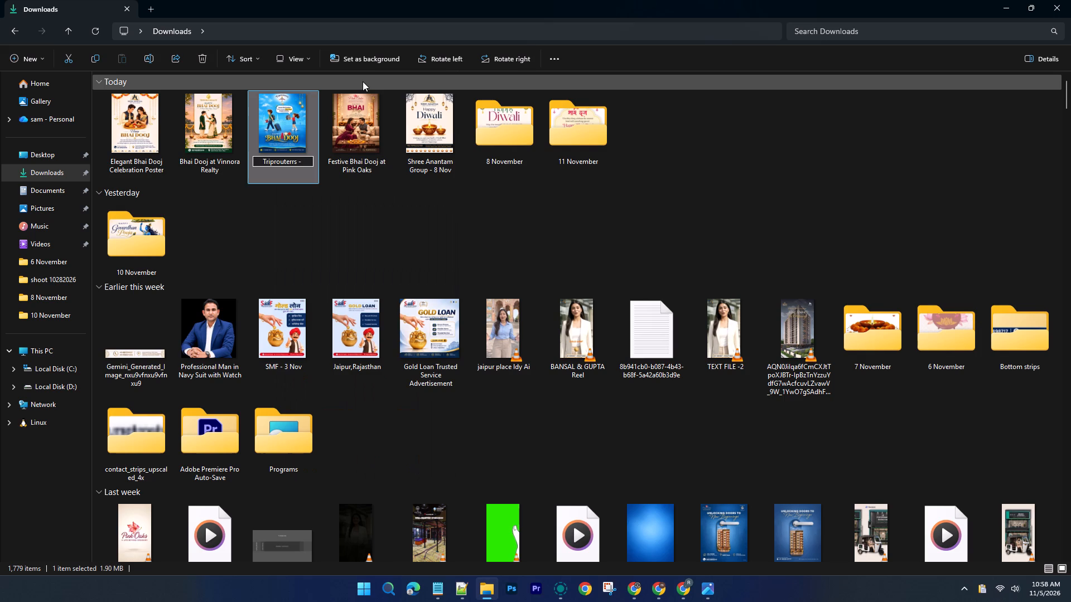
pyautogui.write('11 Mp')
pyautogui.press('BackSpace')
pyautogui.press('BackSpace')
pyautogui.hotkey('shift', 'm')
pyautogui.hotkey('shift', 'BackSpace')
pyautogui.write('Nv')
pyautogui.press('BackSpace')
pyautogui.write('ov')
pyautogui.press('Return')
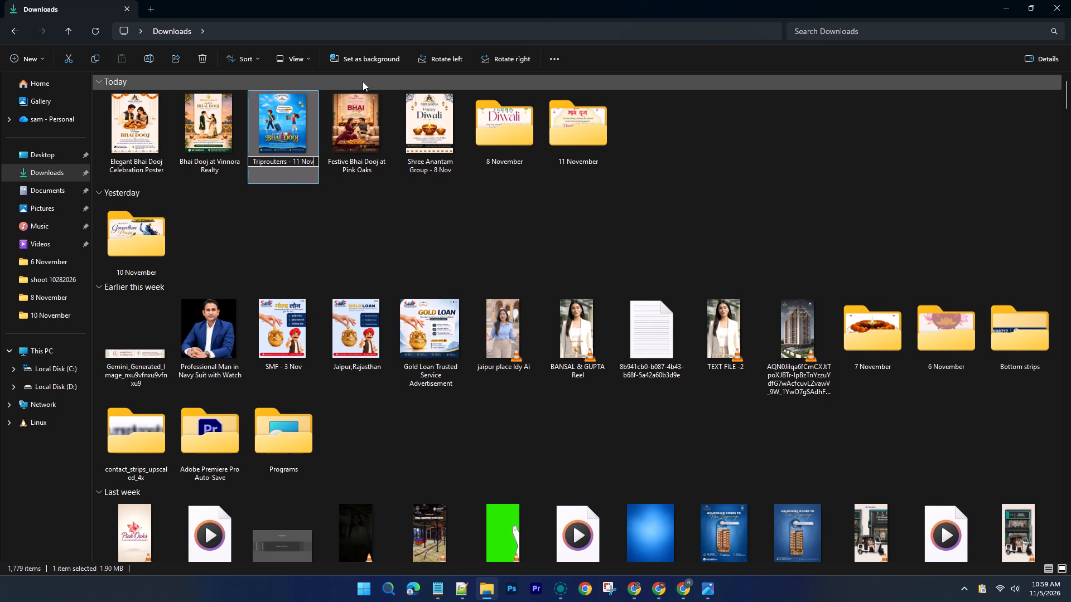
pyautogui.moveTo(284, 143); pyautogui.dragTo(550, 138)
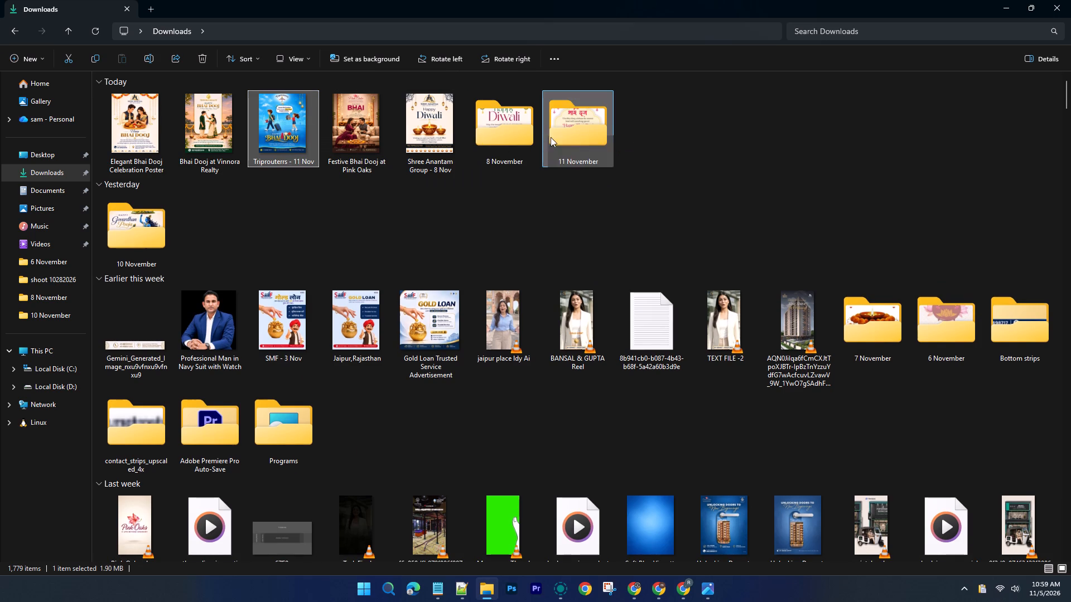
# In the Notepad checklist, turn the "Triprouterrs" and "Vinnora" entries under BHAI DOOJ REEL into bullets.
pyautogui.click(446, 588)
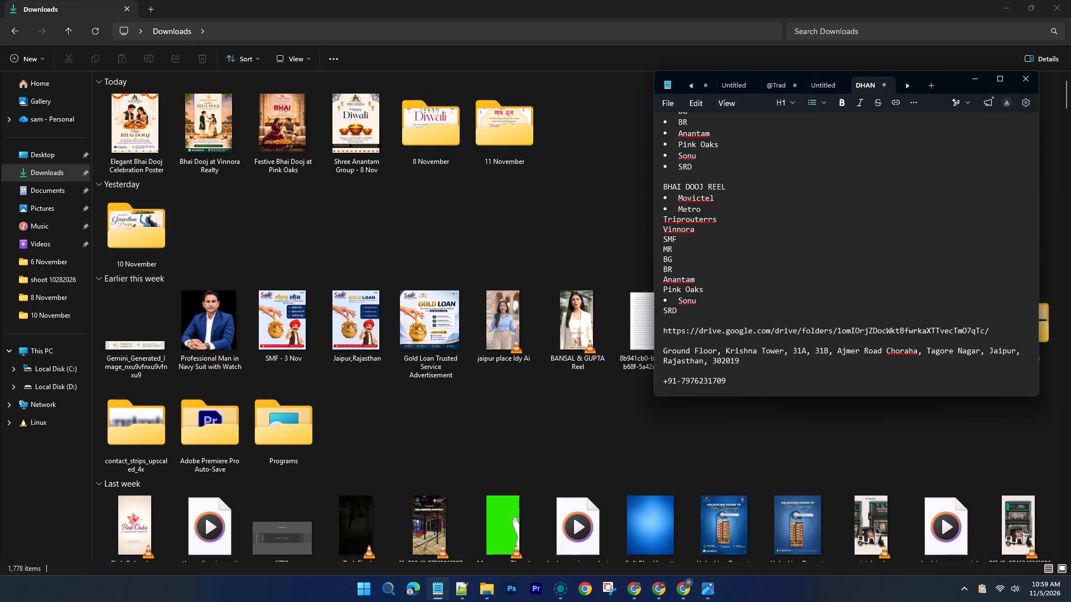
pyautogui.click(663, 221)
pyautogui.write('-')
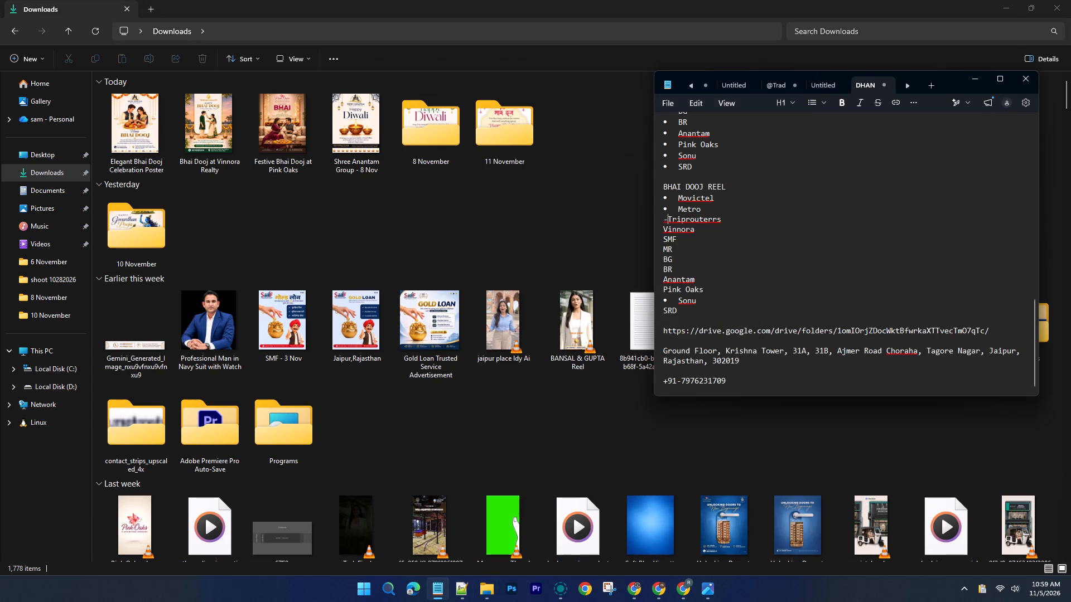
pyautogui.press('space')
pyautogui.click(663, 227)
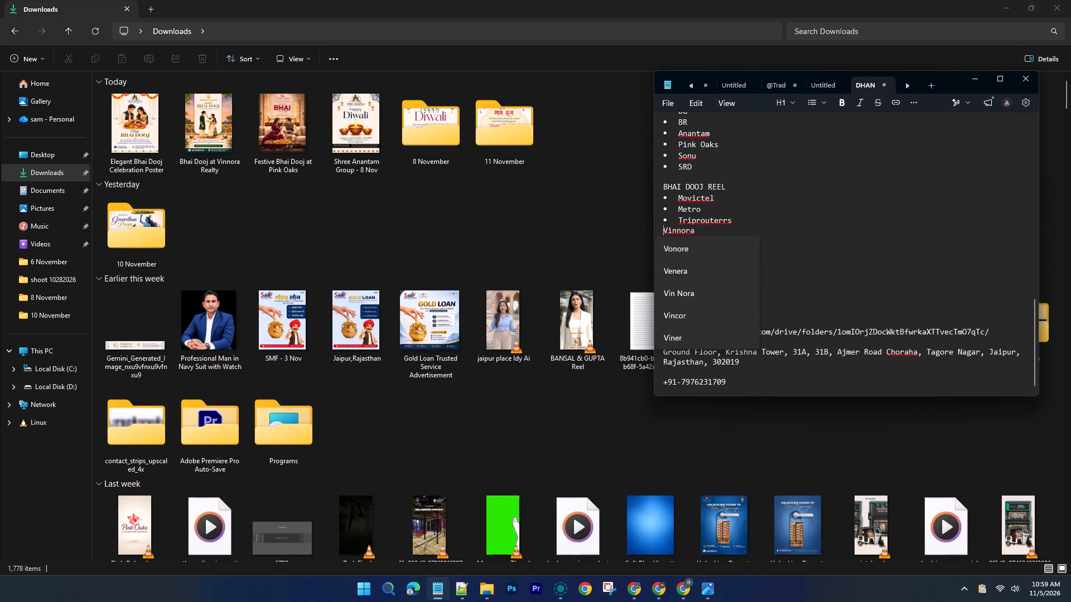
pyautogui.press('-')
pyautogui.press('space')
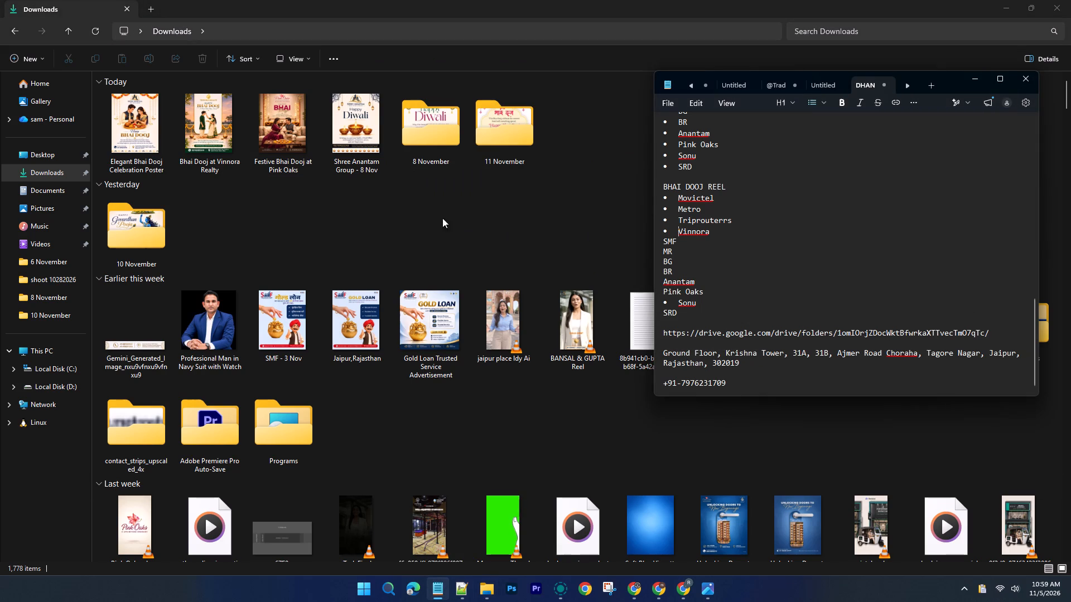
# In File Explorer, rename the Vinnora Realty Bhai Dooj poster as "Vinnora - 11 Nov" and move it into the "11 November" folder.
pyautogui.rightClick(219, 146)
pyautogui.click(306, 94)
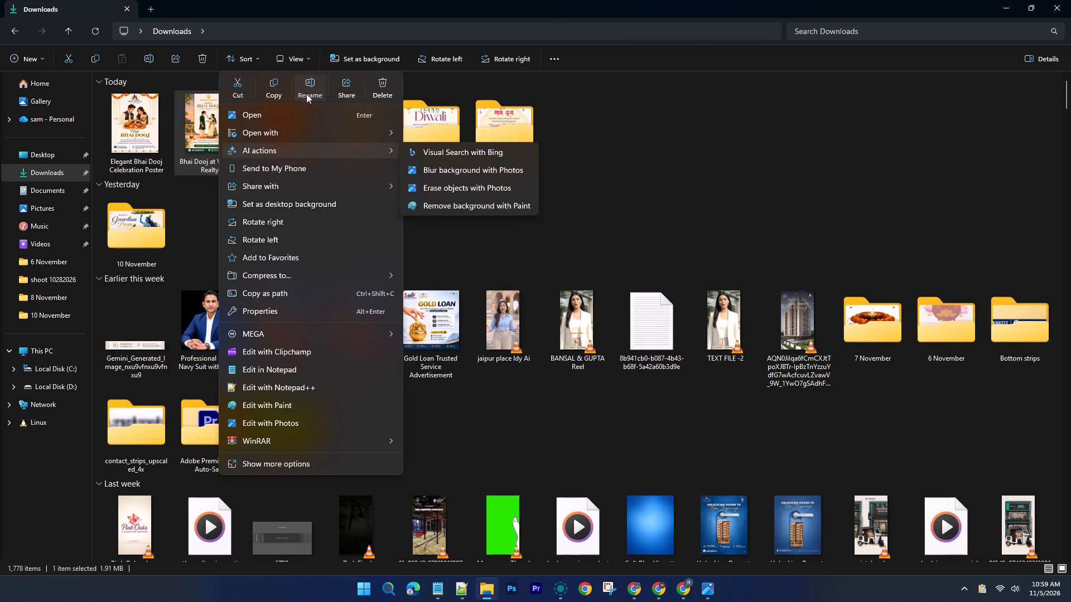
pyautogui.write('zb')
pyautogui.press('Insert')
pyautogui.press('BackSpace')
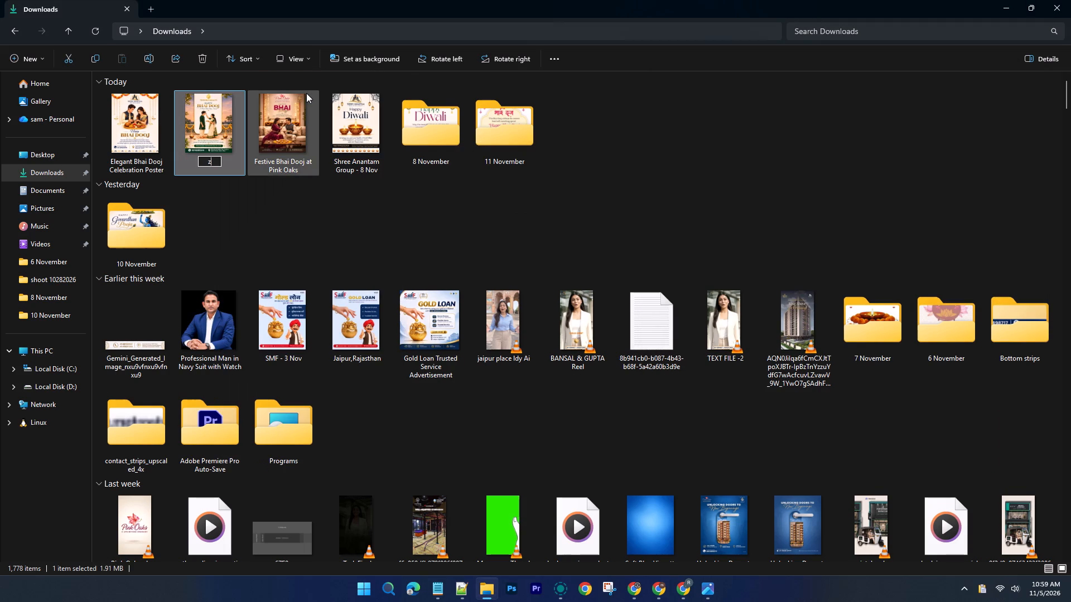
pyautogui.press('BackSpace')
pyautogui.write('Vinnora - 11 Npv')
pyautogui.press('Return')
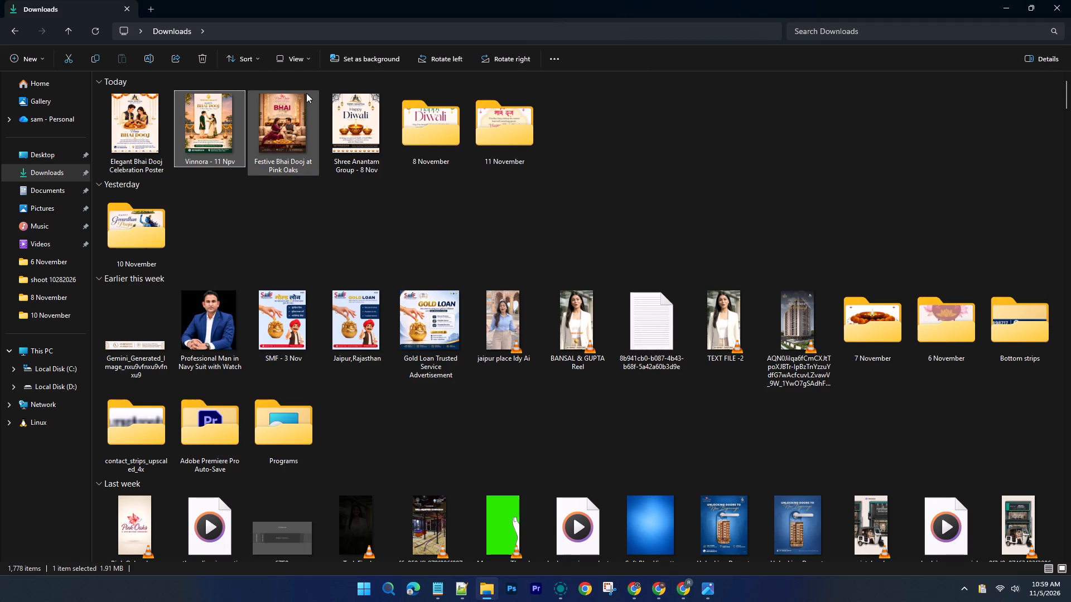
pyautogui.rightClick(184, 148)
pyautogui.click(290, 89)
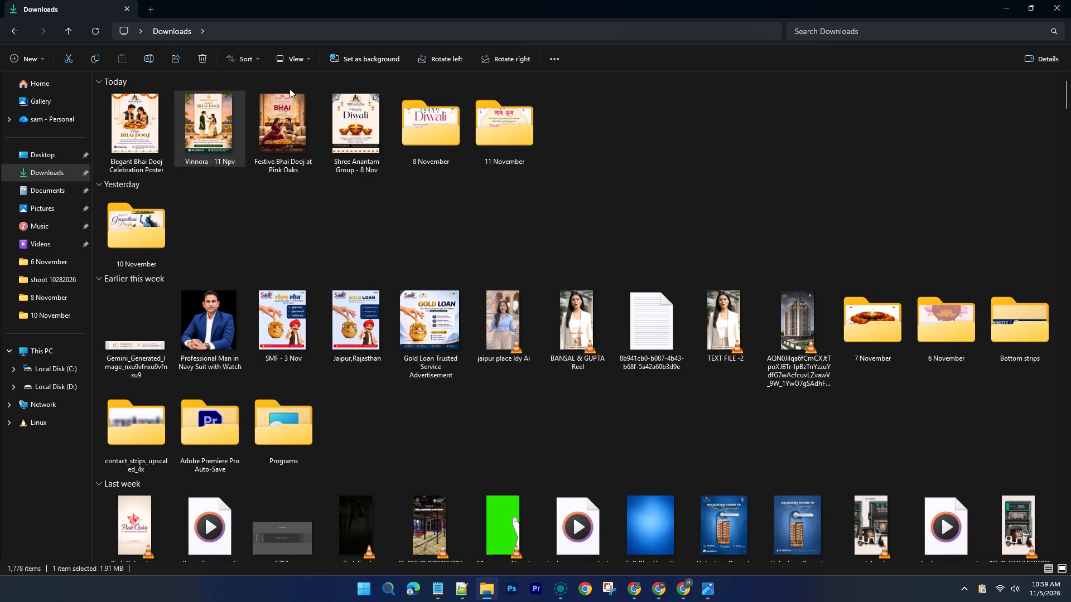
pyautogui.press('Right')
pyautogui.press('BackSpace')
pyautogui.press('BackSpace')
pyautogui.write('ov')
pyautogui.press('Return')
pyautogui.moveTo(219, 135); pyautogui.dragTo(537, 137)
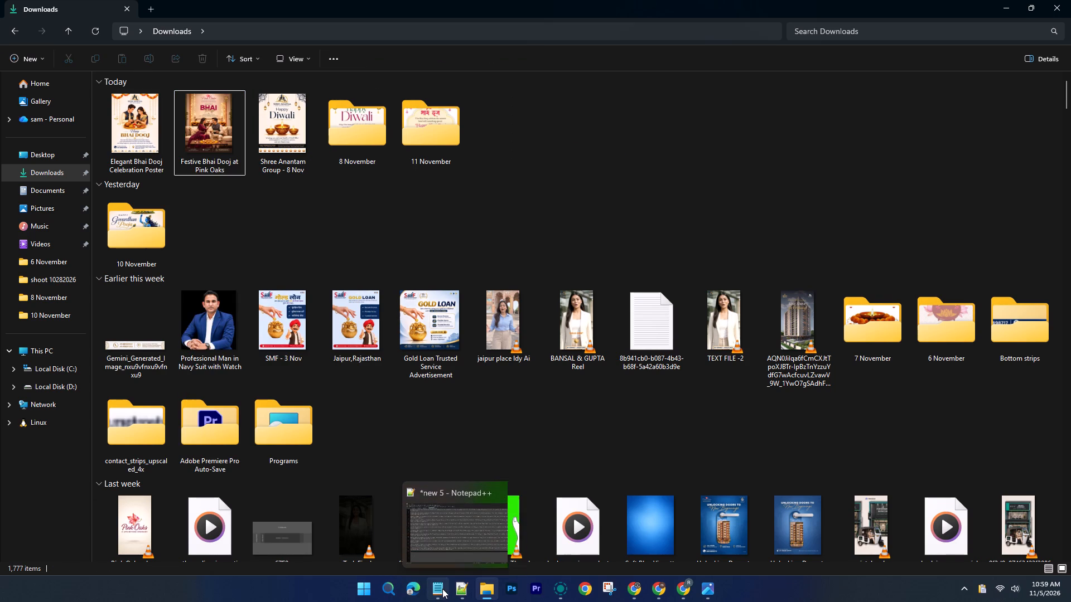
# Delete the leftover "Shree Anantam Group - 8 Nov" poster from Downloads.
pyautogui.click(442, 589)
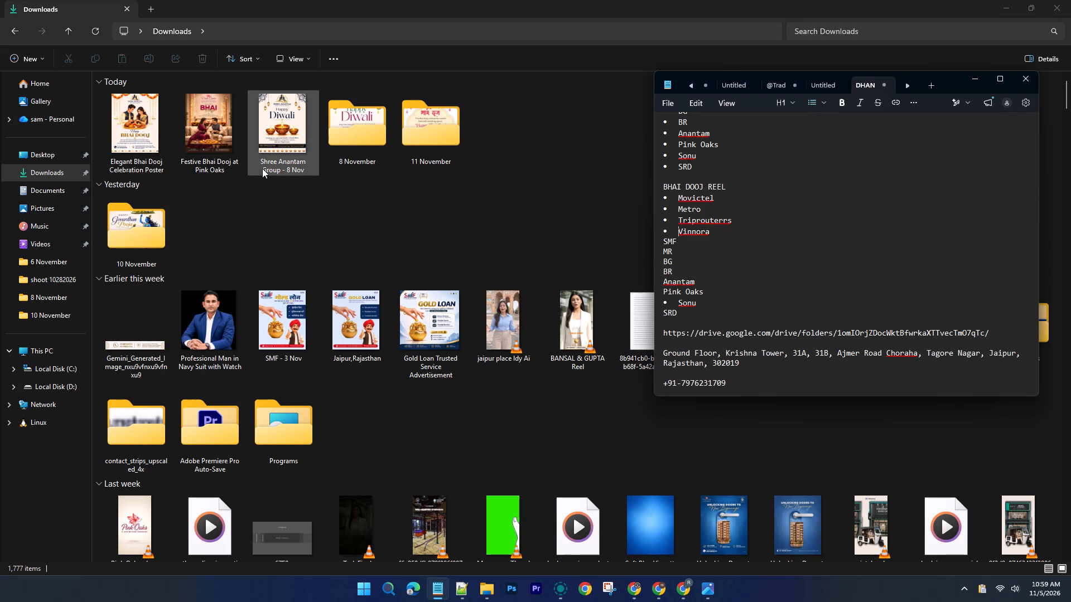
pyautogui.click(279, 151)
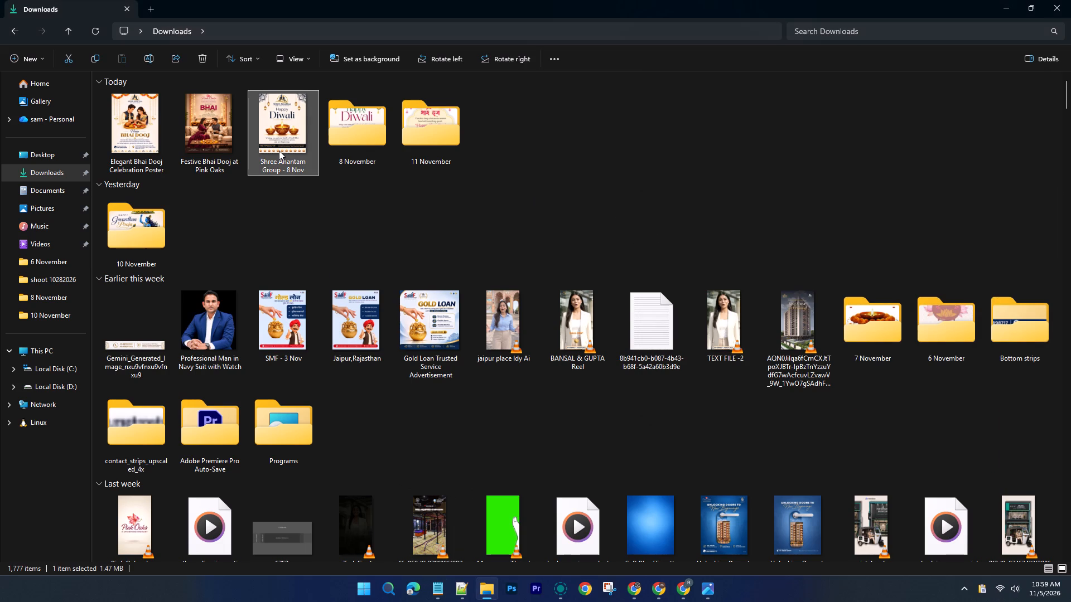
pyautogui.press('Delete')
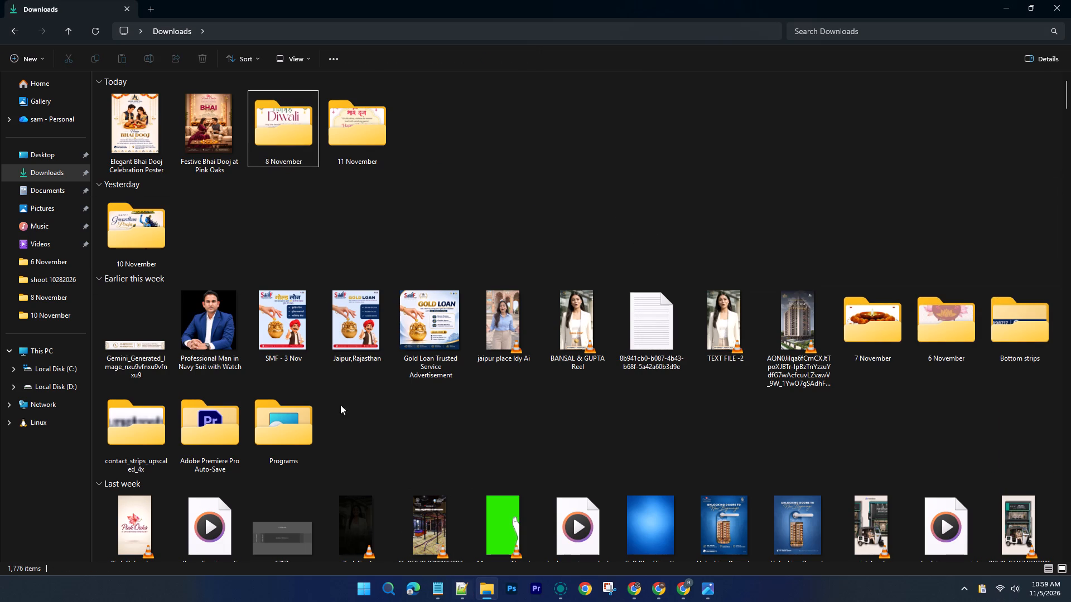
# Check the Pink Oaks Bhai Dooj poster, rename it as "Pink Oaks - 11 Nov" and move it into the "11 November" folder.
pyautogui.doubleClick(223, 153)
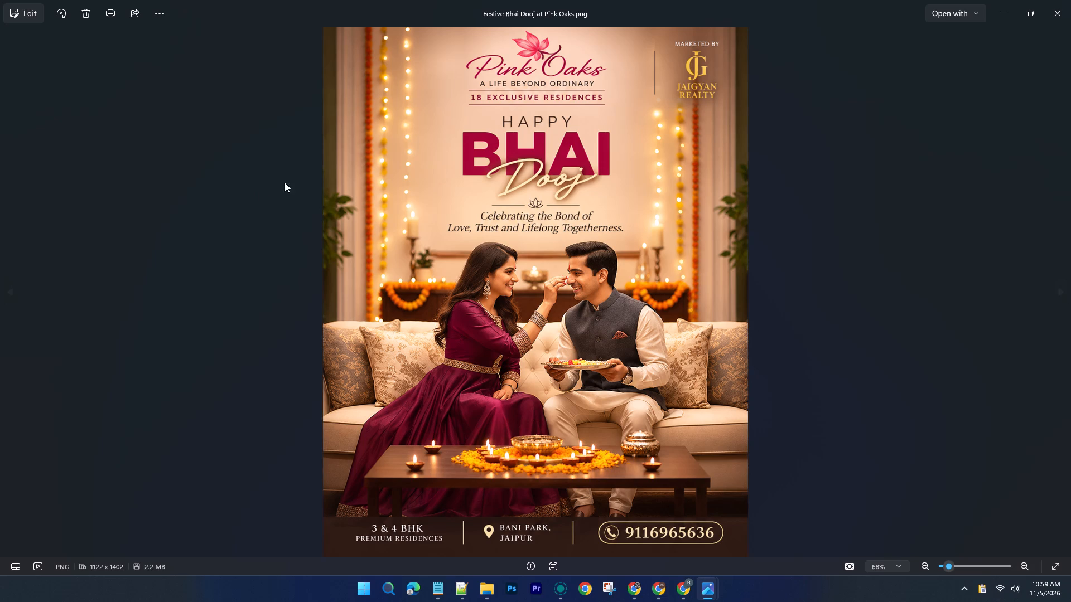
pyautogui.click(1070, 0)
pyautogui.rightClick(205, 148)
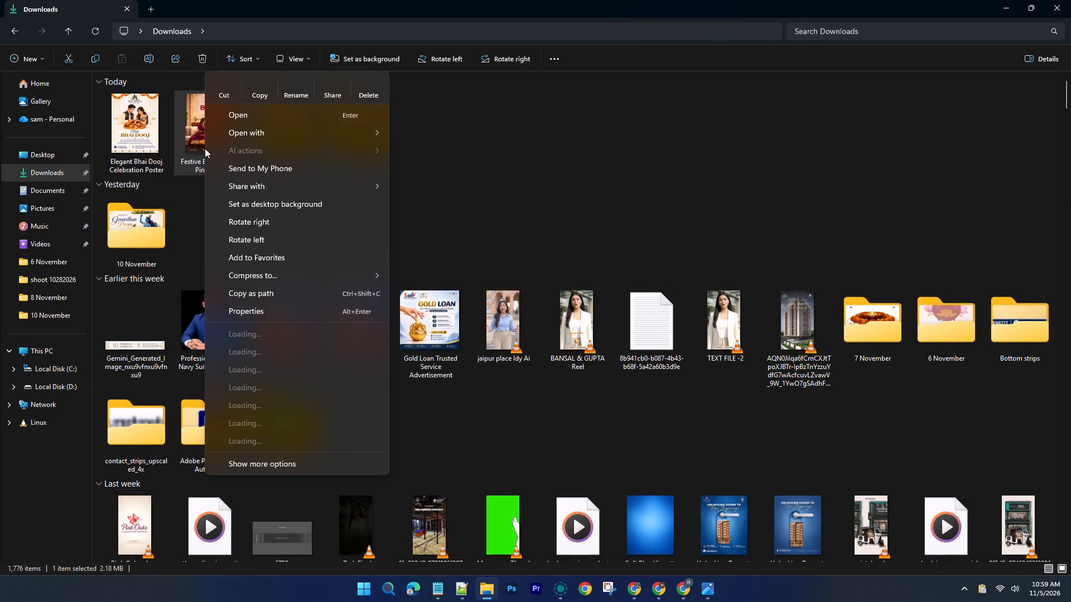
pyautogui.click(295, 86)
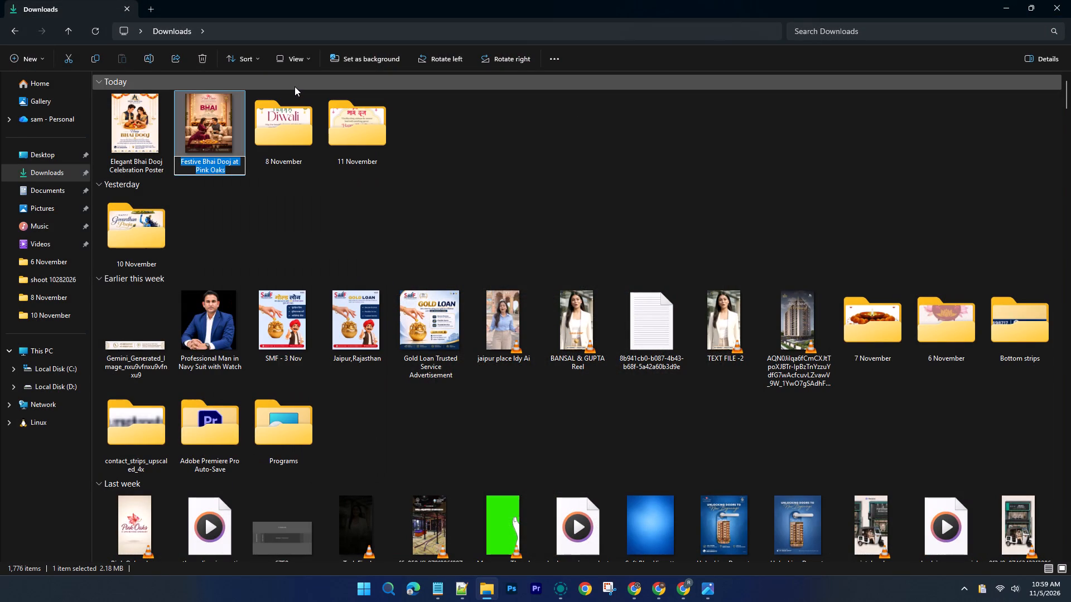
pyautogui.press('Up')
pyautogui.press('Right')
pyautogui.press('Right')
pyautogui.press('Right')
pyautogui.press('Right')
pyautogui.press('Right')
pyautogui.press('Right')
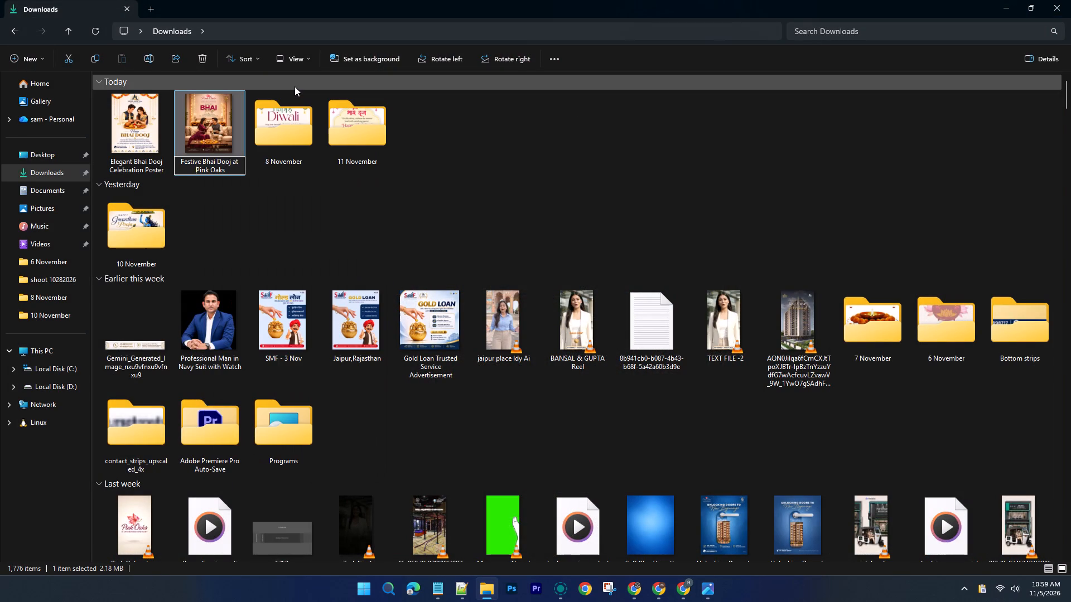
pyautogui.press('BackSpace')
pyautogui.press('BackSpace')
pyautogui.press('BackSpace')
pyautogui.press('BackSpace')
pyautogui.press('BackSpace')
pyautogui.press('BackSpace')
pyautogui.press('BackSpace')
pyautogui.press('BackSpace')
pyautogui.press('BackSpace')
pyautogui.press('BackSpace')
pyautogui.press('BackSpace')
pyautogui.press('BackSpace')
pyautogui.press('BackSpace')
pyautogui.press('BackSpace')
pyautogui.press('BackSpace')
pyautogui.press('BackSpace')
pyautogui.press('BackSpace')
pyautogui.press('BackSpace')
pyautogui.press('BackSpace')
pyautogui.press('BackSpace')
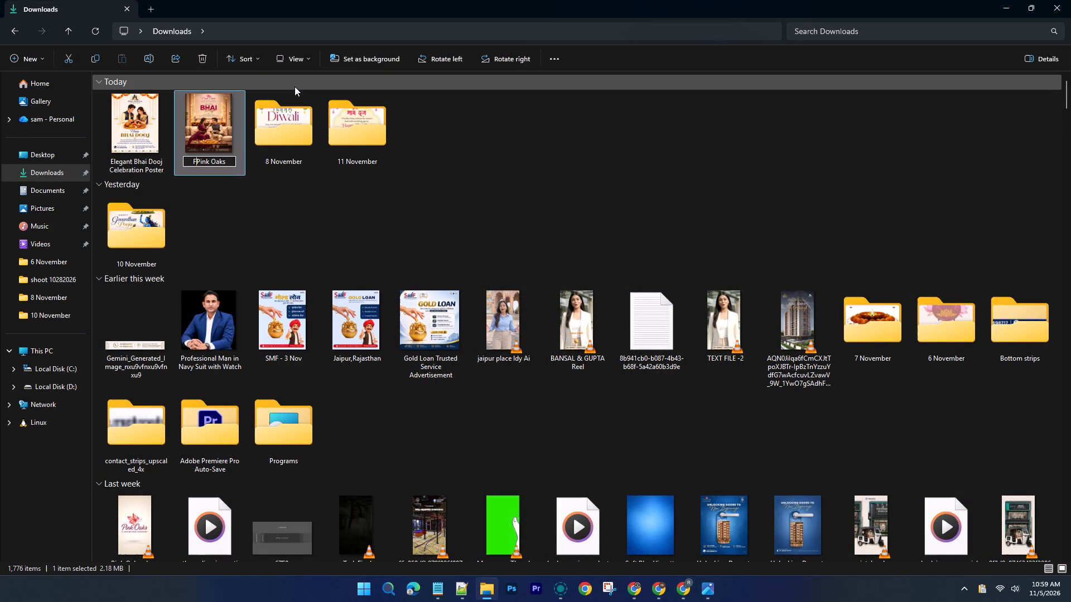
pyautogui.press('Right')
pyautogui.press('Right')
pyautogui.press('Right')
pyautogui.press('Right')
pyautogui.press('Right')
pyautogui.press('Right')
pyautogui.press('Right')
pyautogui.press('Right')
pyautogui.press('Right')
pyautogui.press('Right')
pyautogui.press('Right')
pyautogui.press('Right')
pyautogui.press('Right')
pyautogui.press('Right')
pyautogui.press('space')
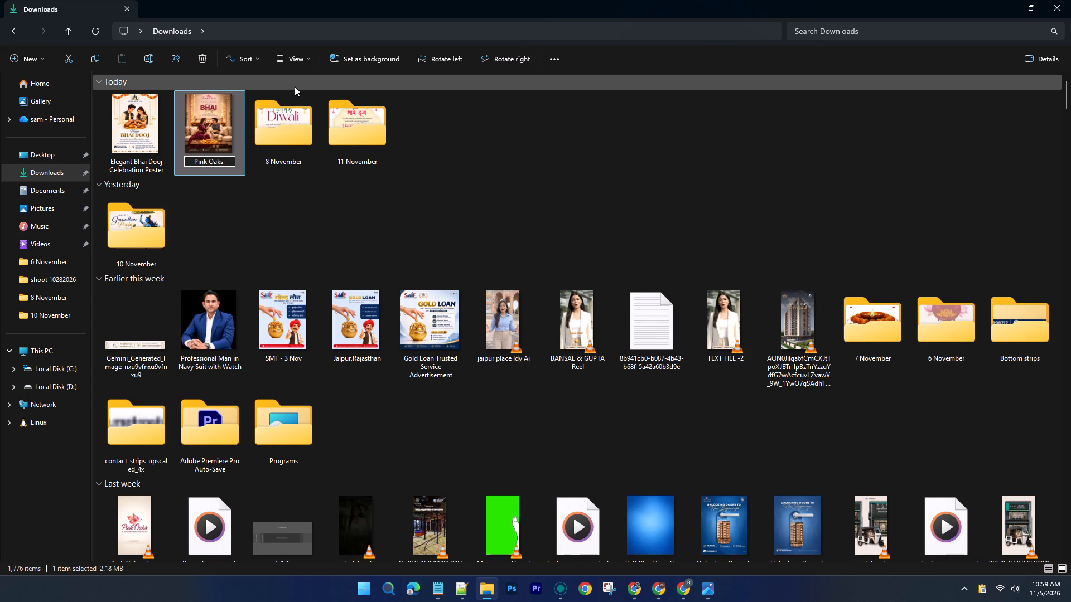
pyautogui.write('- 11 Nov')
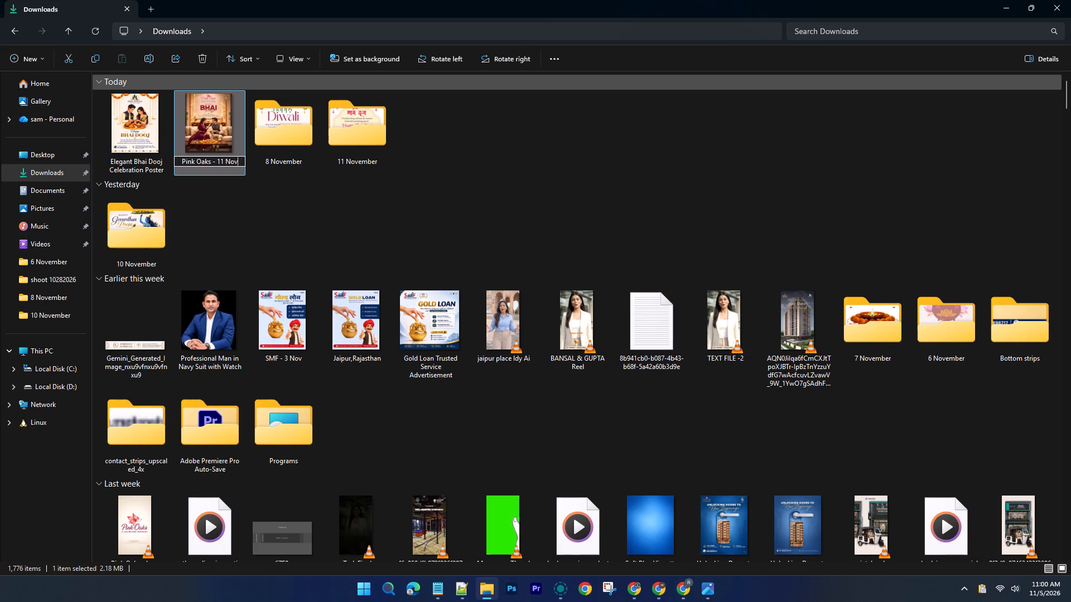
pyautogui.press('Return')
pyautogui.moveTo(214, 118); pyautogui.dragTo(387, 134)
# Check the "Elegant Bhai Dooj Celebration Poster", rename it as "Shree Anantam Group - 11 Nov" and move it into the "11 November" folder.
pyautogui.doubleClick(150, 143)
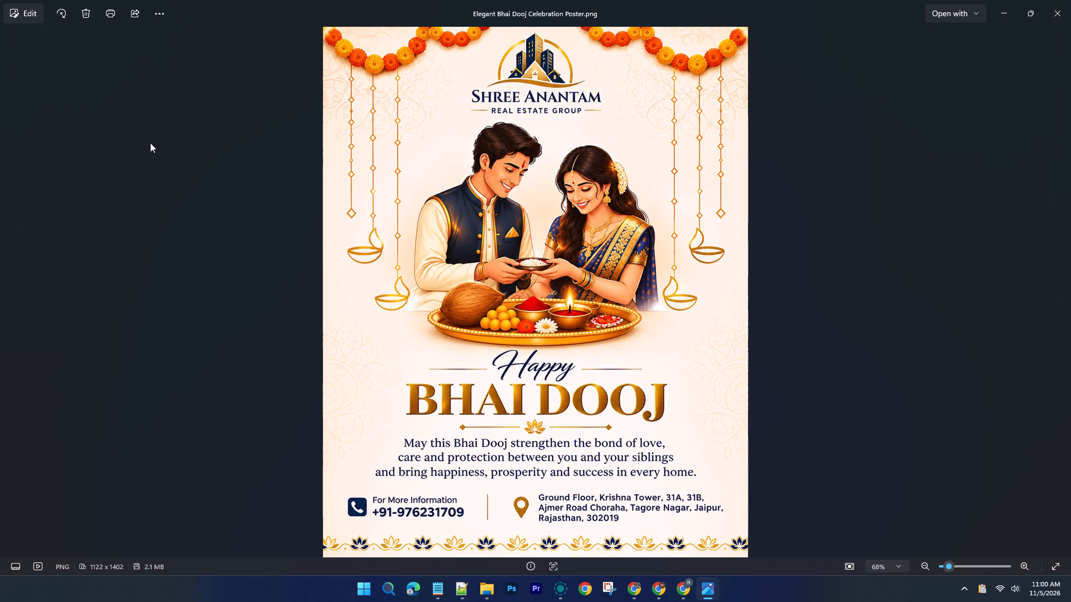
pyautogui.click(1070, 0)
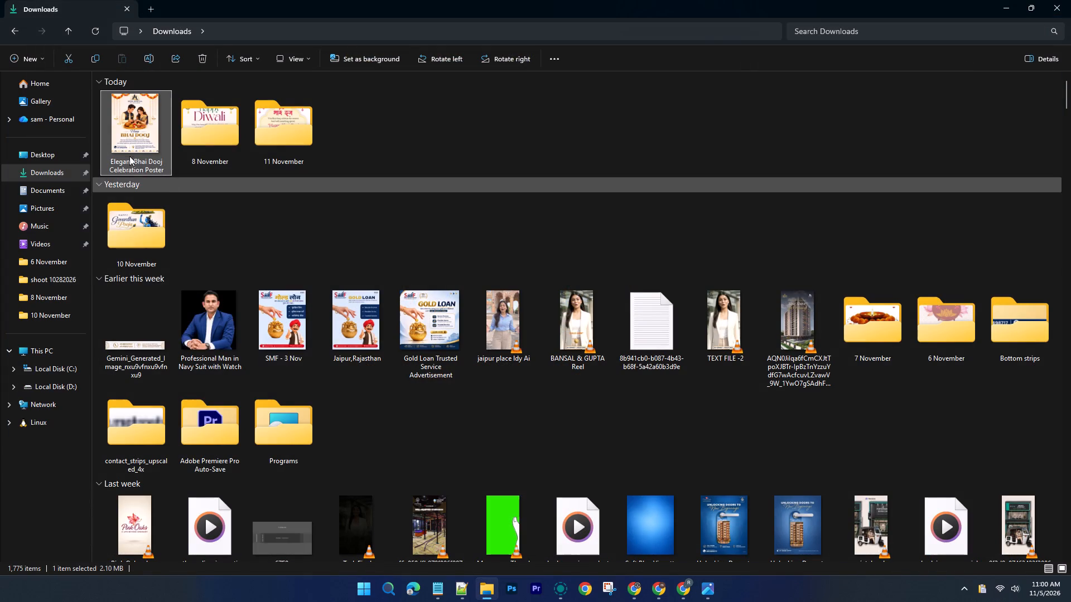
pyautogui.rightClick(129, 145)
pyautogui.click(219, 91)
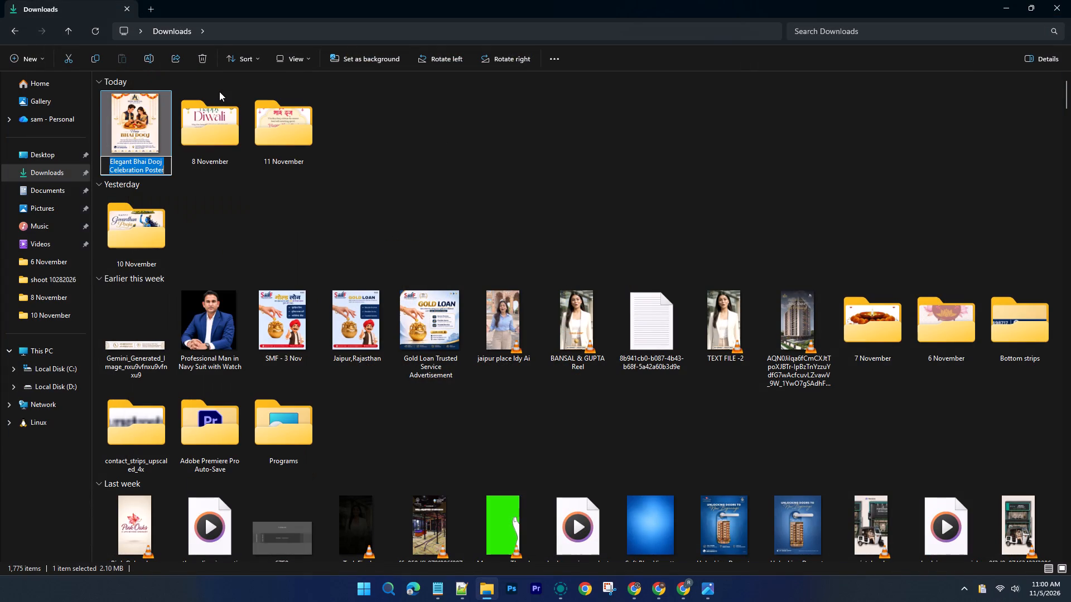
pyautogui.write('Shree Anantam Group')
pyautogui.press('space')
pyautogui.write('- 11 Nov')
pyautogui.press('Return')
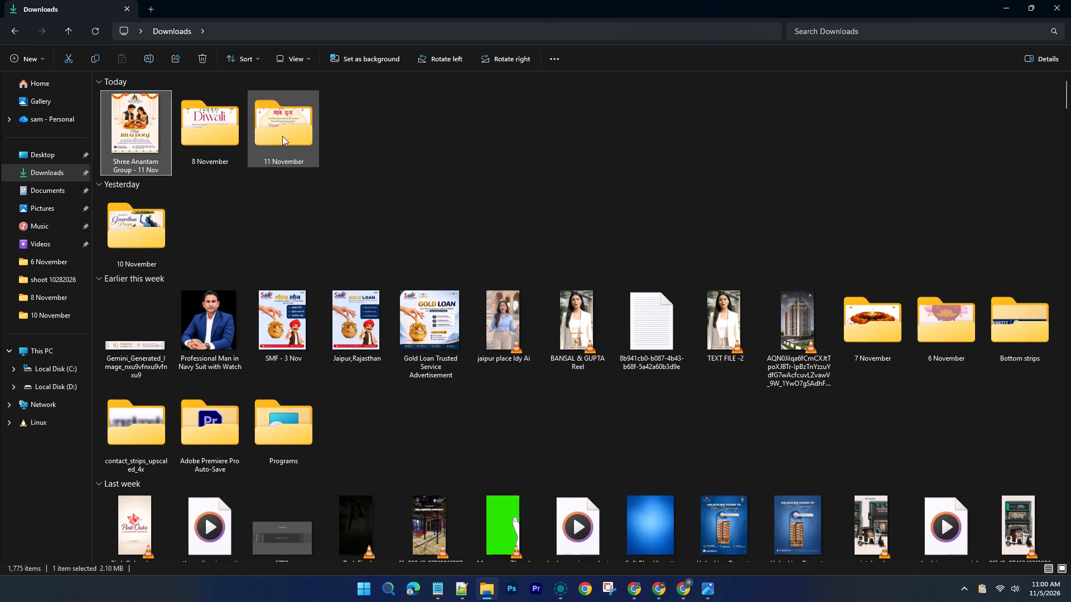
pyautogui.moveTo(110, 130); pyautogui.dragTo(283, 144)
# Check the "11 November" folder, and in the Notepad checklist turn "Anantam" and "Pink Oaks" under BHAI DOOJ REEL into bullets.
pyautogui.doubleClick(193, 134)
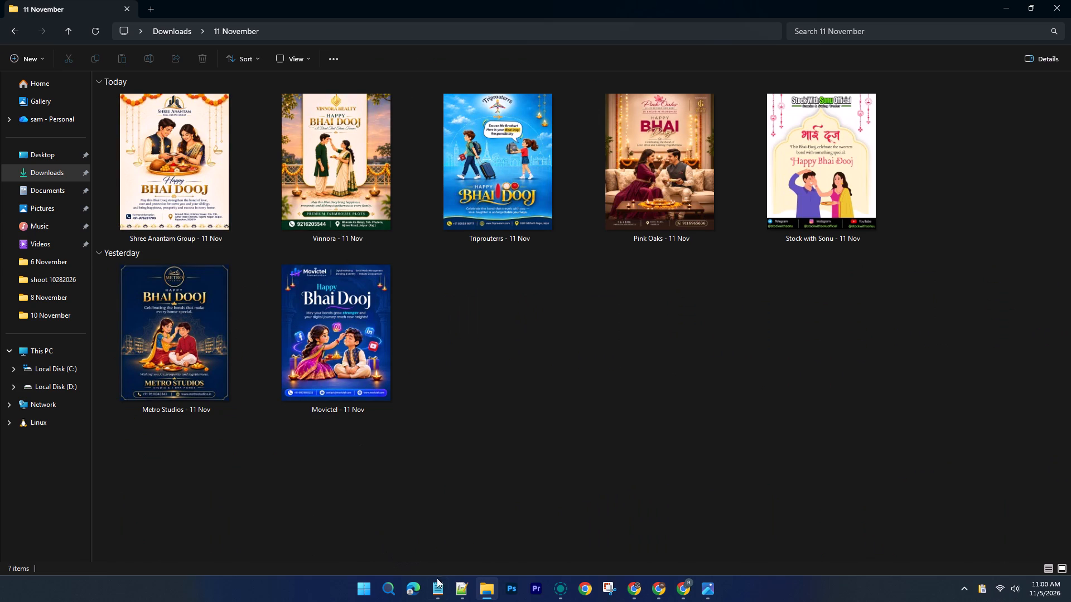
pyautogui.click(441, 594)
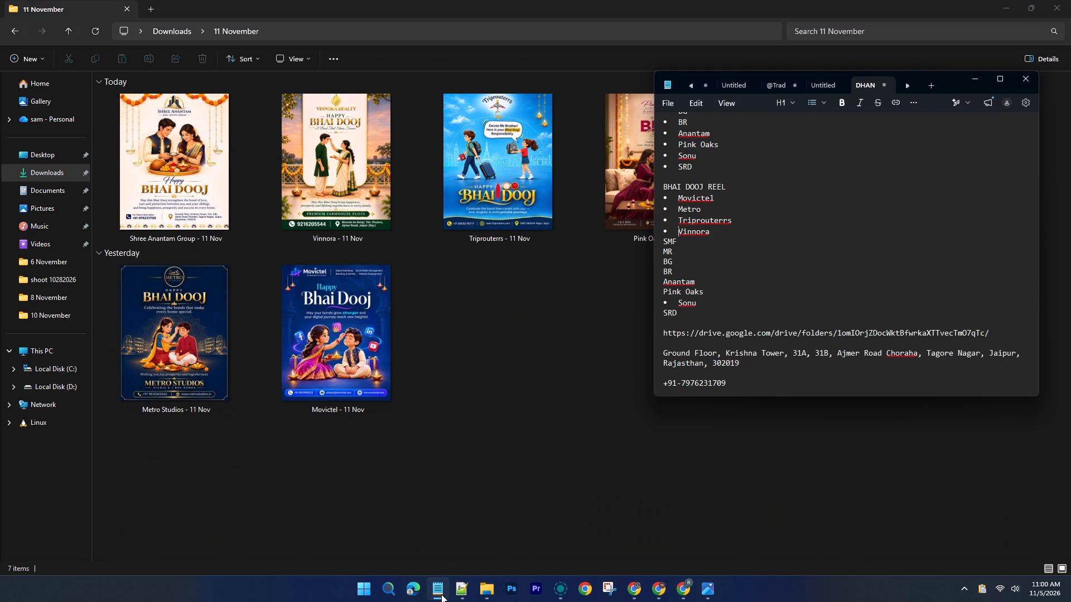
pyautogui.click(664, 283)
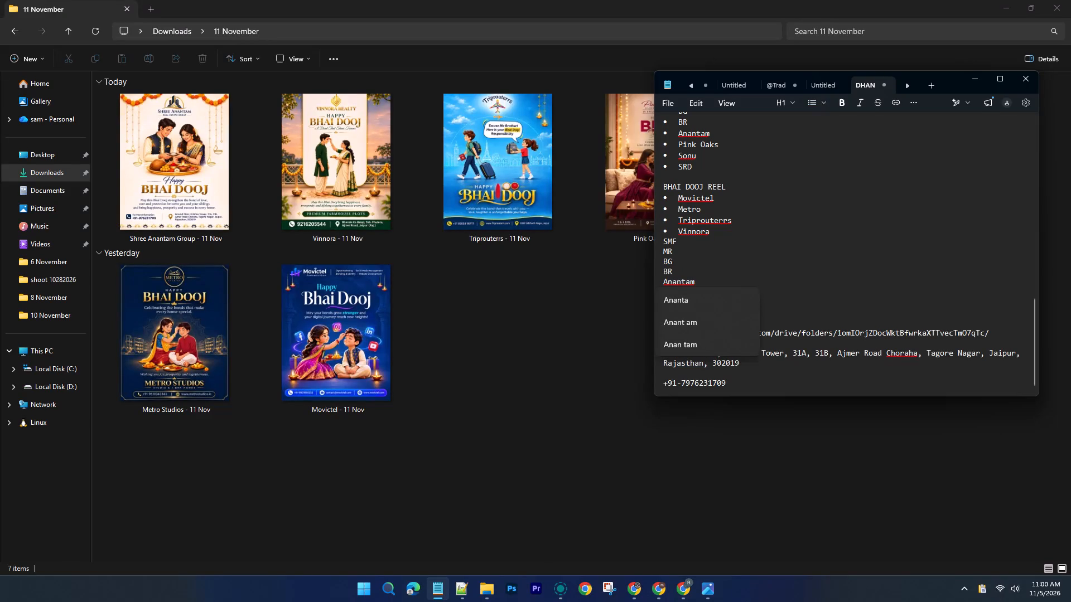
pyautogui.press('-')
pyautogui.press('space')
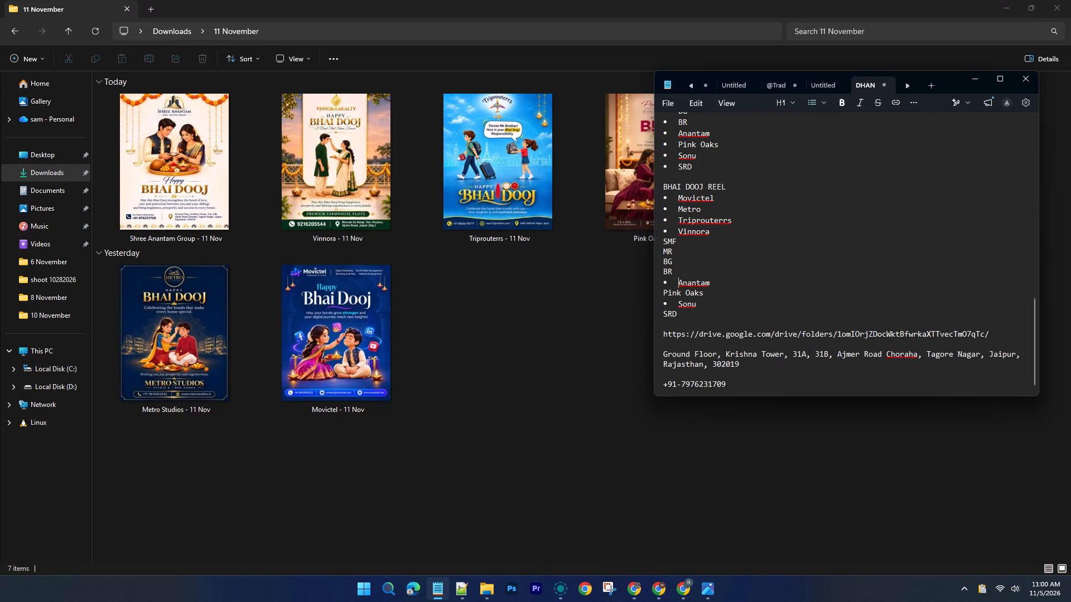
pyautogui.click(664, 292)
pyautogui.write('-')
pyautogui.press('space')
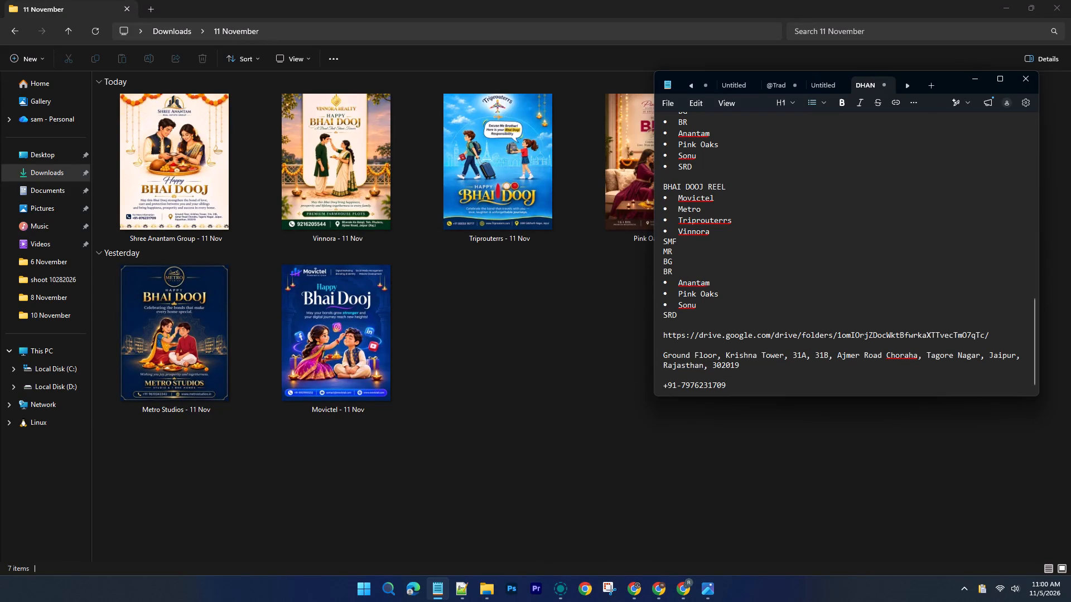
# Review the "11 November" posters and the Notepad checklist, and switch to the Chrome window with the Shree Anantam Instagram page.
pyautogui.click(978, 79)
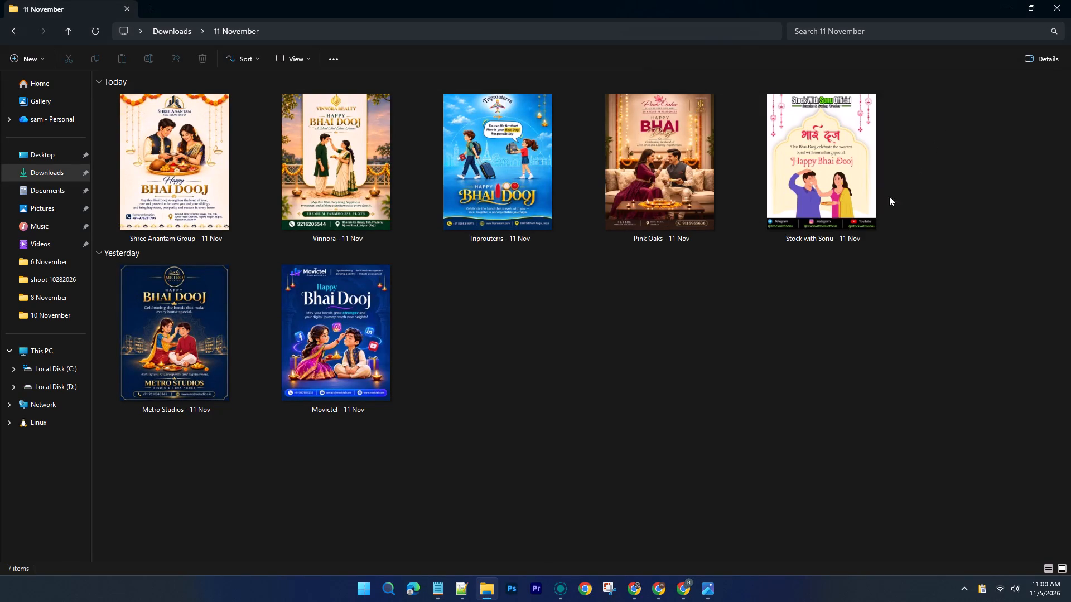
pyautogui.click(443, 588)
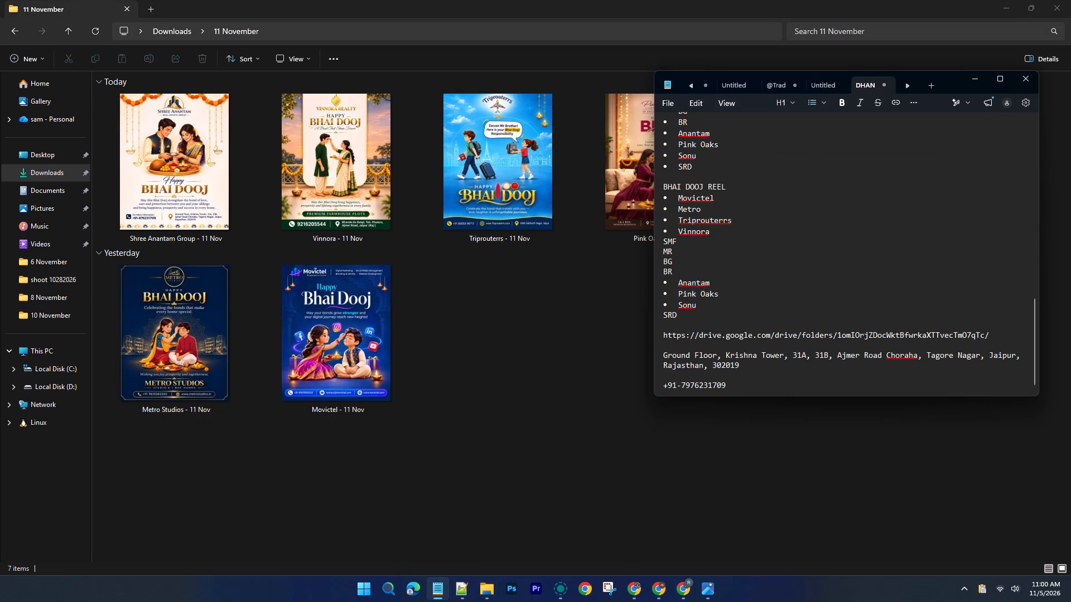
pyautogui.click(678, 584)
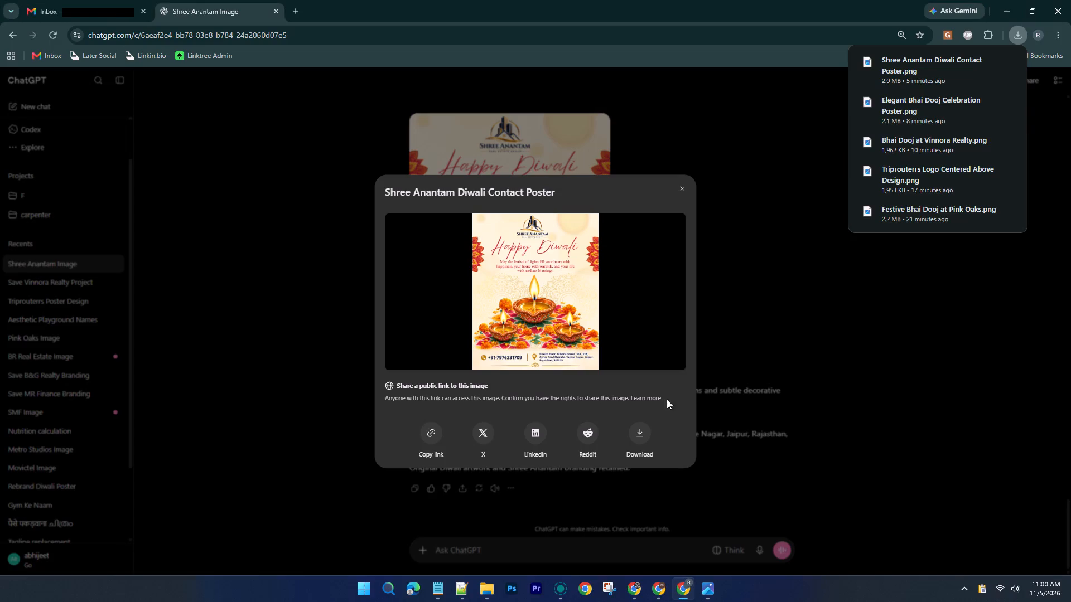
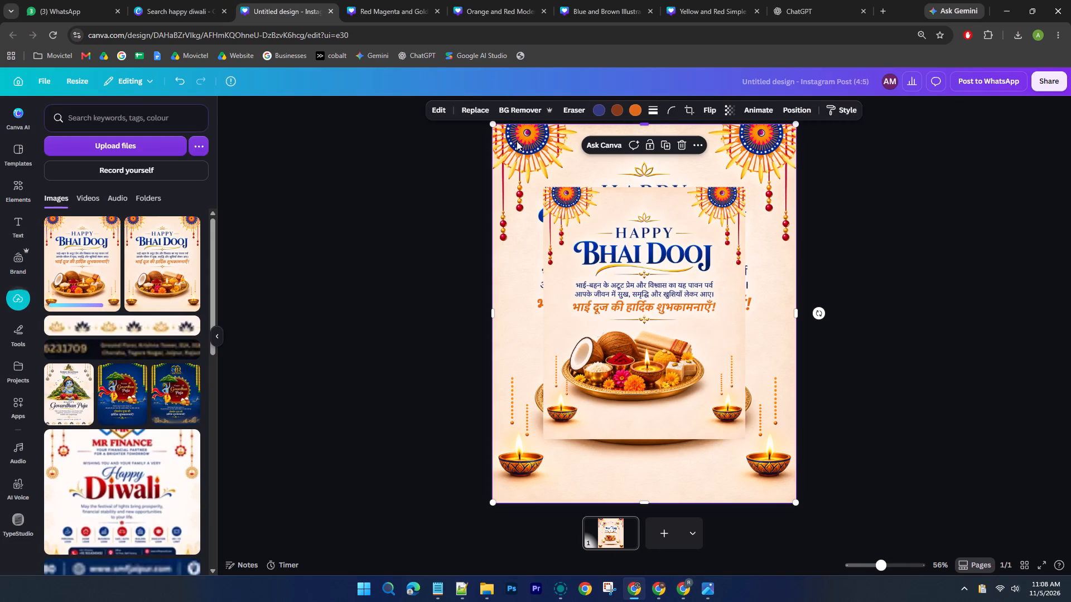
pyautogui.press('Delete')
pyautogui.moveTo(617, 254); pyautogui.dragTo(566, 190)
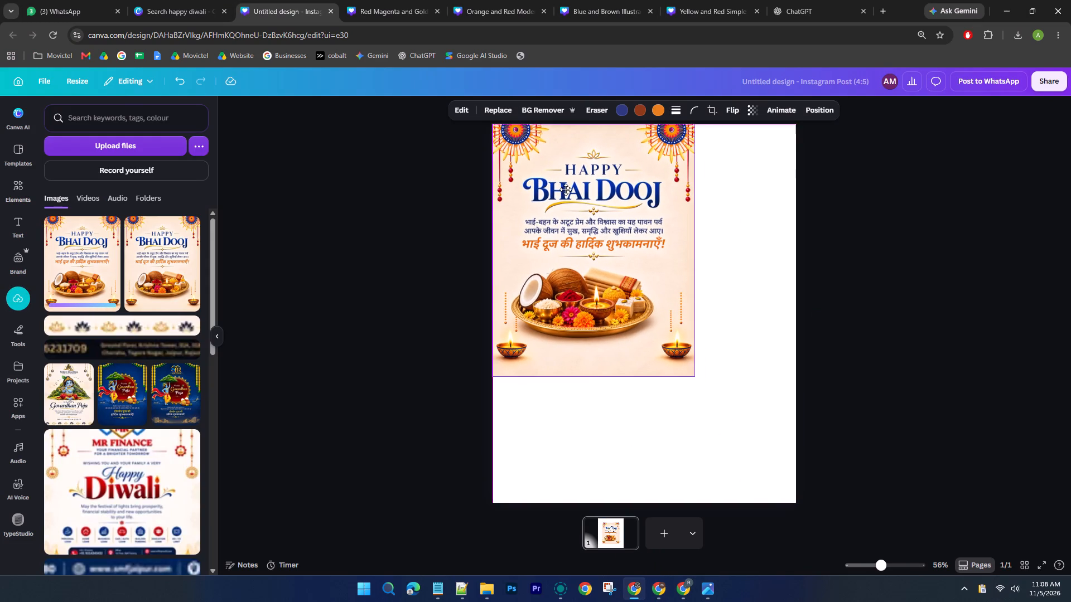
pyautogui.moveTo(566, 190); pyautogui.dragTo(565, 189)
pyautogui.moveTo(696, 377); pyautogui.dragTo(763, 504)
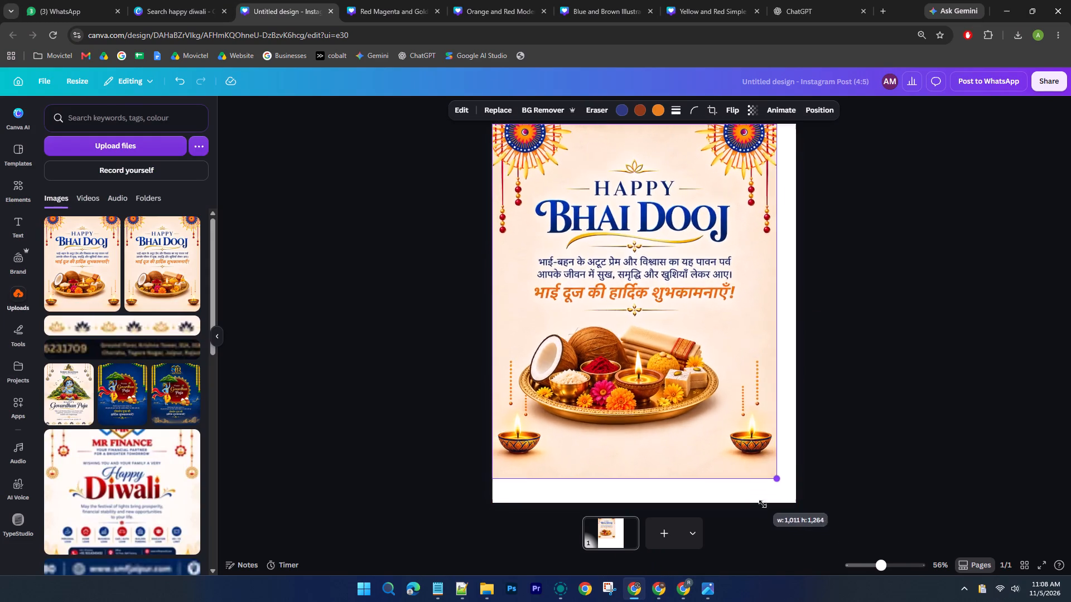
pyautogui.moveTo(763, 504); pyautogui.dragTo(776, 517)
pyautogui.click(869, 391)
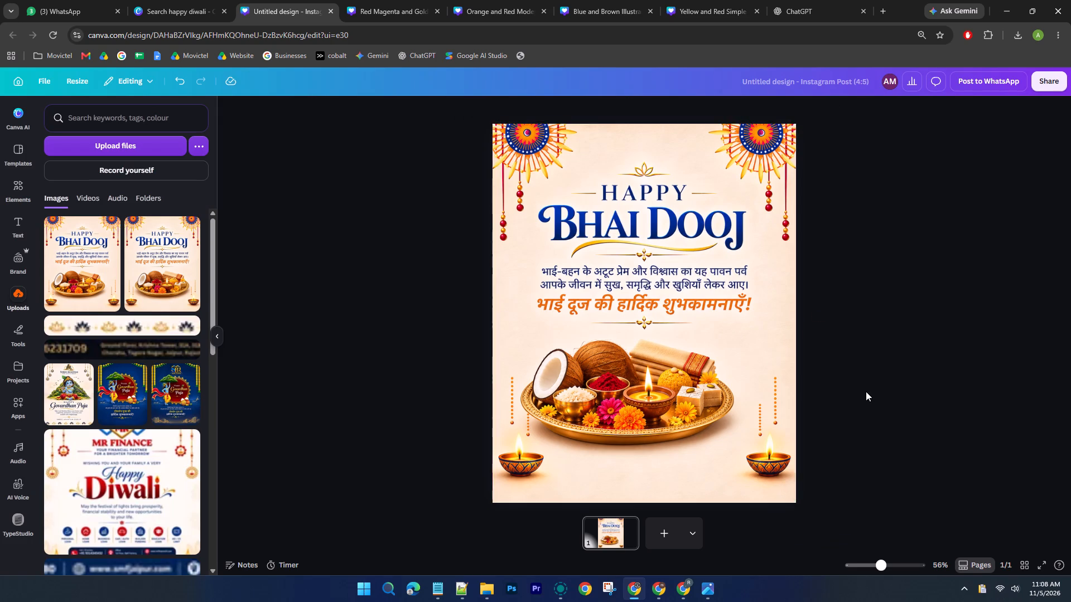
# Add the uploaded cut-out portrait of the man in the blue suit, scaled down into the poster's bottom-right corner over the diya.
pyautogui.scroll(-10, 122, 374)
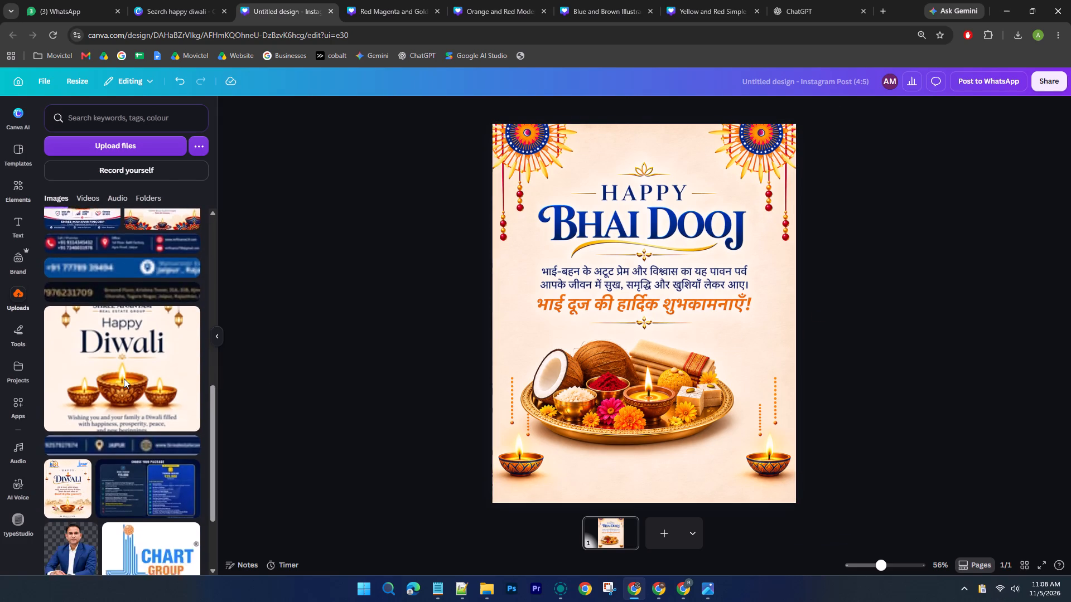
pyautogui.scroll(-2, 124, 378)
pyautogui.click(82, 428)
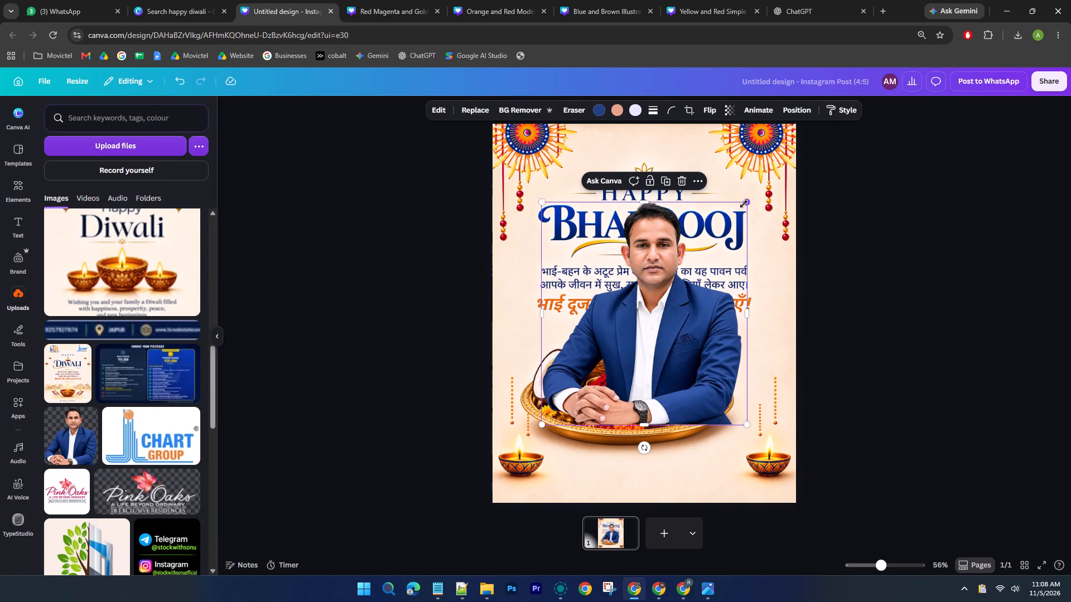
pyautogui.moveTo(744, 204); pyautogui.dragTo(703, 249)
pyautogui.moveTo(650, 328); pyautogui.dragTo(746, 448)
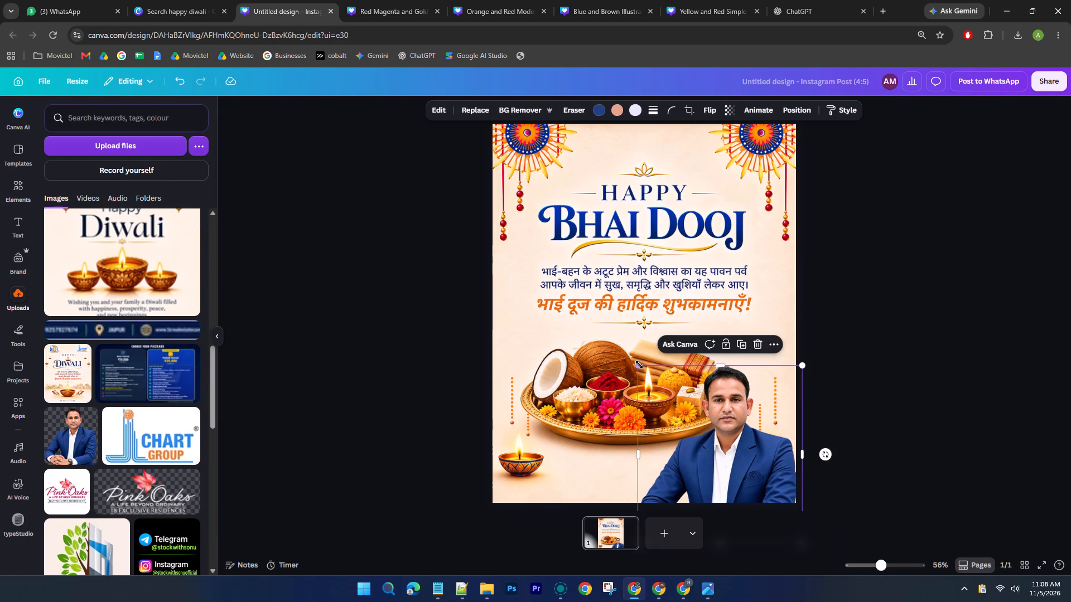
pyautogui.moveTo(638, 364); pyautogui.dragTo(683, 402)
pyautogui.moveTo(785, 456); pyautogui.dragTo(780, 420)
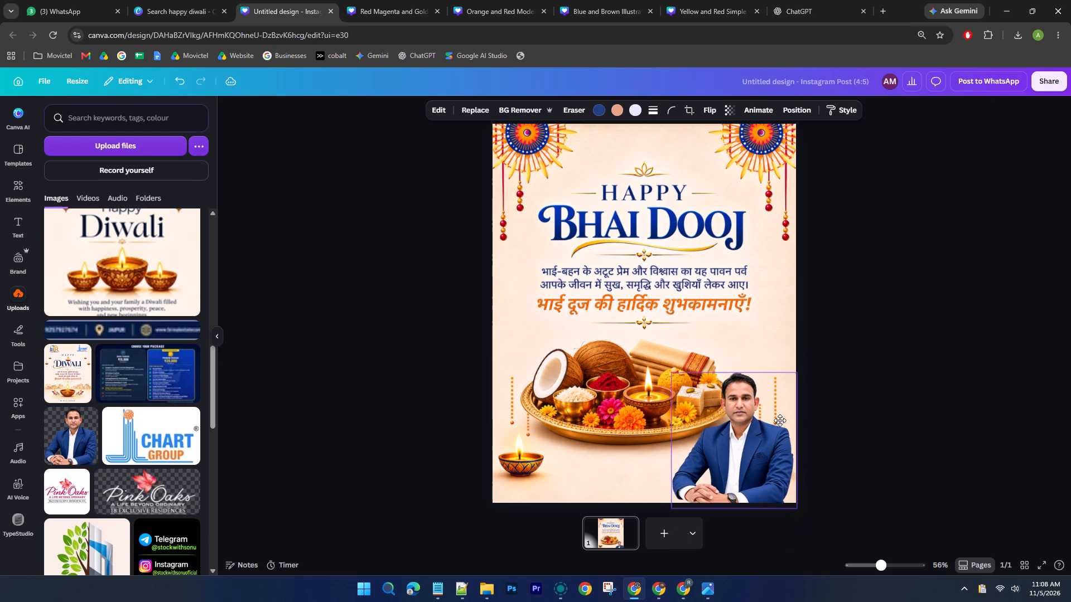
pyautogui.moveTo(780, 420); pyautogui.dragTo(797, 420)
pyautogui.moveTo(690, 373); pyautogui.dragTo(673, 361)
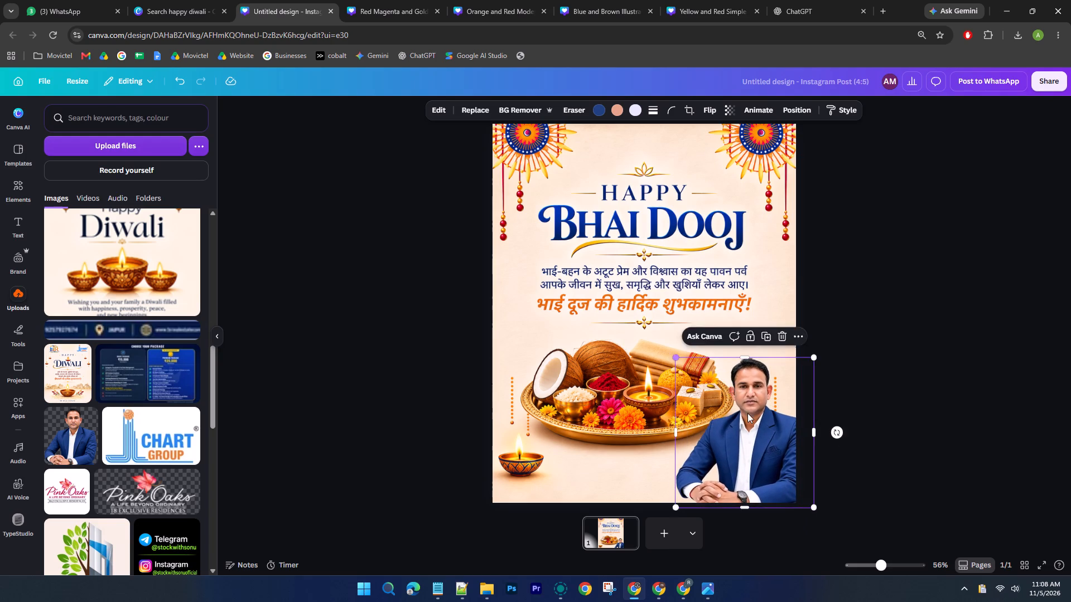
pyautogui.click(764, 426)
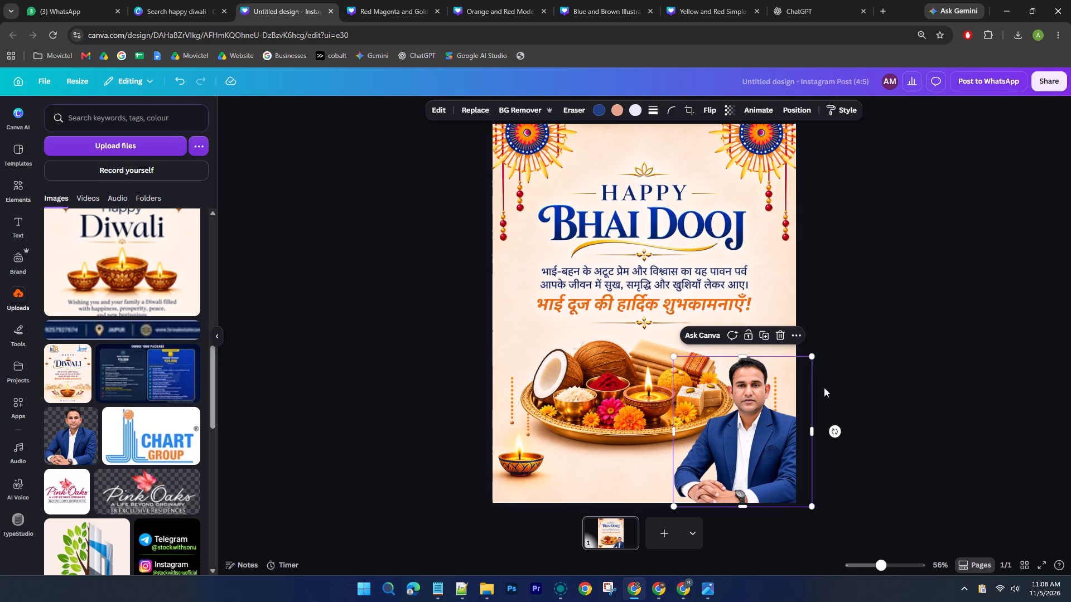
pyautogui.click(880, 348)
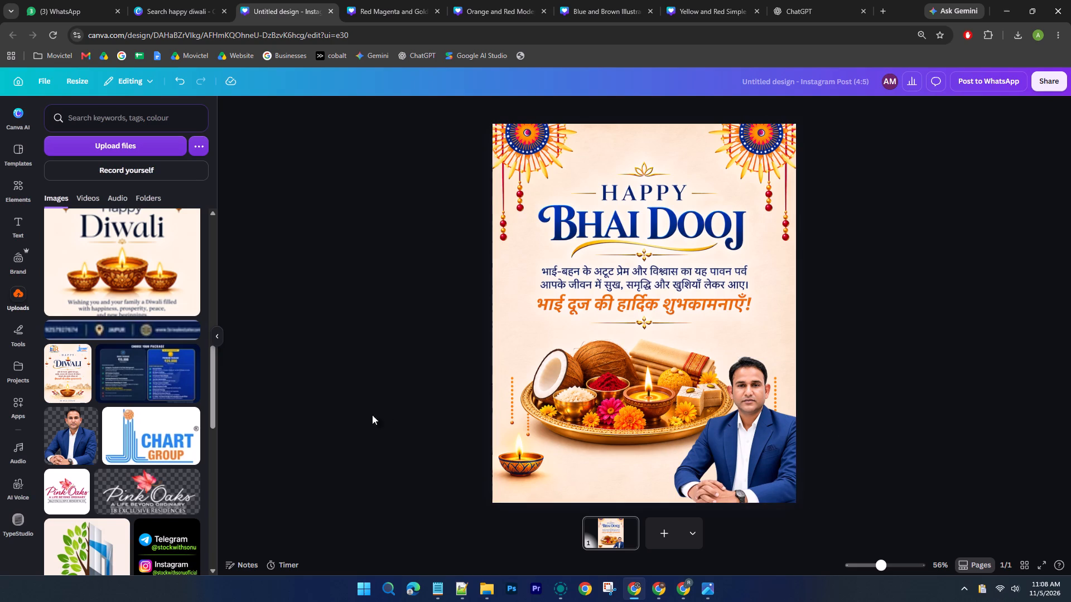
# Add the uploaded navy BR Real Estate contact strip near the poster's lower-left edge and remove its background.
pyautogui.scroll(7, 137, 429)
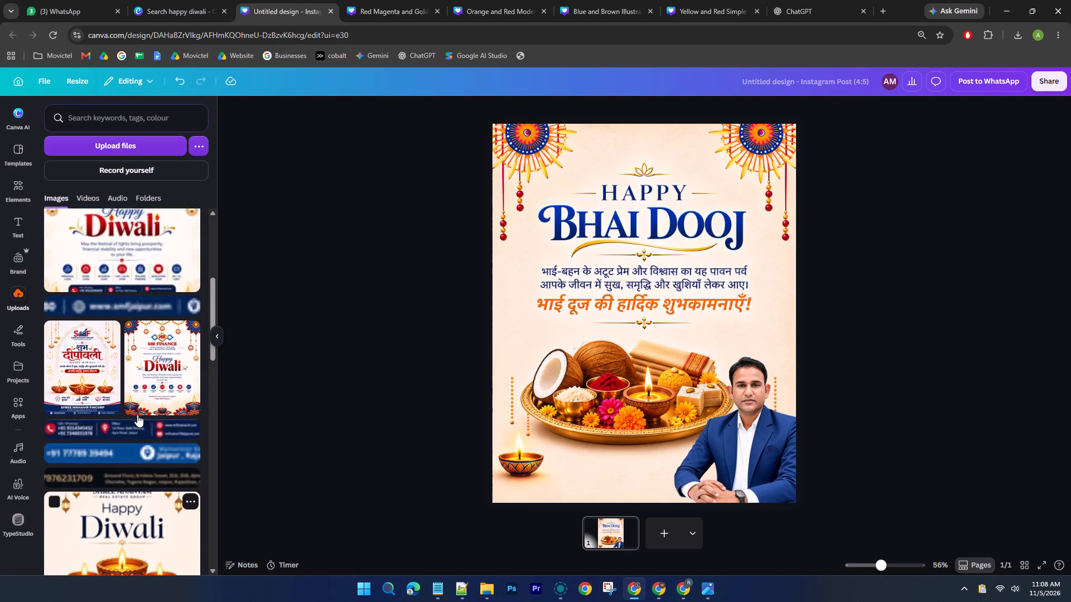
pyautogui.scroll(7, 137, 415)
pyautogui.scroll(-6, 137, 415)
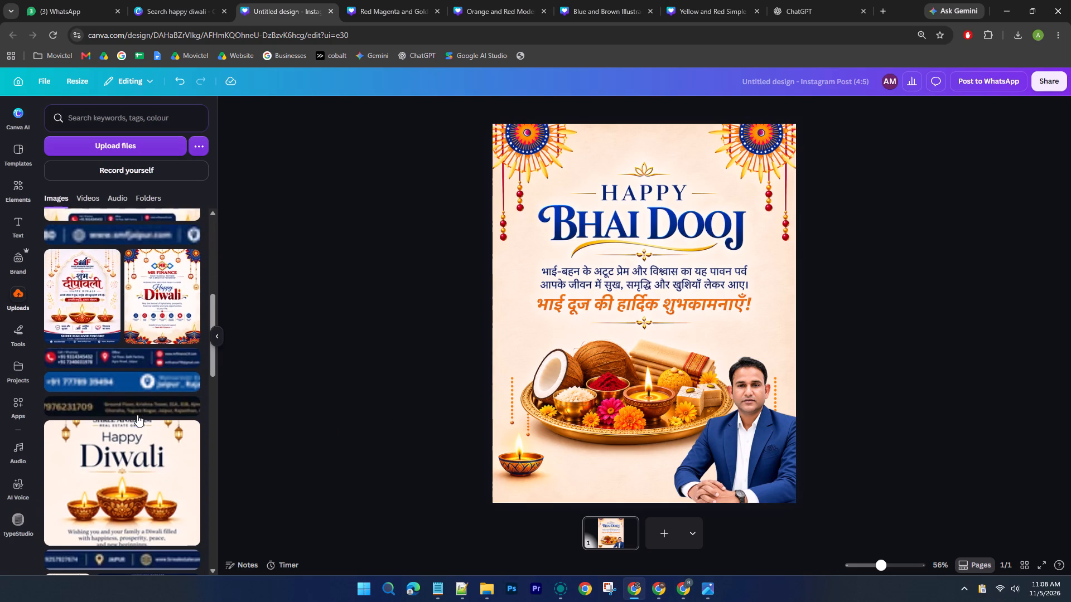
pyautogui.scroll(-6, 137, 399)
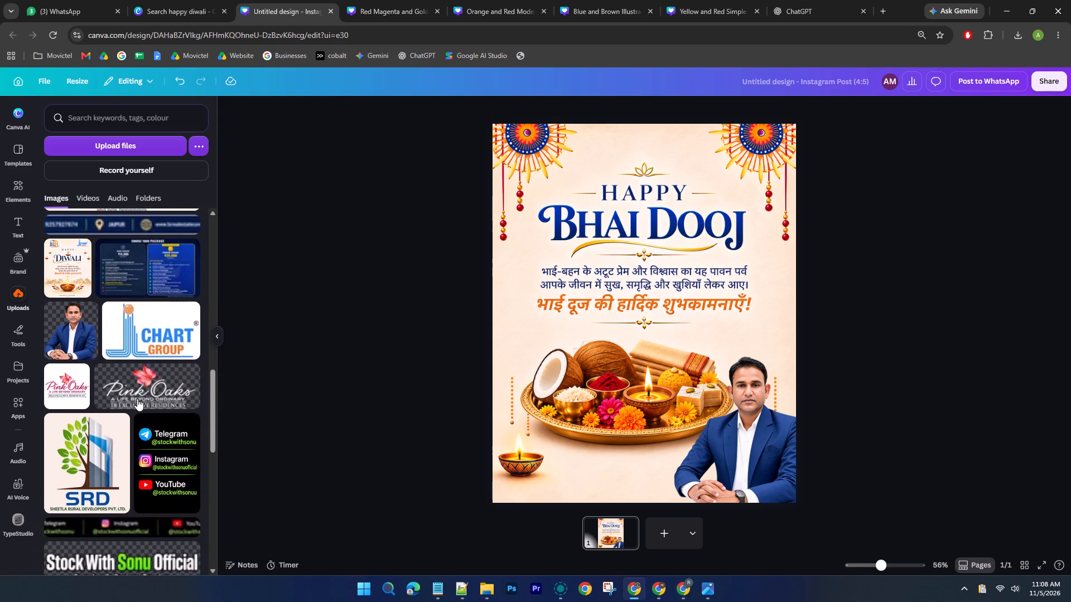
pyautogui.click(109, 221)
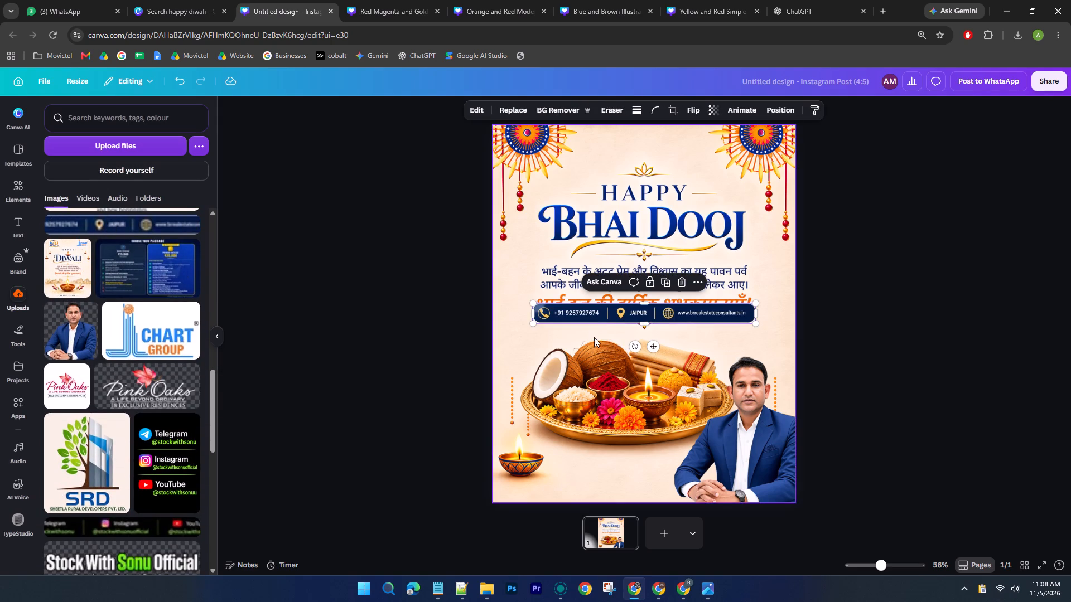
pyautogui.moveTo(725, 308); pyautogui.dragTo(679, 458)
pyautogui.click(514, 109)
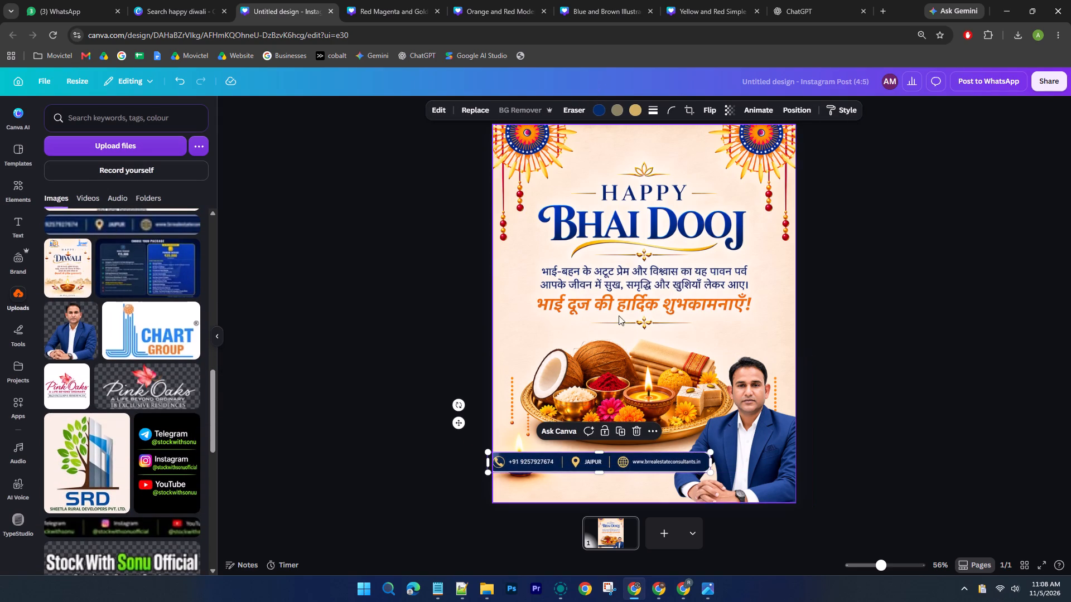
# Shrink the contact strip to fit beside the portrait and align it to the poster's bottom-left corner.
pyautogui.moveTo(708, 472); pyautogui.dragTo(679, 459)
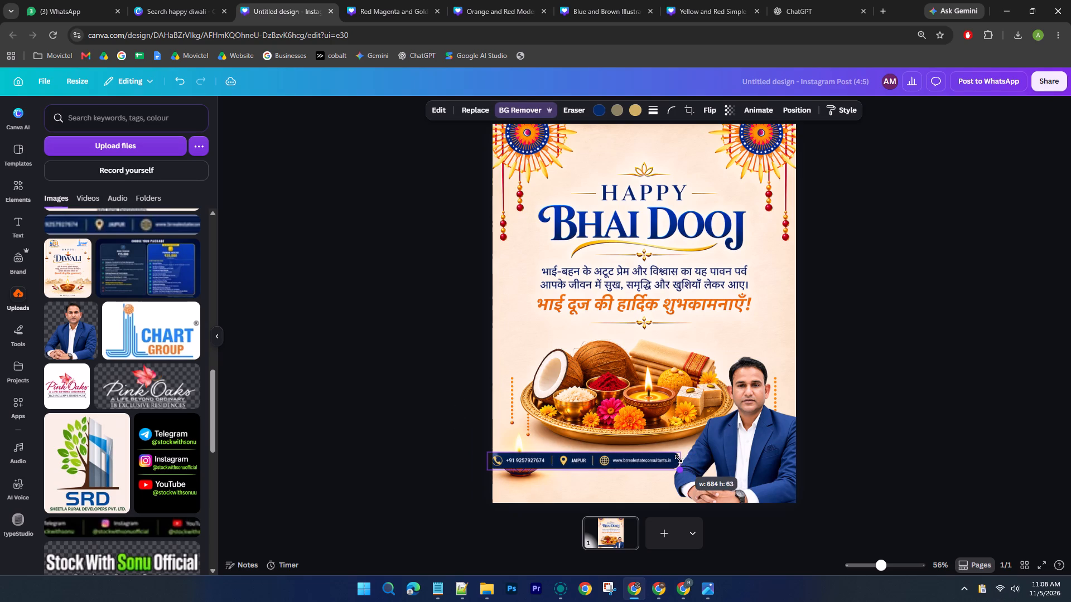
pyautogui.moveTo(679, 459); pyautogui.dragTo(676, 459)
pyautogui.moveTo(650, 459); pyautogui.dragTo(654, 467)
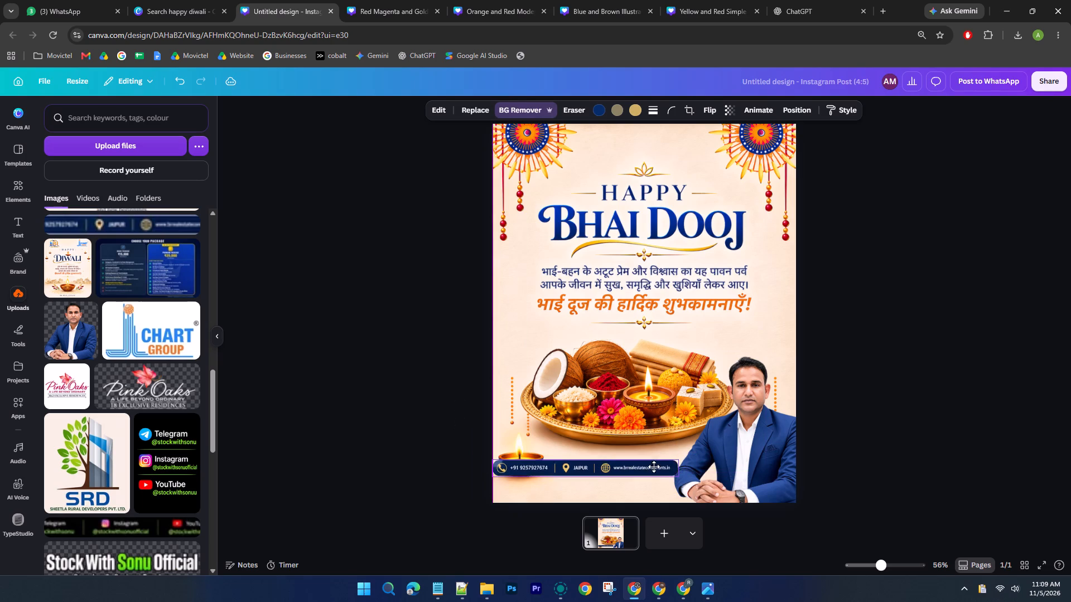
pyautogui.moveTo(654, 467); pyautogui.dragTo(655, 487)
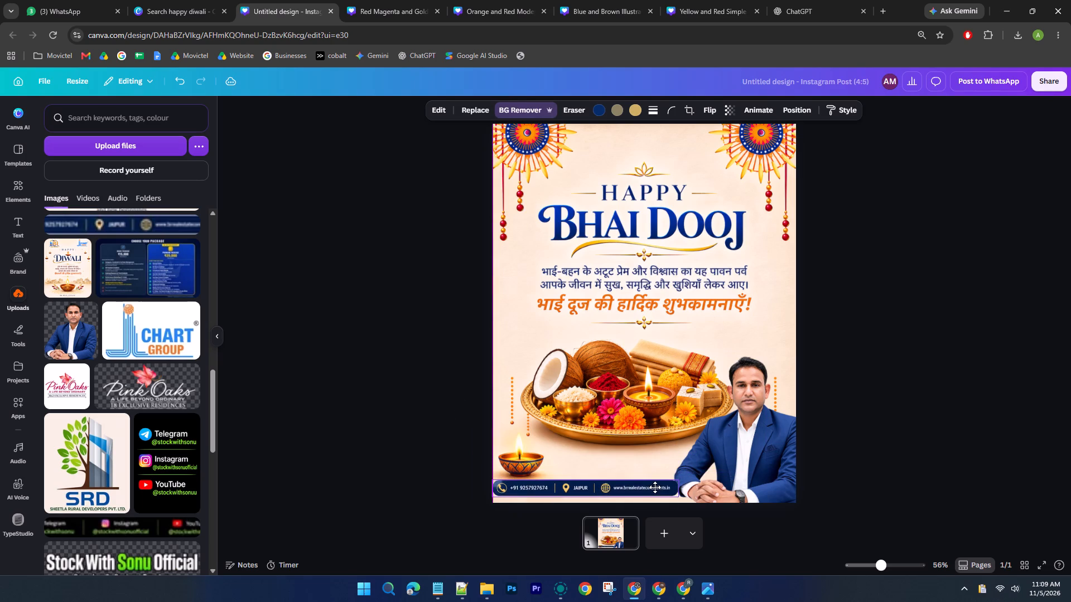
pyautogui.moveTo(655, 487); pyautogui.dragTo(655, 491)
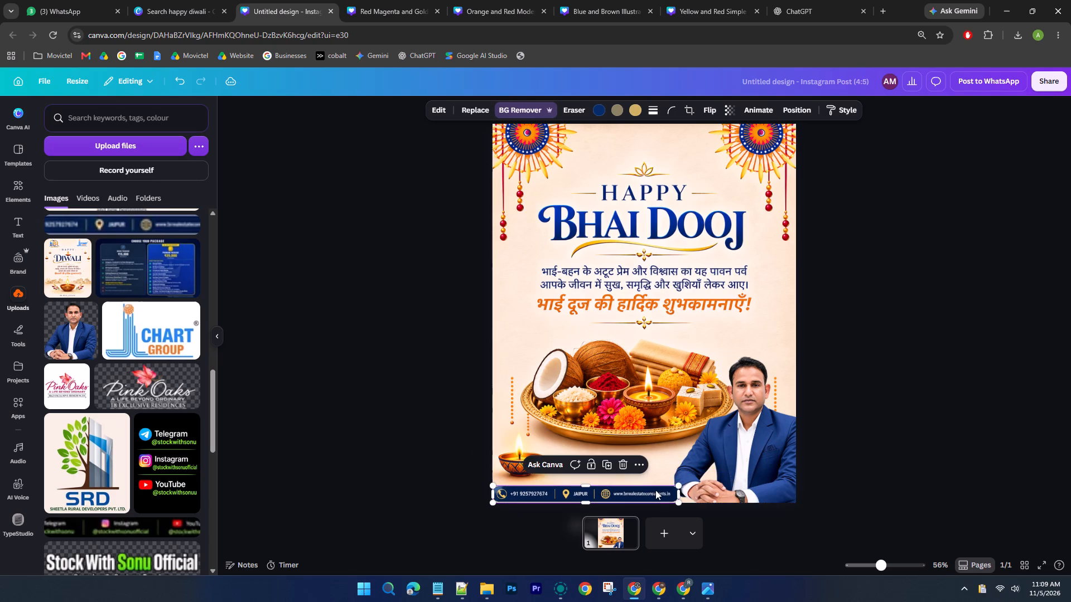
pyautogui.click(945, 411)
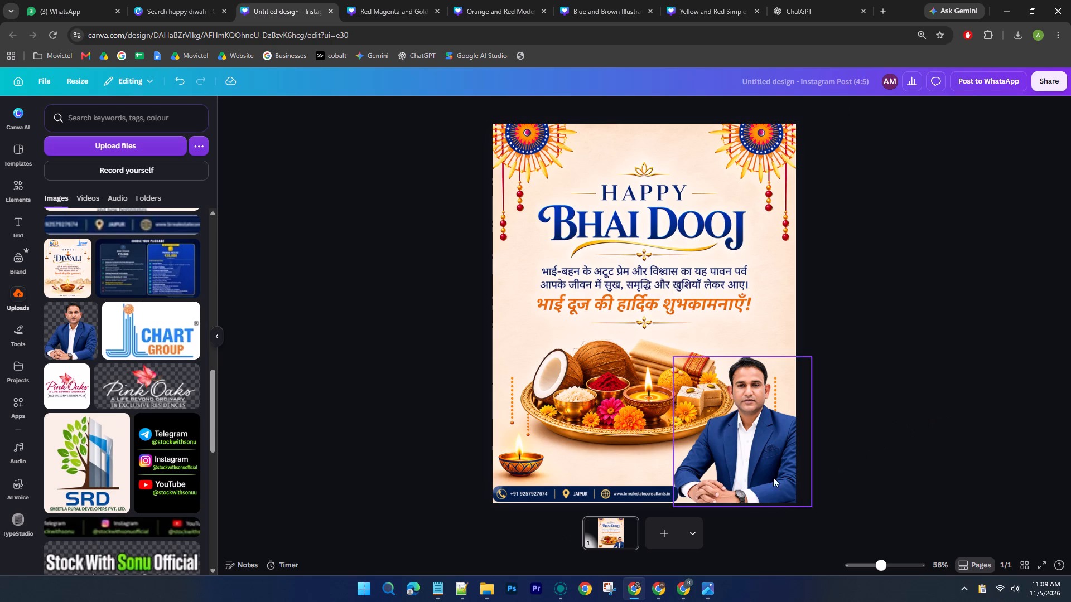
# Nudge the portrait slightly right and move the contact strip slightly in from the poster's bottom-left corner.
pyautogui.click(760, 477)
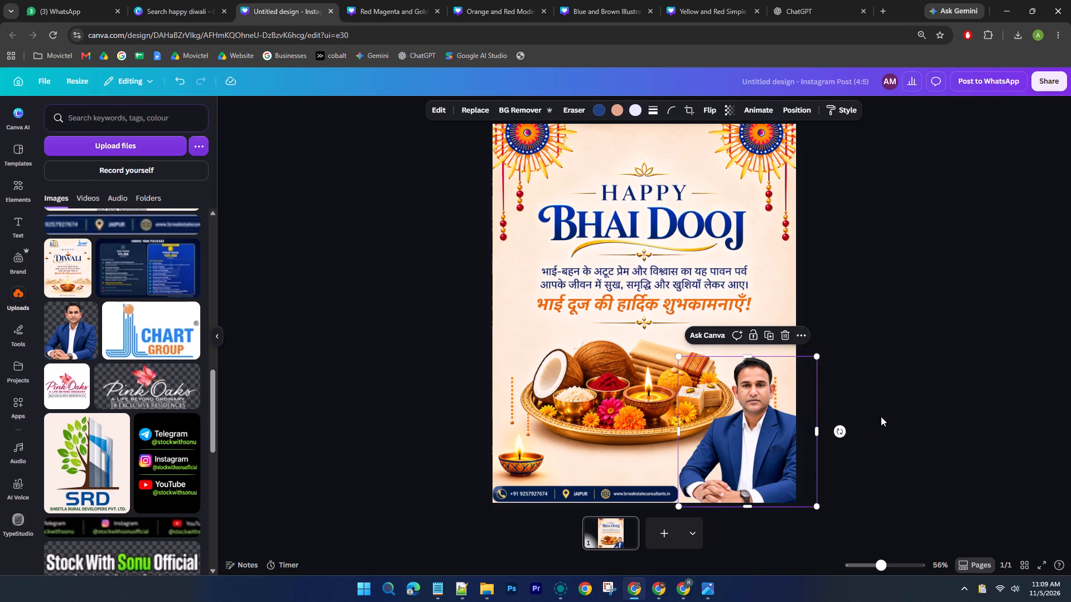
pyautogui.click(881, 416)
pyautogui.click(575, 492)
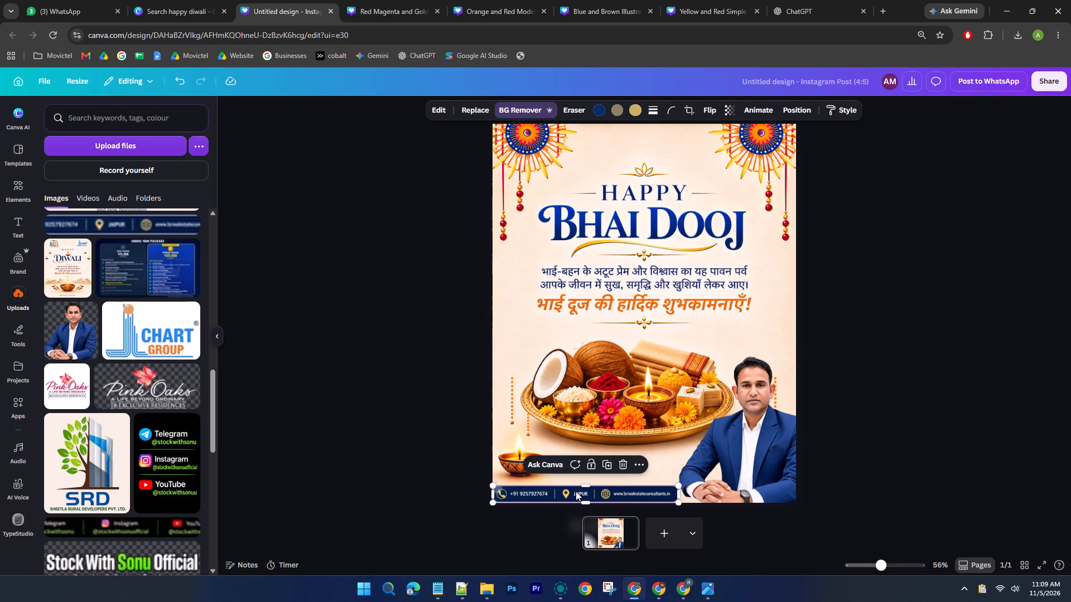
pyautogui.keyDown('ctrl'); pyautogui.scroll(2, 568, 496); pyautogui.keyUp('ctrl')
pyautogui.click(568, 496)
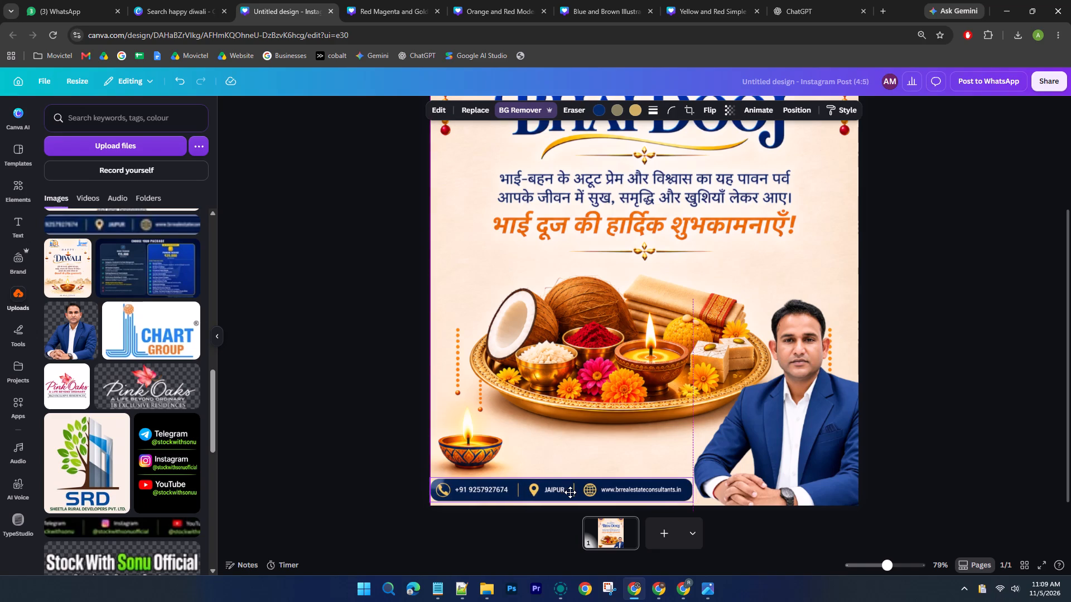
pyautogui.click(1070, 345)
pyautogui.click(973, 348)
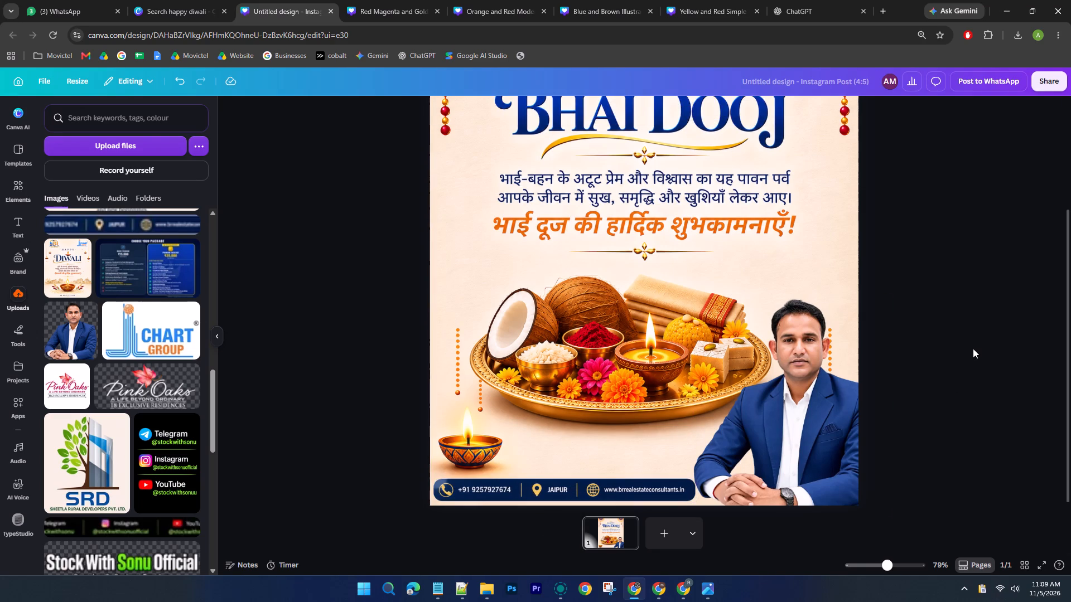
pyautogui.keyDown('ctrl'); pyautogui.scroll(-2, 973, 348); pyautogui.keyUp('ctrl')
pyautogui.scroll(4, 973, 348)
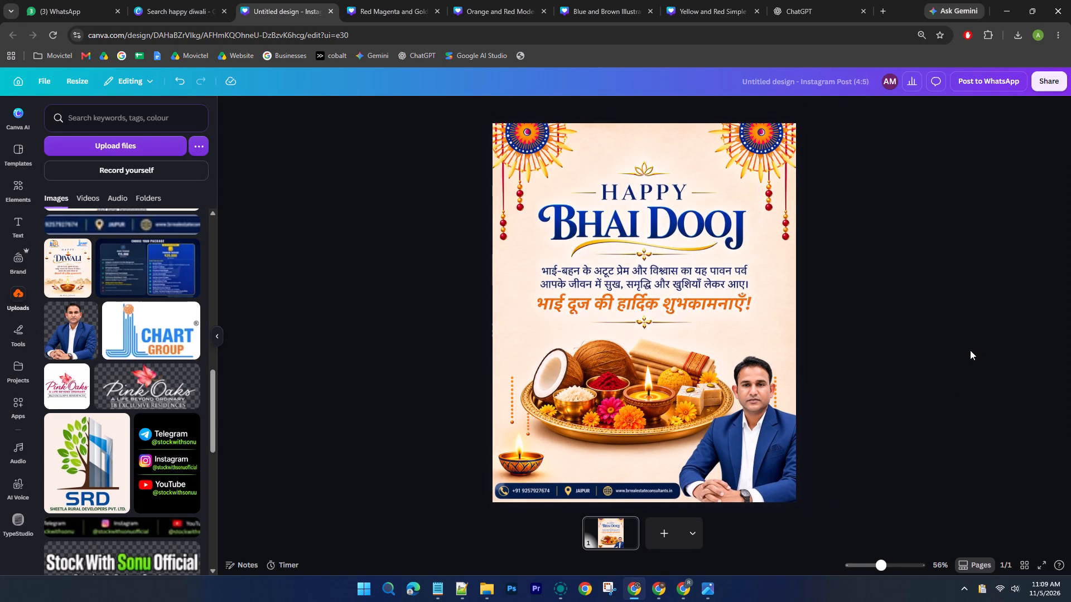
# Add the uploaded Chart Group logo, remove its background, and place it small at the poster's top, left of centre.
pyautogui.scroll(1, 970, 350)
pyautogui.scroll(1, 145, 430)
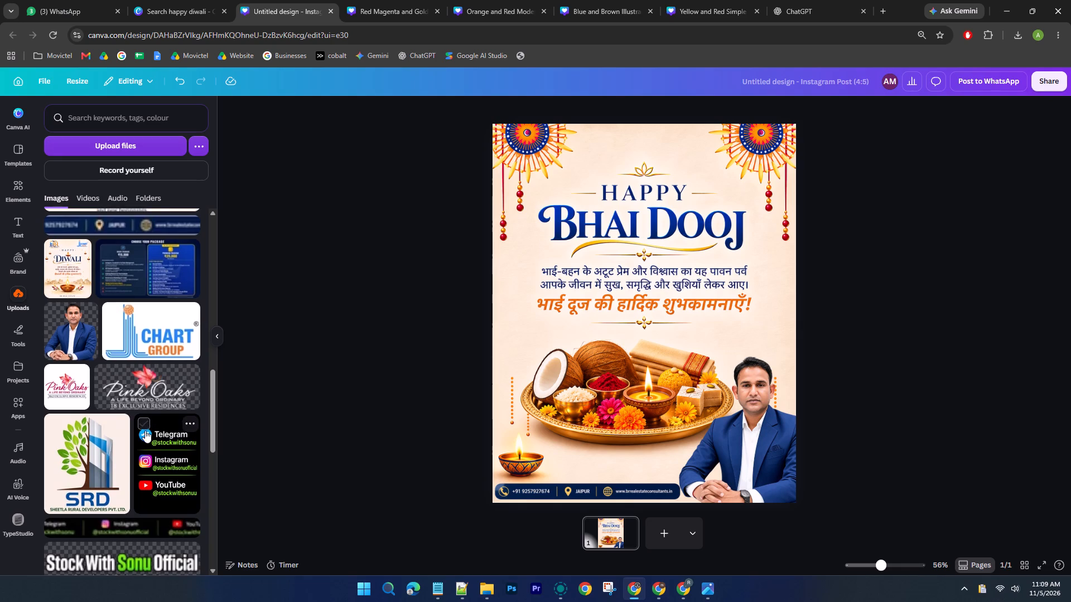
pyautogui.scroll(3, 145, 430)
pyautogui.click(154, 547)
pyautogui.click(560, 114)
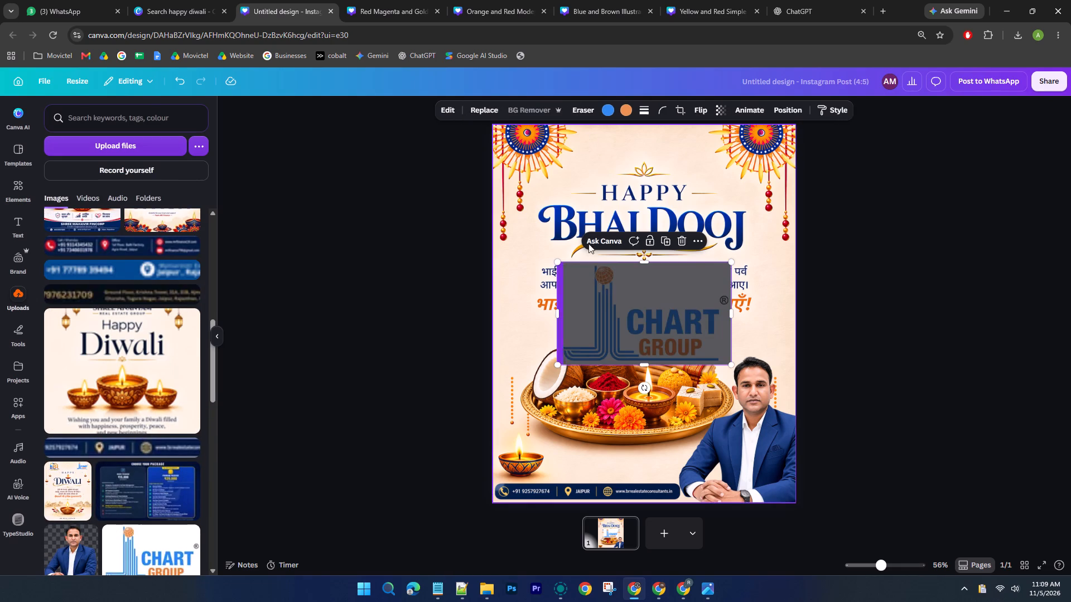
pyautogui.moveTo(731, 362); pyautogui.dragTo(646, 297)
pyautogui.moveTo(612, 290); pyautogui.dragTo(630, 149)
pyautogui.moveTo(657, 172); pyautogui.dragTo(636, 152)
pyautogui.moveTo(620, 149); pyautogui.dragTo(620, 152)
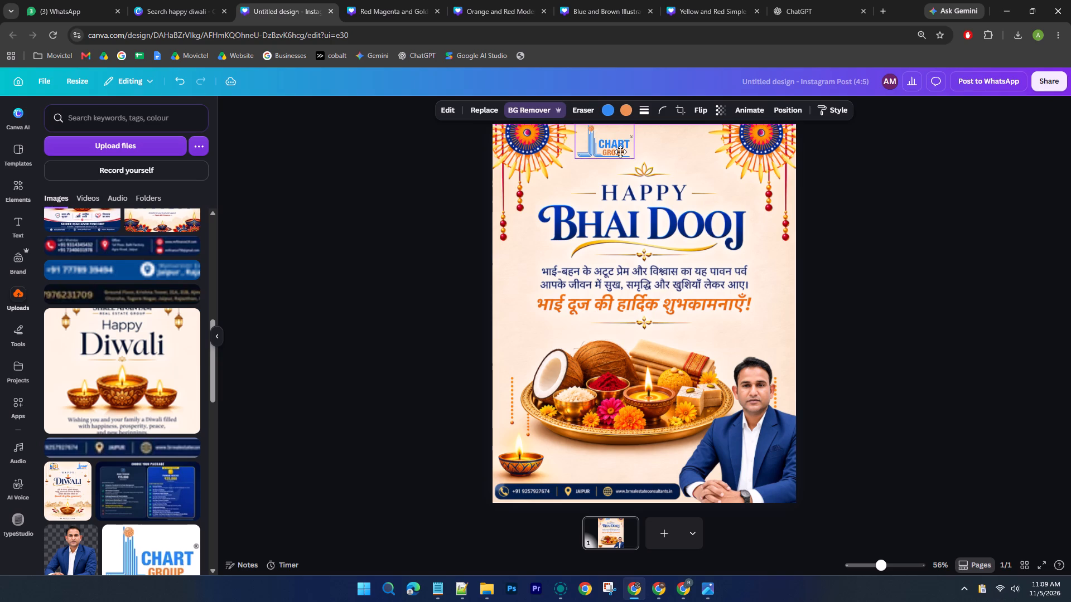
pyautogui.moveTo(620, 152); pyautogui.dragTo(627, 152)
pyautogui.click(349, 258)
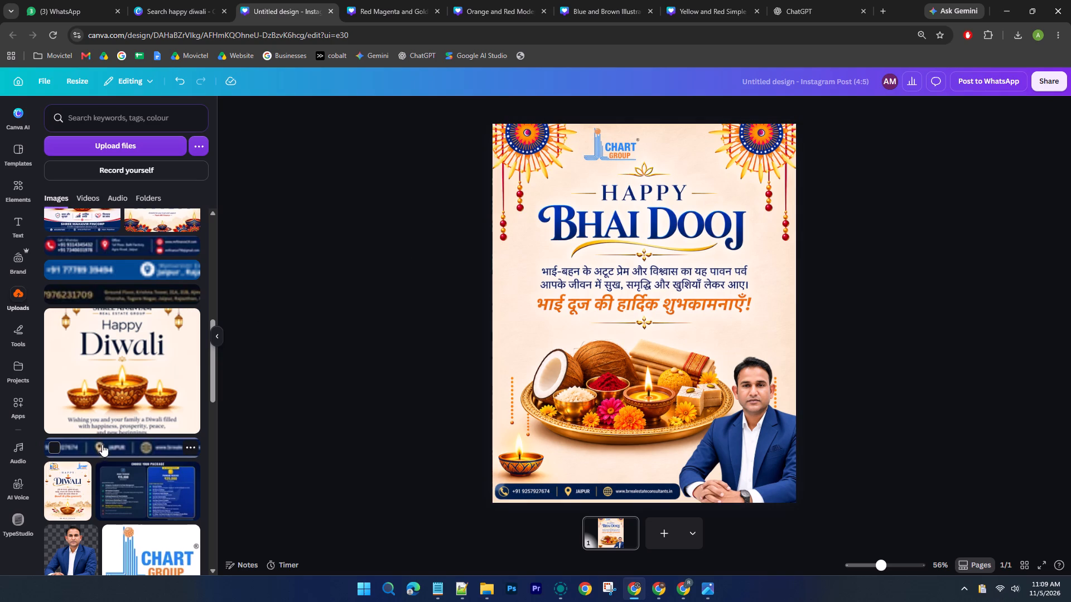
# Add the uploaded BR Real Estate logo, scaled down, at the poster's top to the right of the Chart Group logo.
pyautogui.scroll(-9, 107, 437)
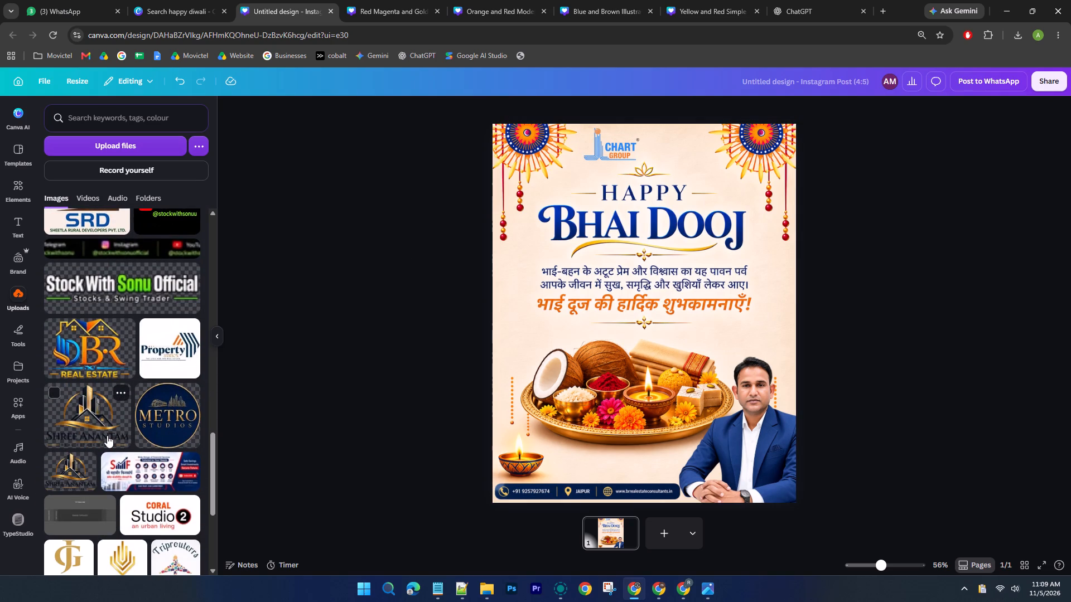
pyautogui.scroll(-5, 107, 435)
pyautogui.scroll(2, 107, 435)
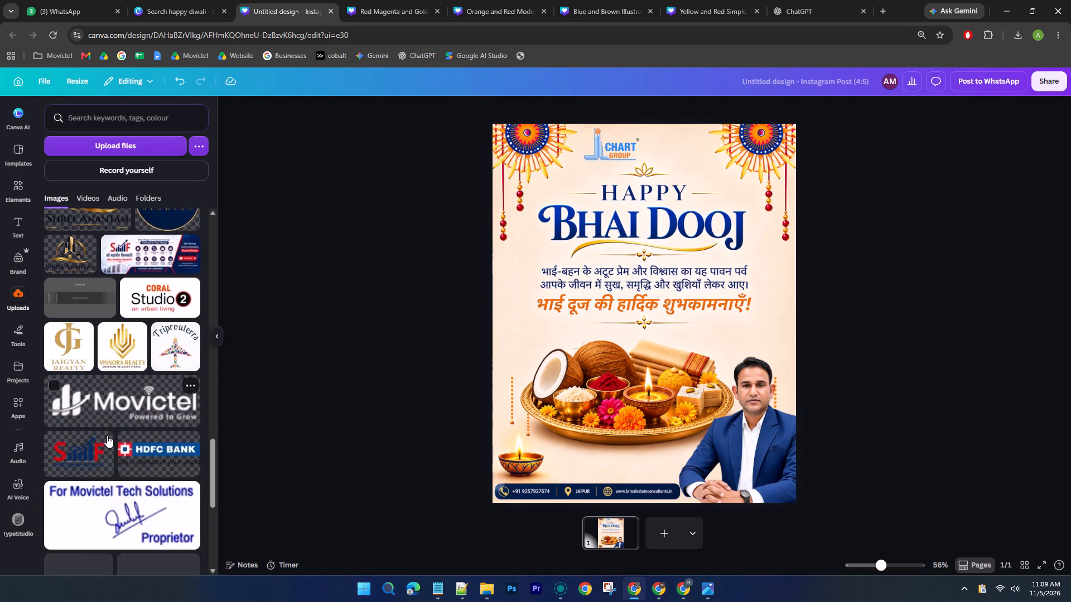
pyautogui.scroll(3, 107, 435)
pyautogui.click(107, 428)
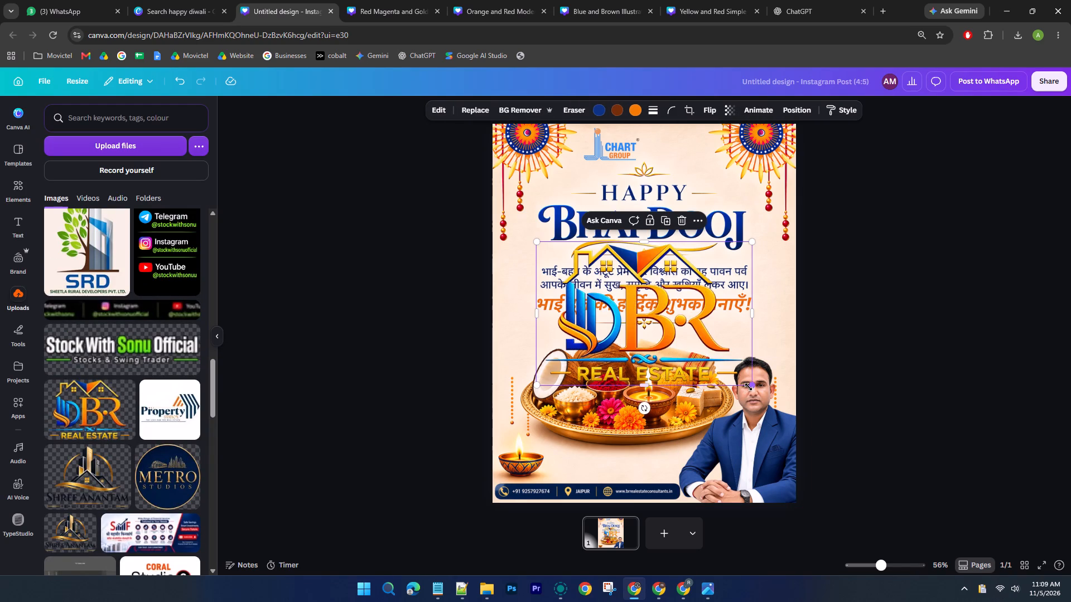
pyautogui.moveTo(749, 387); pyautogui.dragTo(604, 275)
pyautogui.moveTo(576, 261); pyautogui.dragTo(690, 137)
# Shrink the BR Real Estate logo further to match the Chart Group logo's height and line it up beside it.
pyautogui.click(717, 162)
pyautogui.click(703, 153)
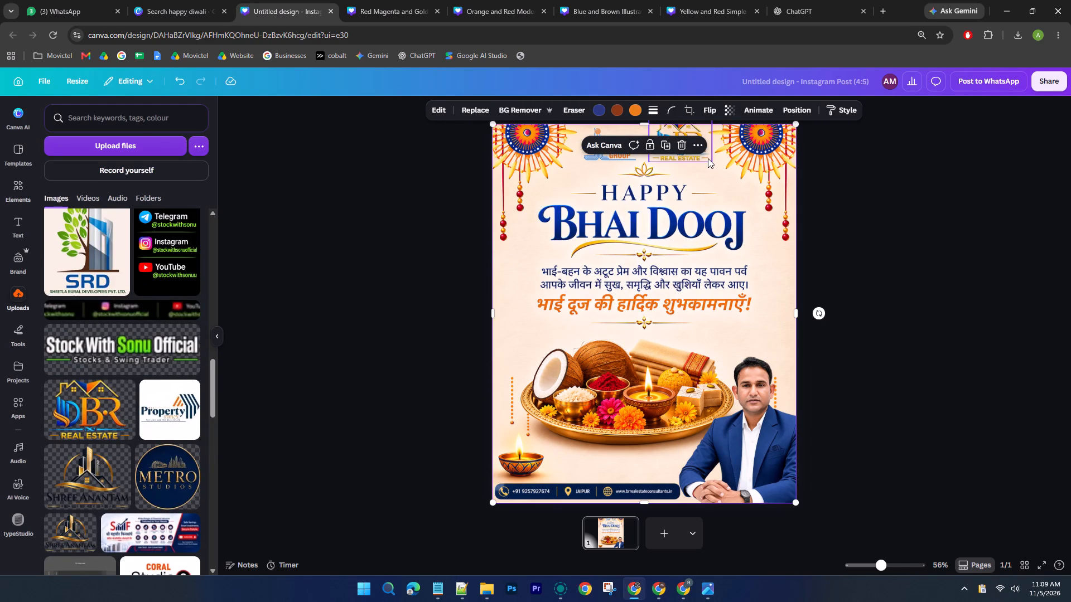
pyautogui.click(708, 158)
pyautogui.moveTo(711, 164); pyautogui.dragTo(703, 158)
pyautogui.moveTo(693, 149); pyautogui.dragTo(692, 158)
pyautogui.moveTo(705, 163); pyautogui.dragTo(700, 156)
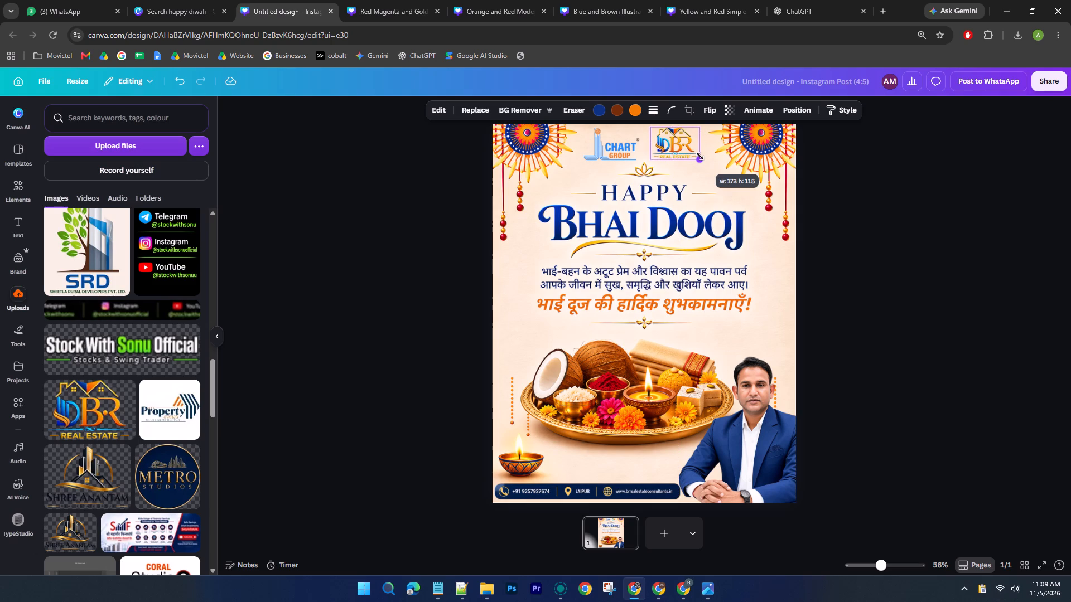
pyautogui.moveTo(700, 156); pyautogui.dragTo(700, 158)
pyautogui.click(924, 158)
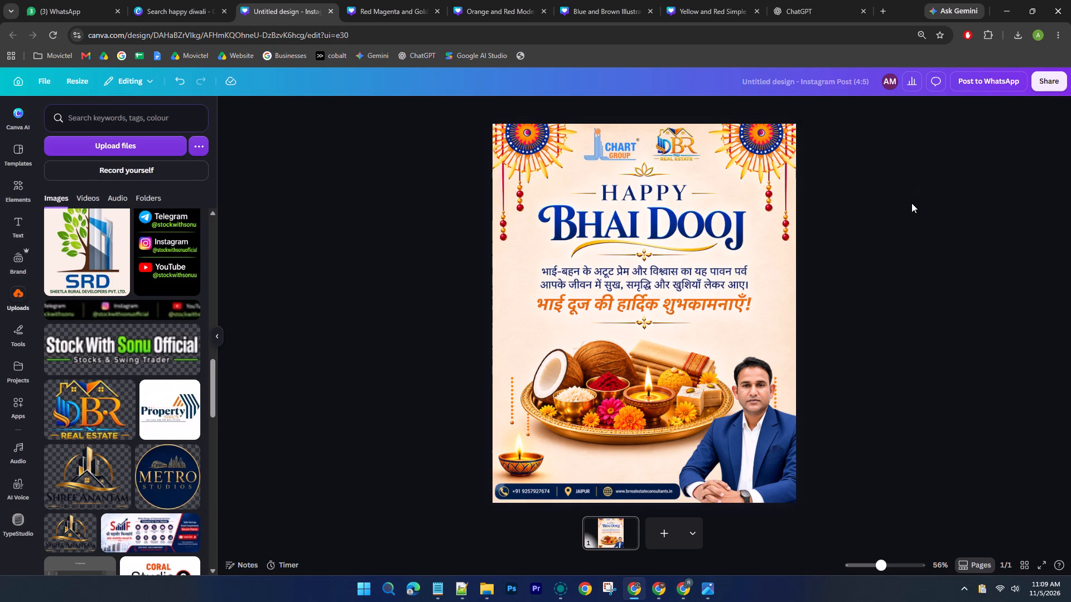
# Shift the Chart Group and BR Real Estate logos together so the pair is centred horizontally on the poster.
pyautogui.click(623, 143)
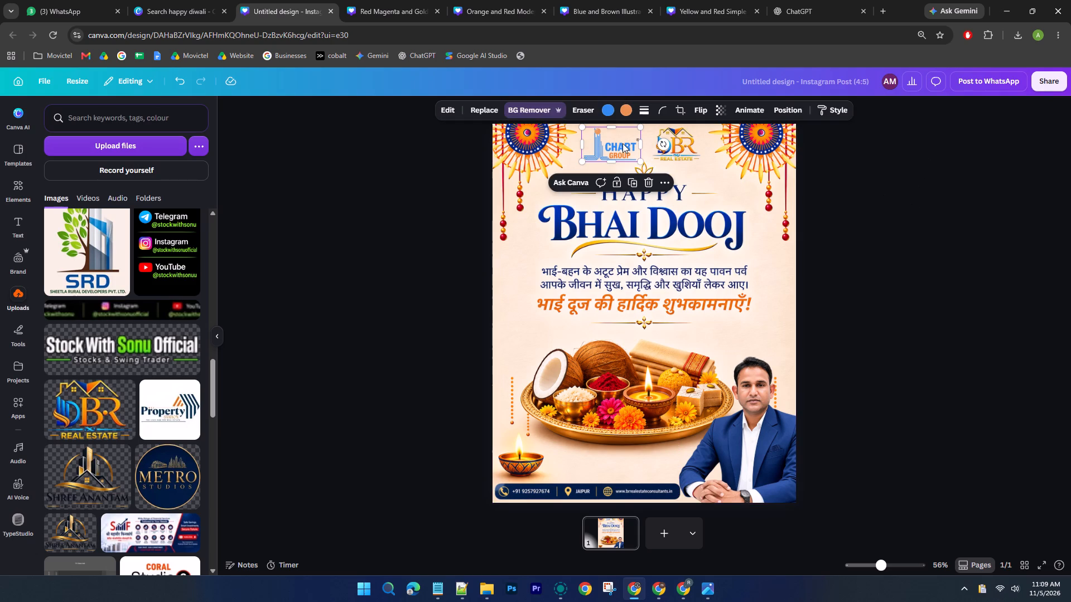
pyautogui.keyDown('shift'); pyautogui.click(683, 144); pyautogui.keyUp('shift')
pyautogui.moveTo(684, 144); pyautogui.dragTo(679, 144)
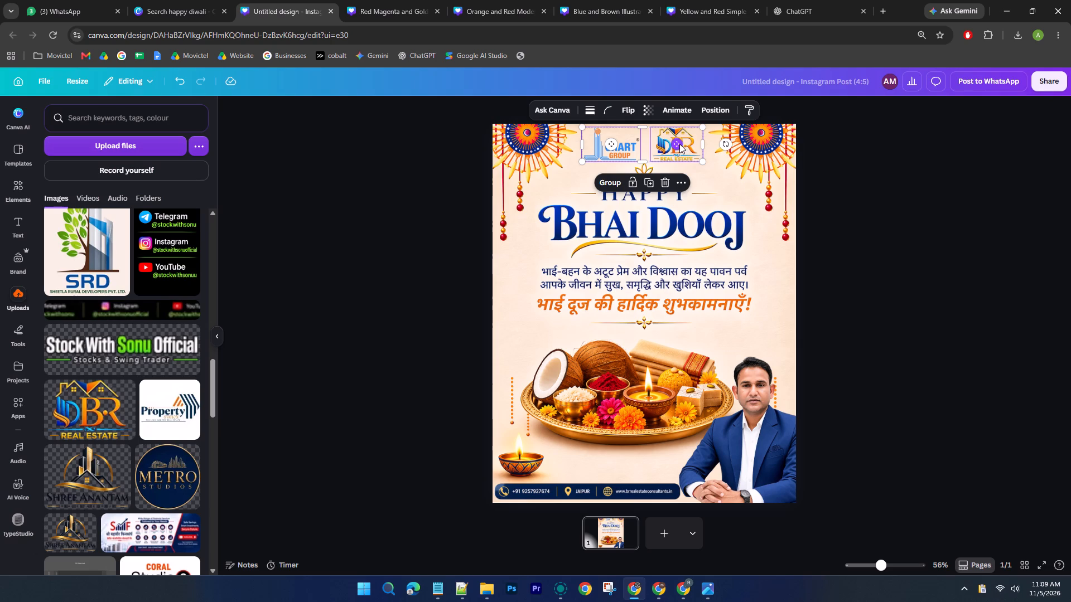
pyautogui.moveTo(679, 144); pyautogui.dragTo(668, 144)
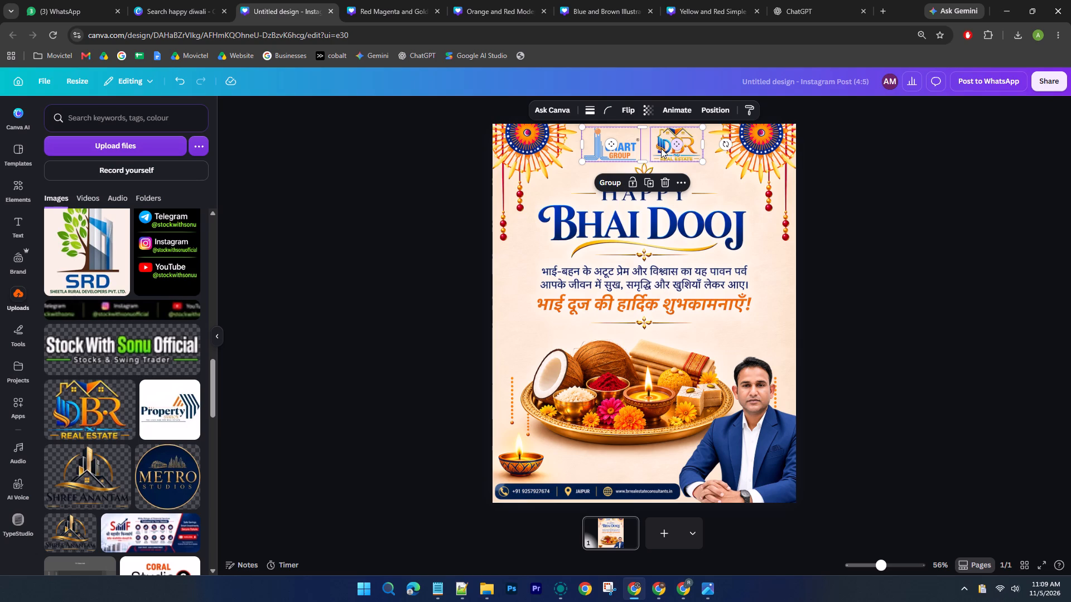
pyautogui.click(661, 148)
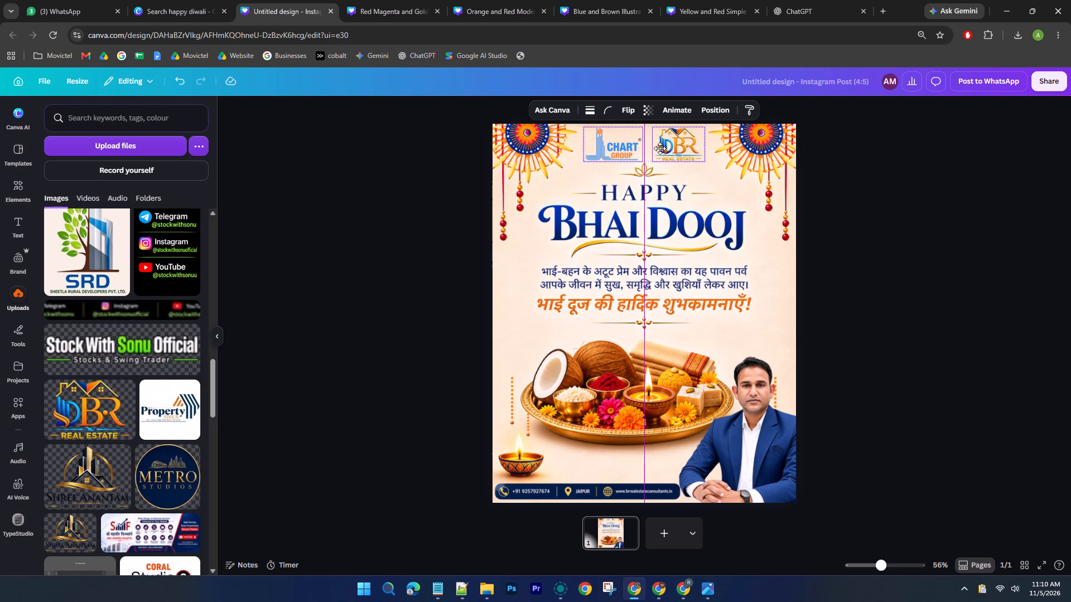
pyautogui.click(896, 190)
pyautogui.click(679, 151)
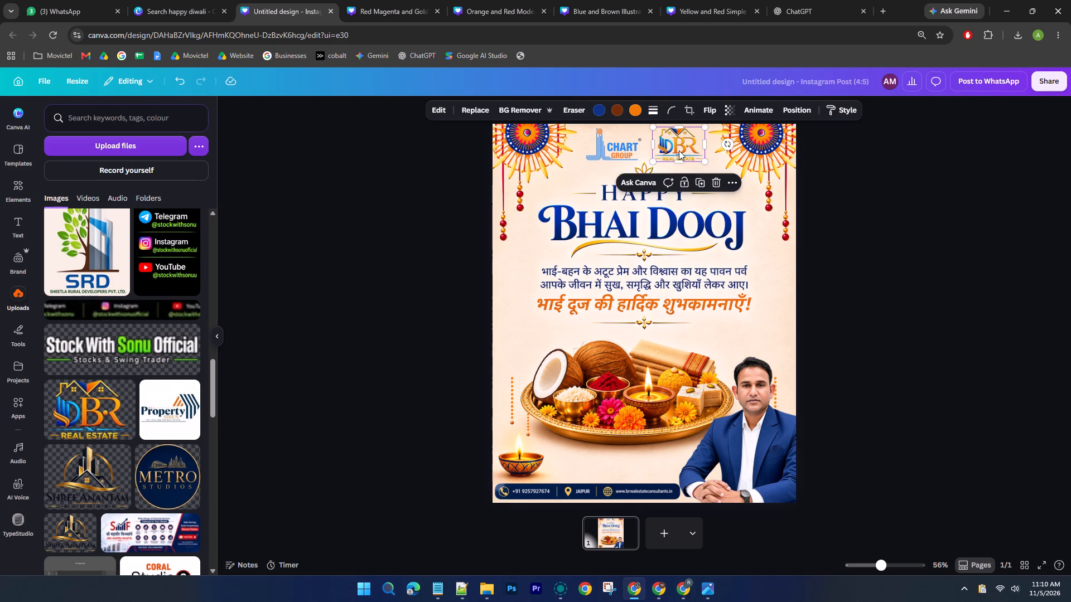
pyautogui.click(916, 186)
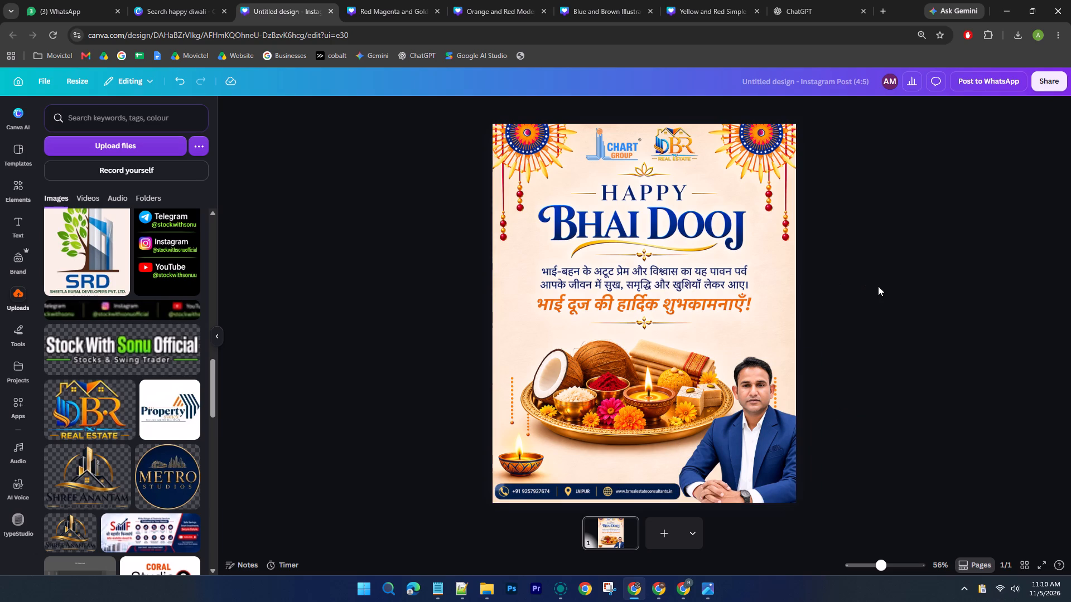
# Rename the design as BR Real Estate - 11 Nov.
pyautogui.click(1041, 84)
pyautogui.click(813, 76)
pyautogui.click(807, 81)
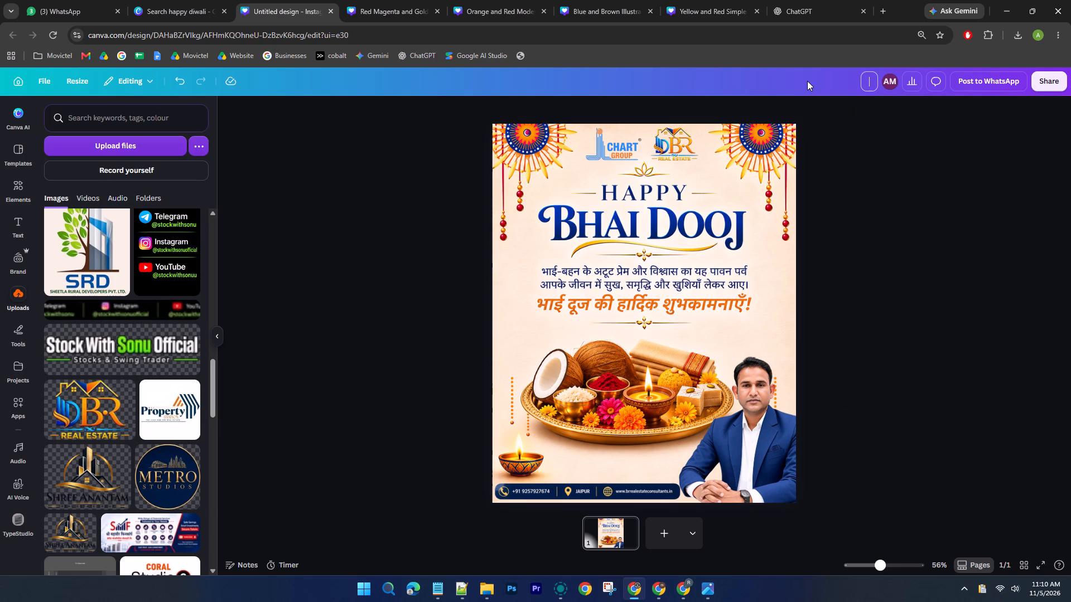
pyautogui.write('BR Real Estate - 11 Nov')
pyautogui.press('Return')
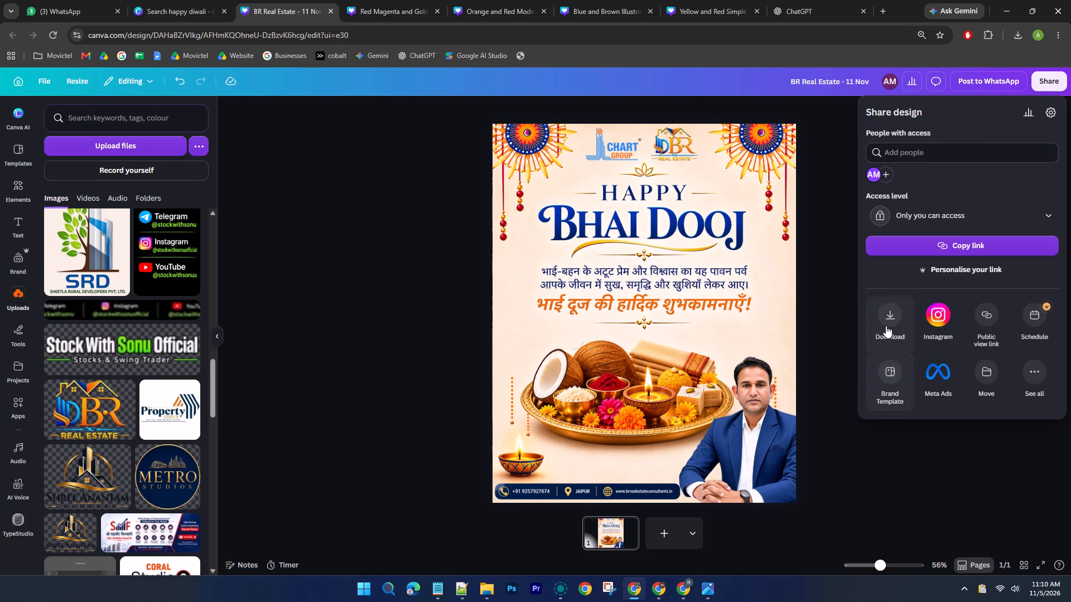
# Download the finished poster as a PNG at 1,080 × 1,350 px.
pyautogui.click(886, 322)
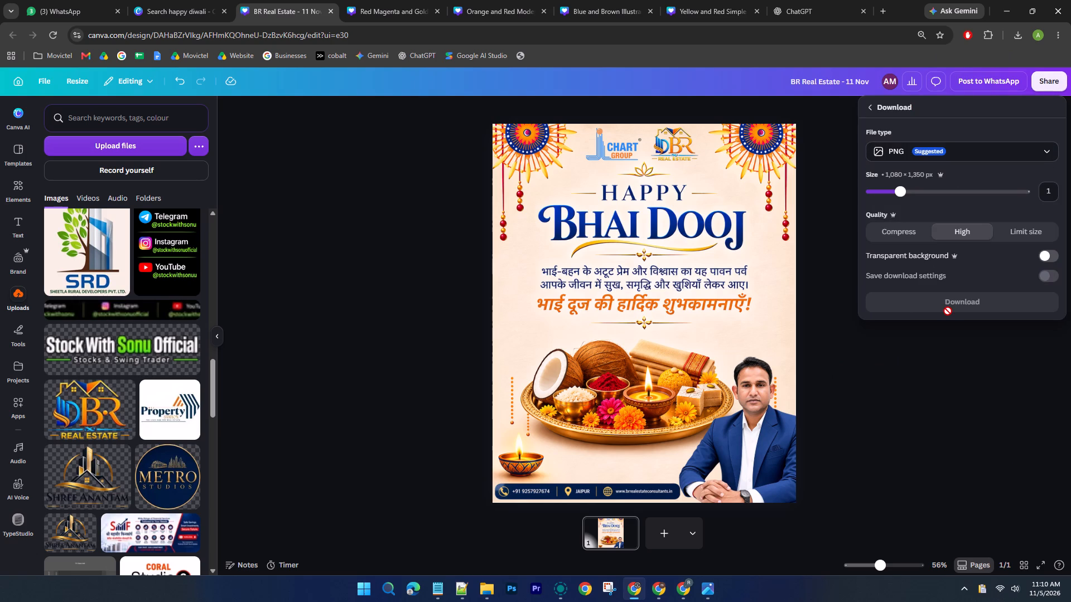
pyautogui.click(948, 304)
# In File Explorer's Downloads folder, delete the editable BR Real Estate Bhai Dooj presentation and the two Bhai Dooj thali source images.
pyautogui.click(484, 590)
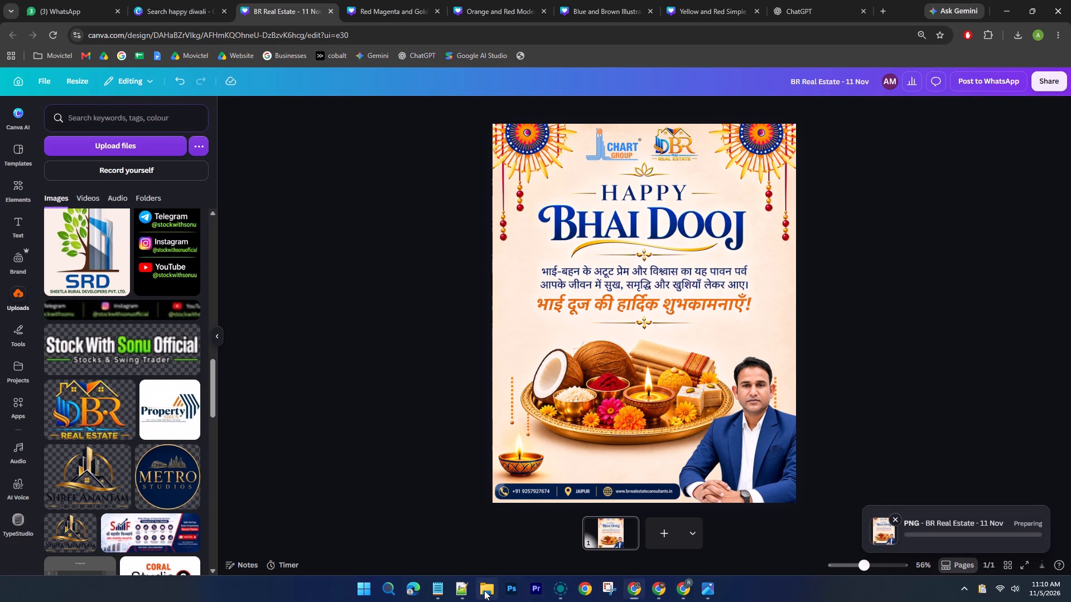
pyautogui.click(51, 171)
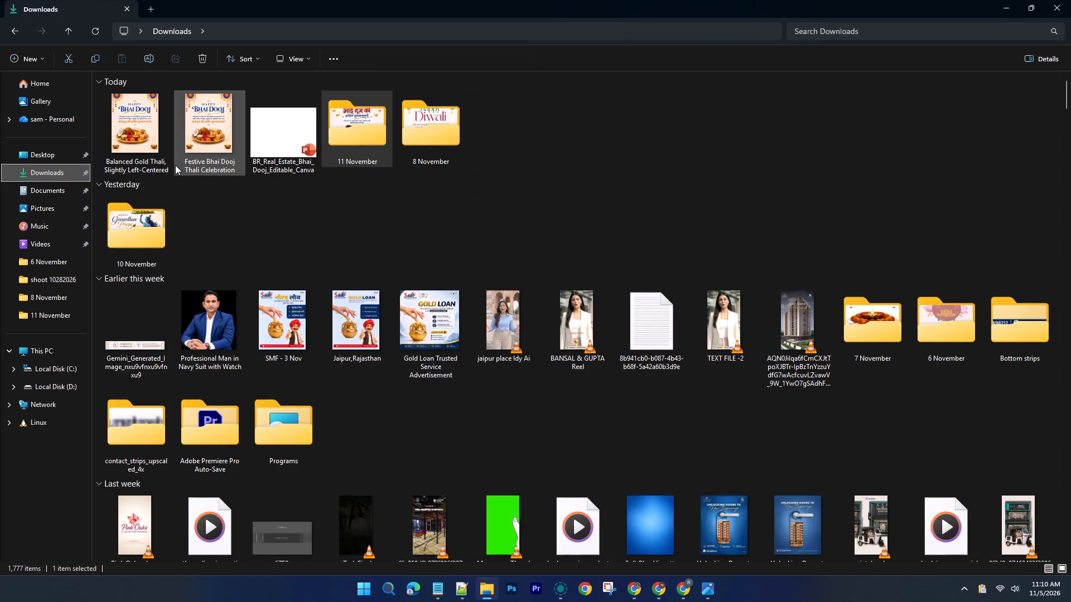
pyautogui.click(274, 153)
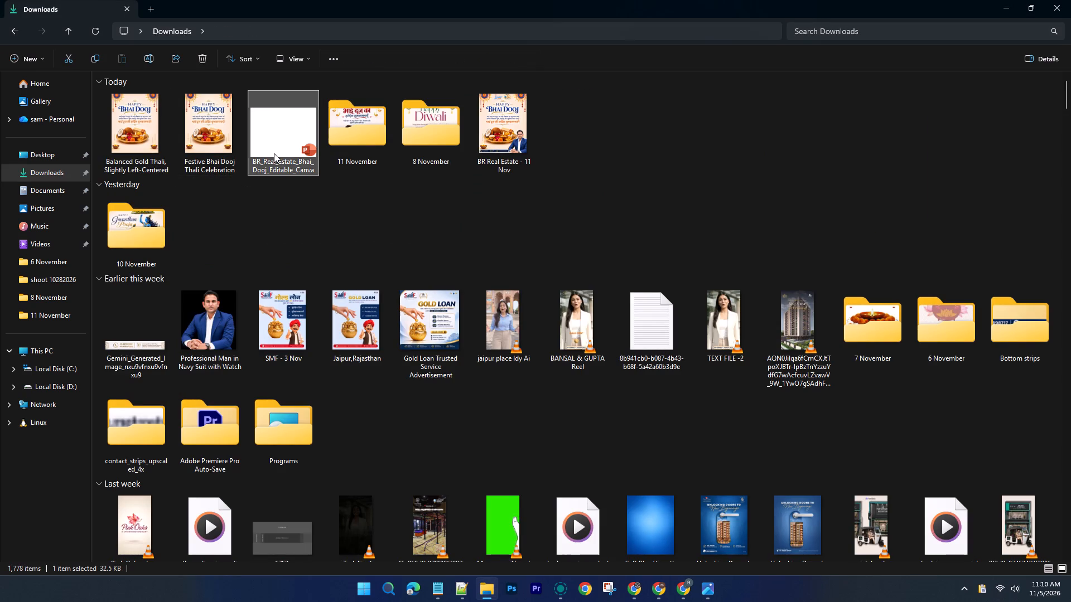
pyautogui.press('Delete')
pyautogui.click(145, 148)
pyautogui.press('Delete')
pyautogui.click(146, 148)
pyautogui.press('Delete')
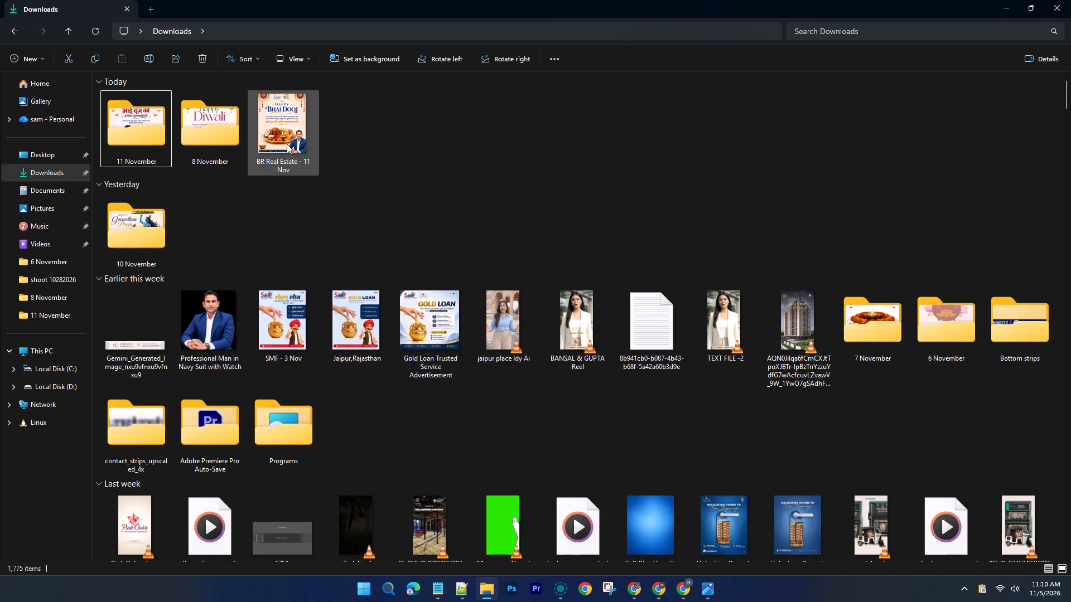
# Move the BR Real Estate - 11 Nov image into the 11 November folder.
pyautogui.rightClick(287, 143)
pyautogui.click(655, 117)
pyautogui.moveTo(298, 130); pyautogui.dragTo(184, 143)
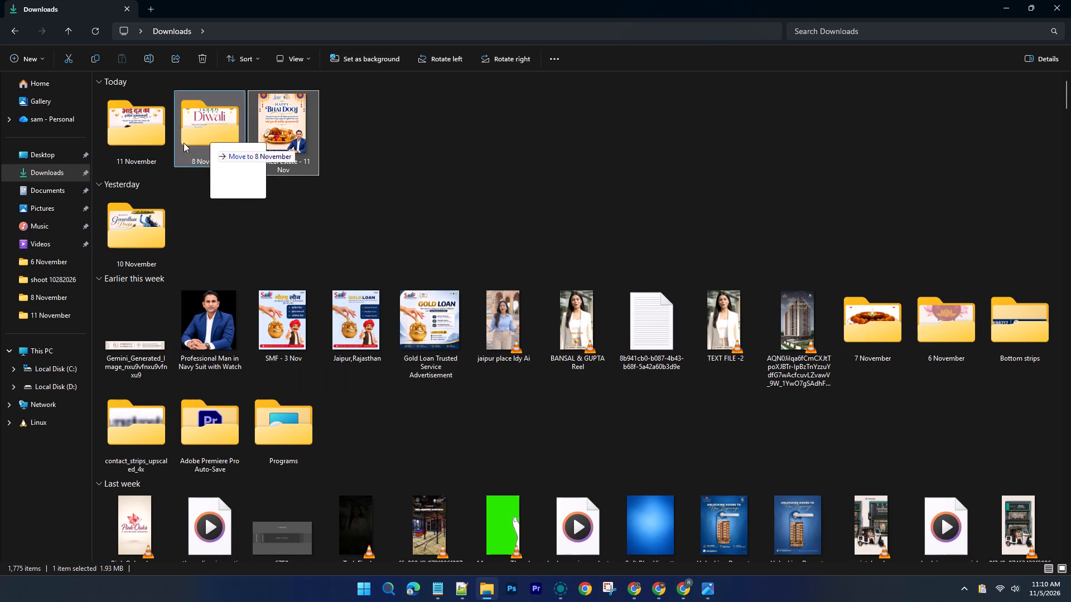
pyautogui.moveTo(184, 143); pyautogui.dragTo(154, 127)
# Mark the BR entry with a bullet in the BHAI DOOJ REEL checklist in Notepad.
pyautogui.click(440, 586)
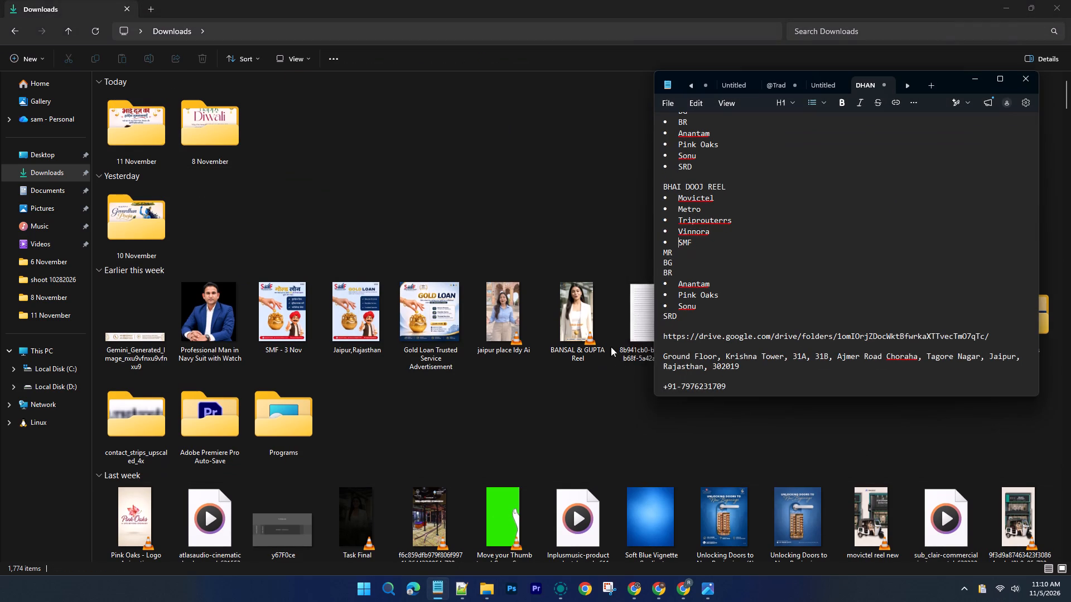
pyautogui.click(664, 255)
pyautogui.press('Down')
pyautogui.press('Down')
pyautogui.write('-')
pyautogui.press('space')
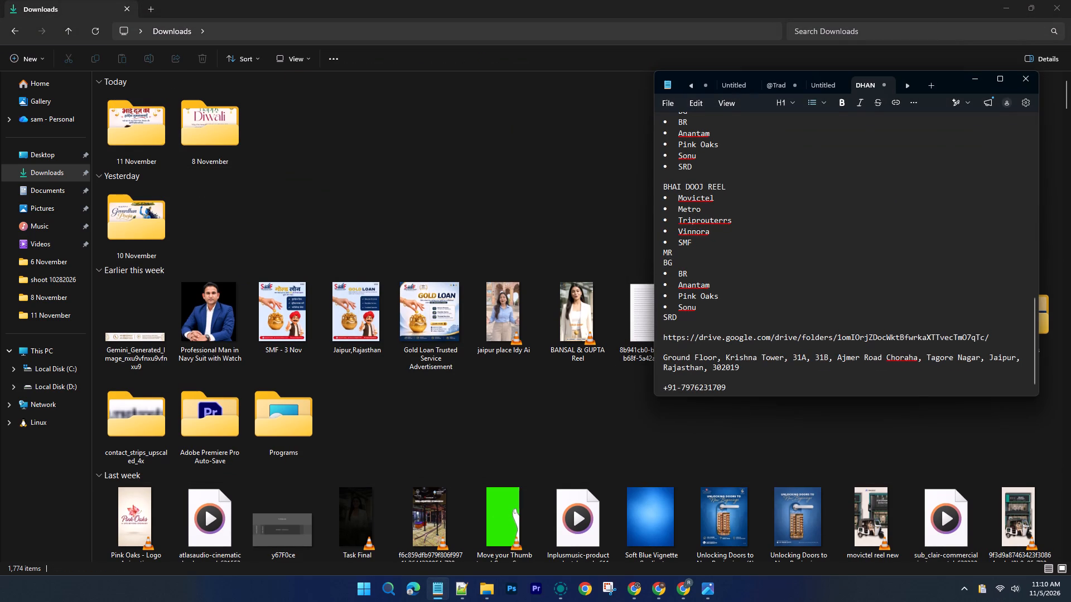
pyautogui.click(973, 81)
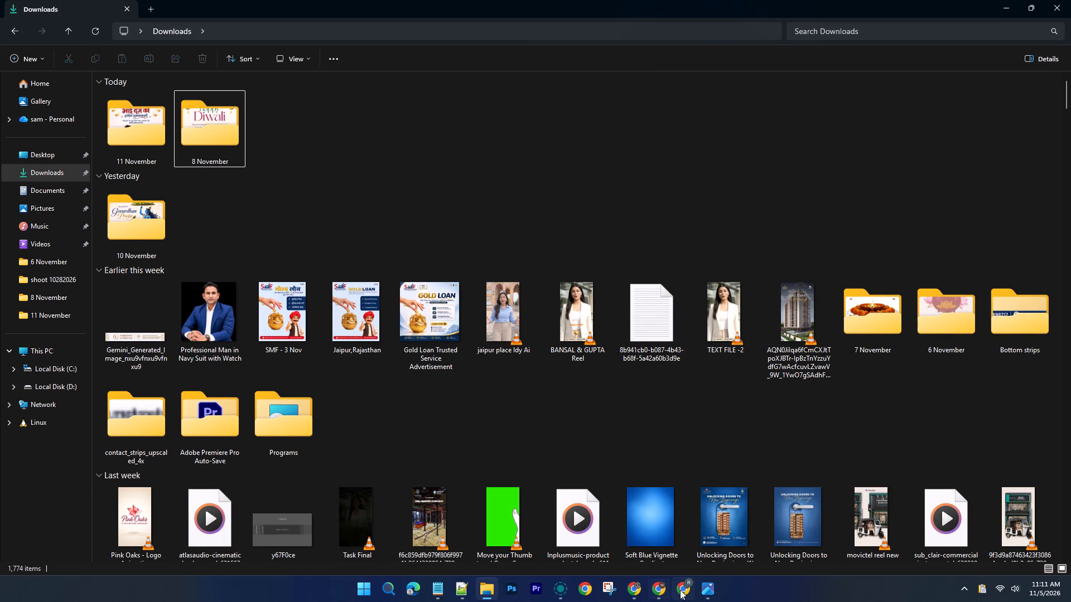
# In Chrome, close the finished BR Real Estate - 11 Nov design and bring up the Blue and Brown Illustrated Bhai Dooj design.
pyautogui.click(638, 589)
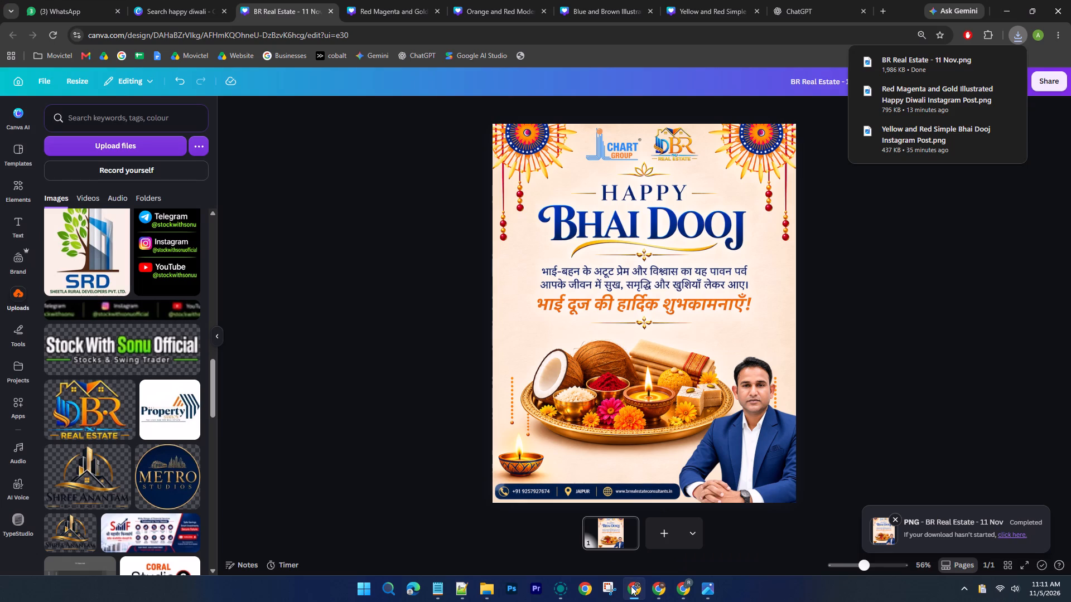
pyautogui.click(331, 12)
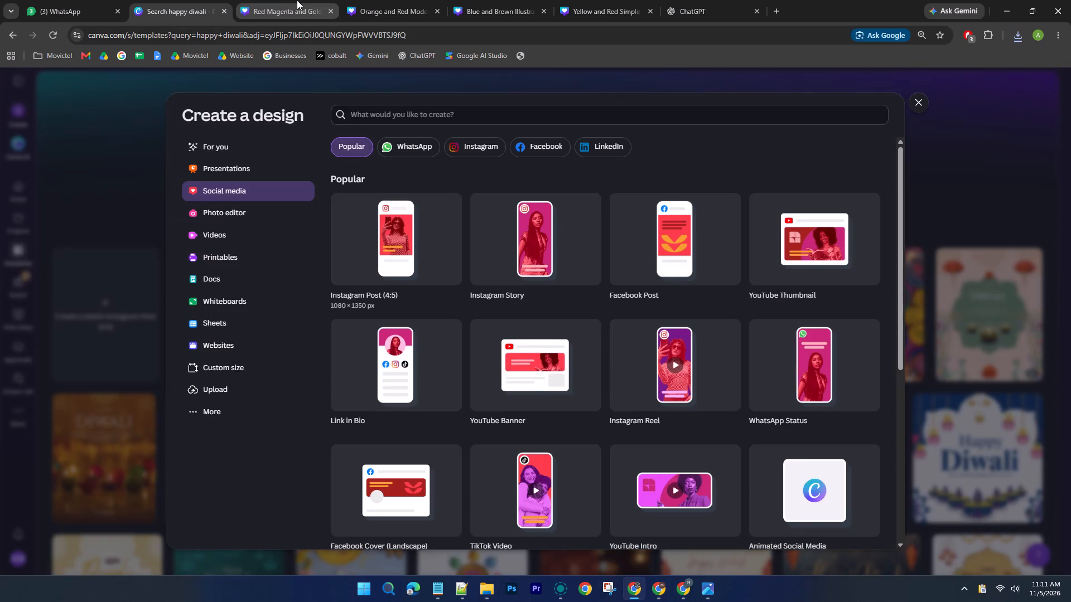
pyautogui.click(297, 0)
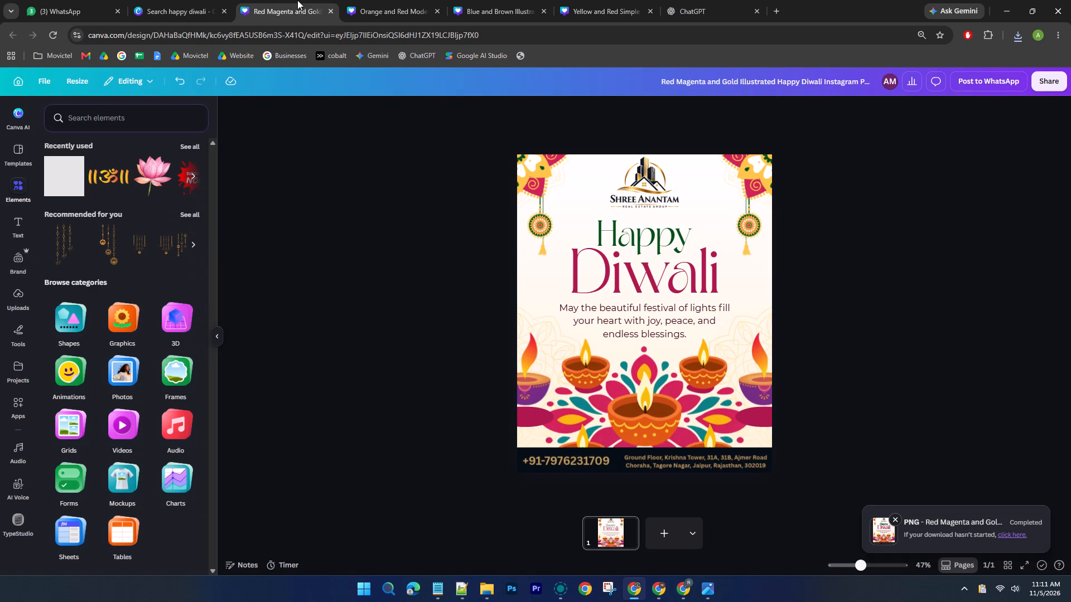
pyautogui.click(377, 0)
pyautogui.click(490, 0)
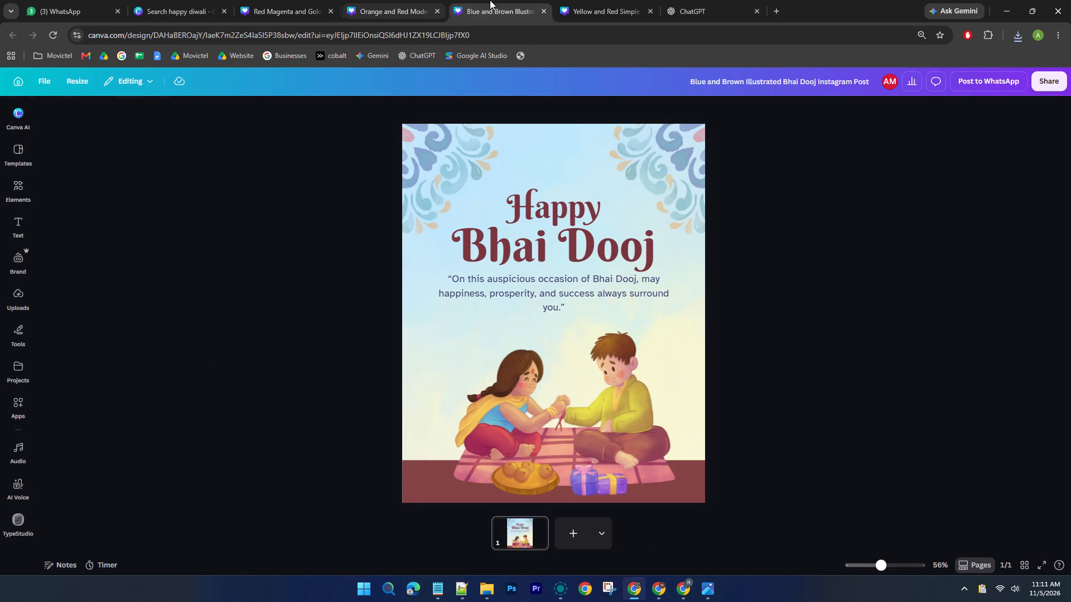
pyautogui.click(575, 0)
pyautogui.click(475, 0)
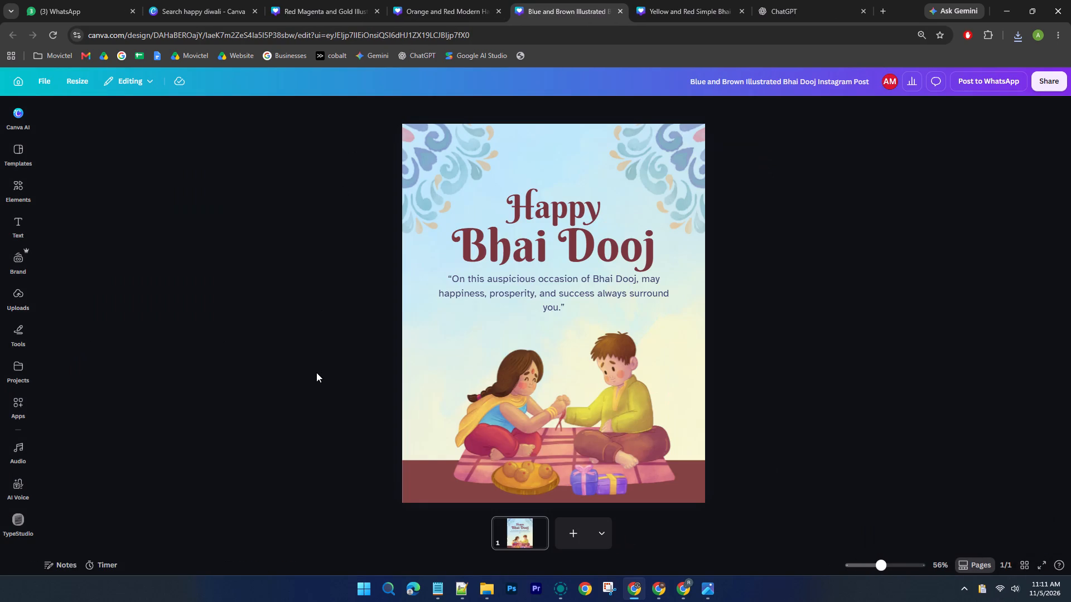
# Add the uploaded SRD Sheetla Rural Developers logo to the Bhai Dooj poster and remove the logo's background.
pyautogui.click(493, 299)
pyautogui.click(334, 304)
pyautogui.click(23, 294)
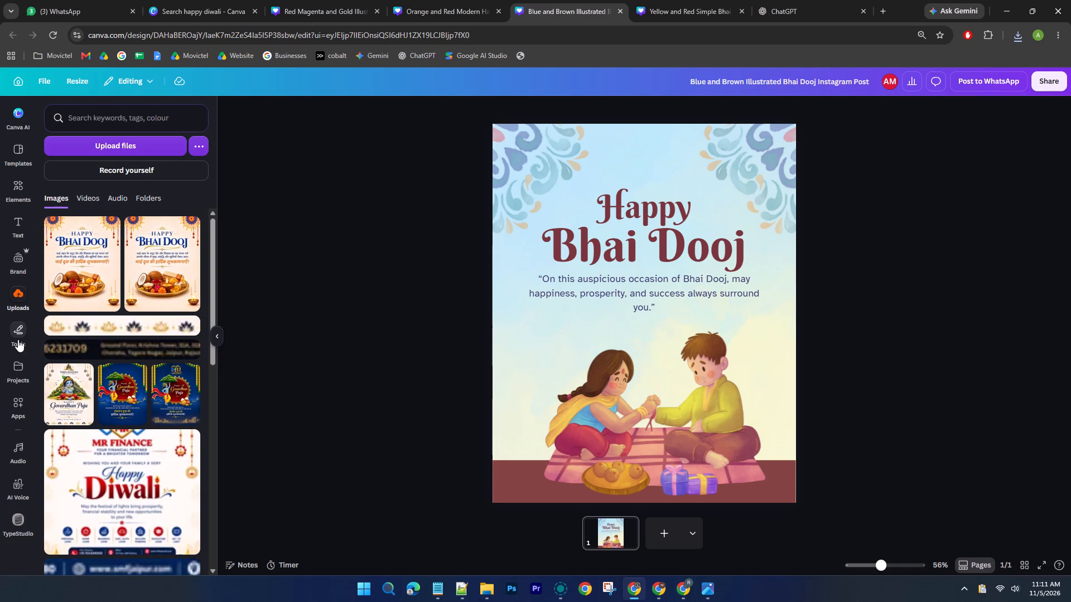
pyautogui.scroll(-10, 104, 344)
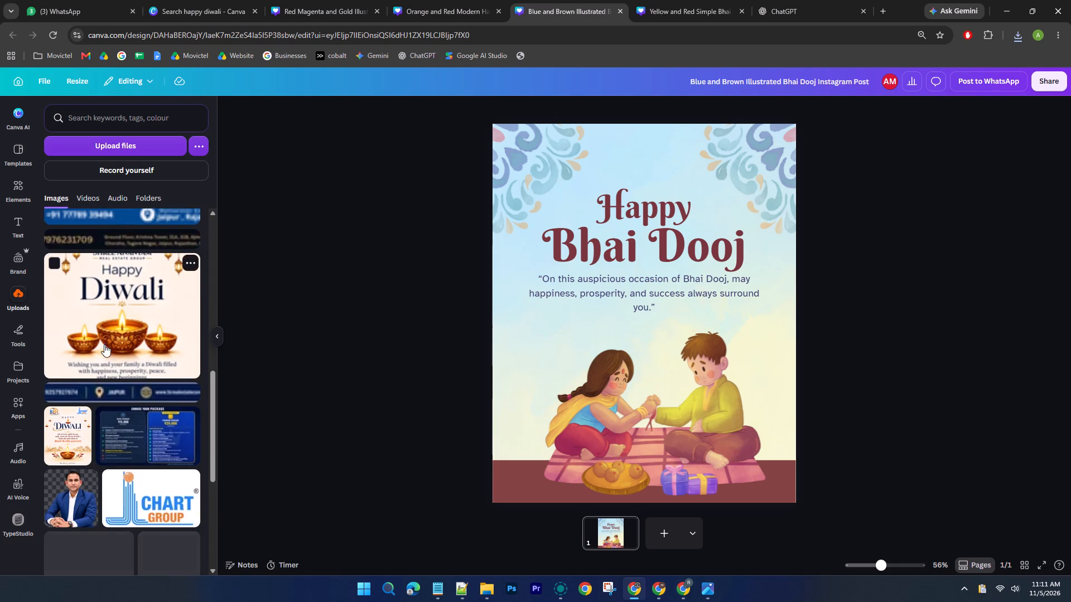
pyautogui.scroll(-8, 104, 344)
pyautogui.click(99, 226)
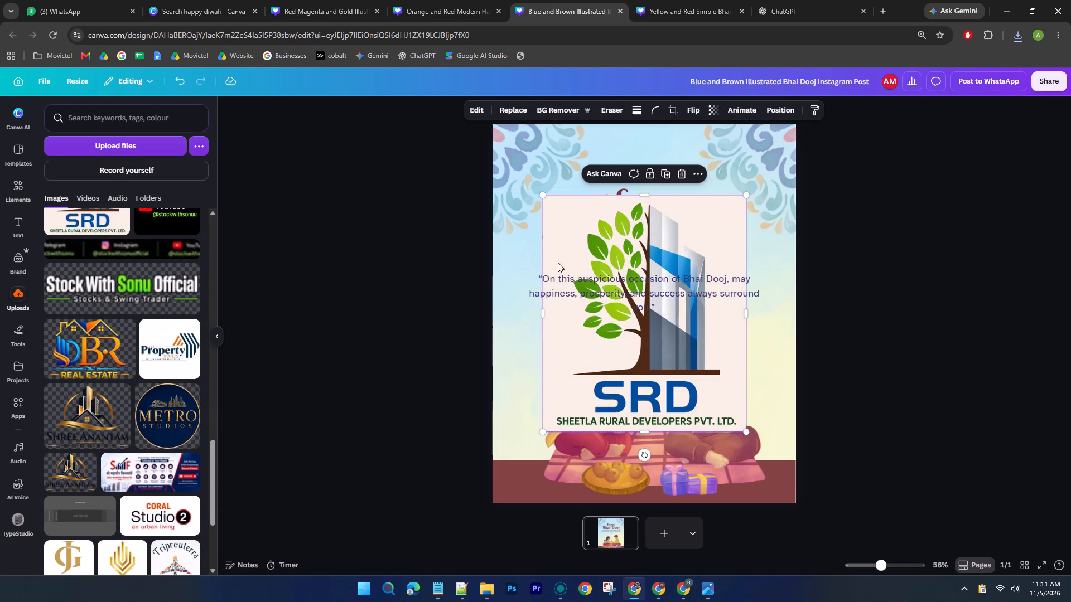
pyautogui.click(525, 108)
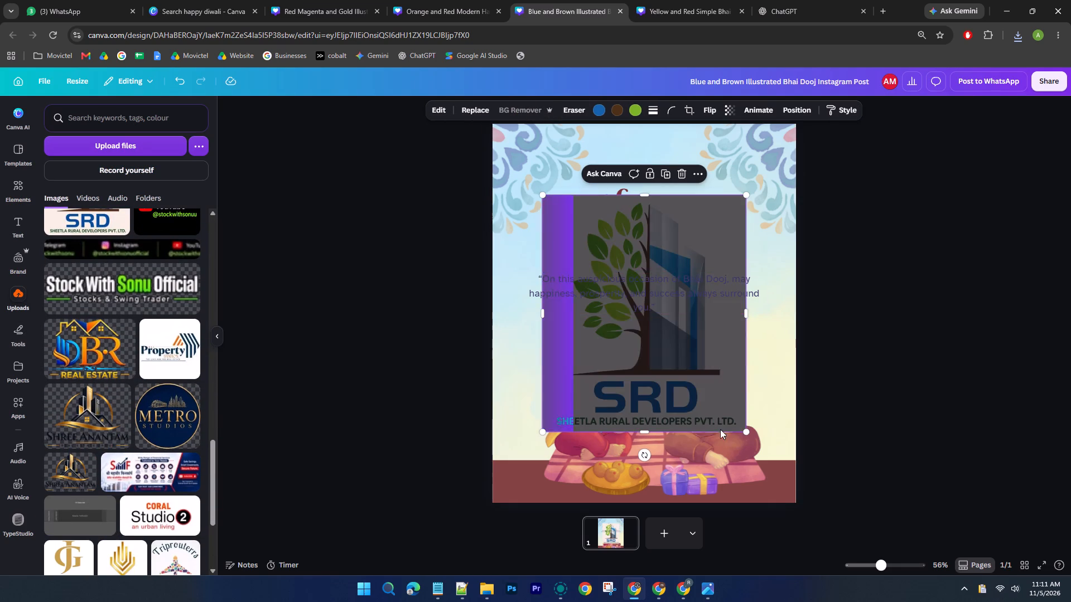
# Move the SRD logo upward on the Bhai Dooj poster.
pyautogui.click(747, 435)
# Shrink the SRD logo to roughly a quarter of the poster's width and move it to the poster's top centre.
pyautogui.moveTo(730, 356); pyautogui.dragTo(731, 309)
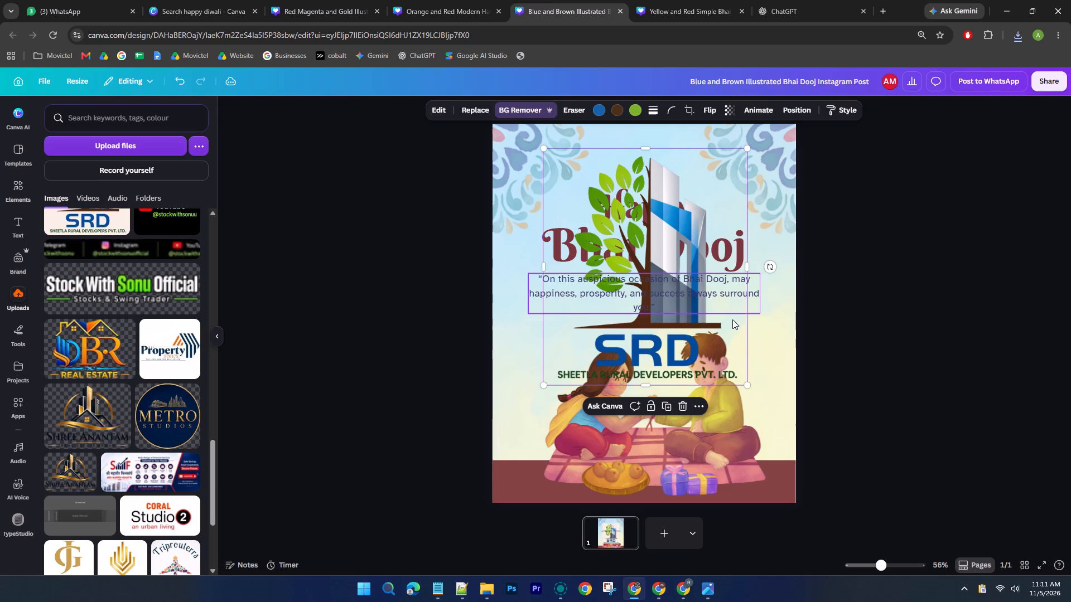
pyautogui.moveTo(743, 385); pyautogui.dragTo(629, 231)
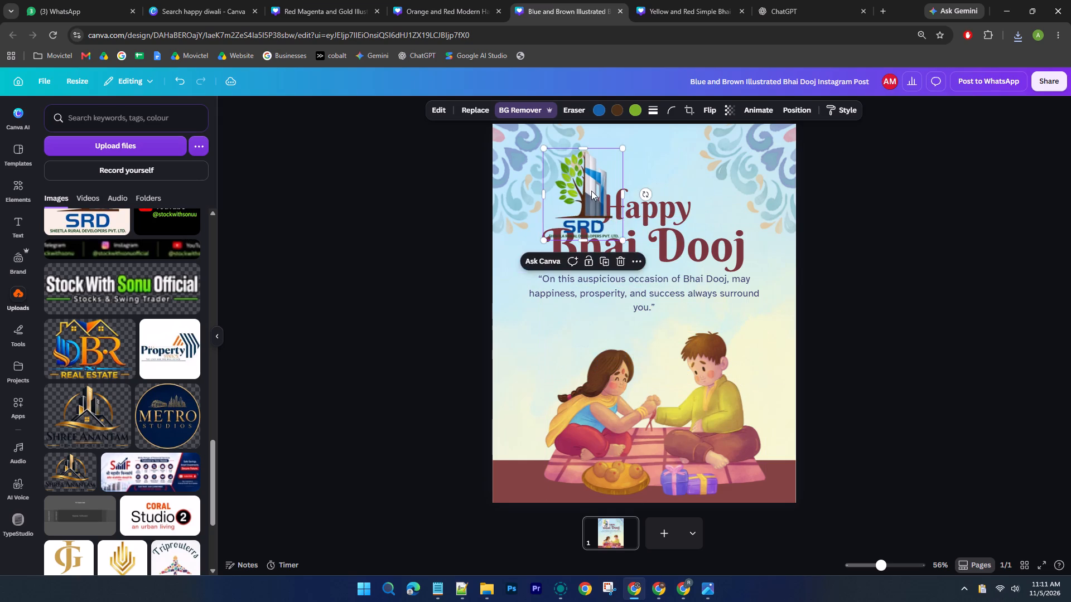
pyautogui.moveTo(591, 191); pyautogui.dragTo(646, 159)
# Move the quote down, group the Happy and Bhai Dooj heading lines, and lower the group to clear space for the logo.
pyautogui.moveTo(601, 303); pyautogui.dragTo(602, 321)
pyautogui.click(676, 210)
pyautogui.keyDown('shift'); pyautogui.click(686, 247); pyautogui.keyUp('shift')
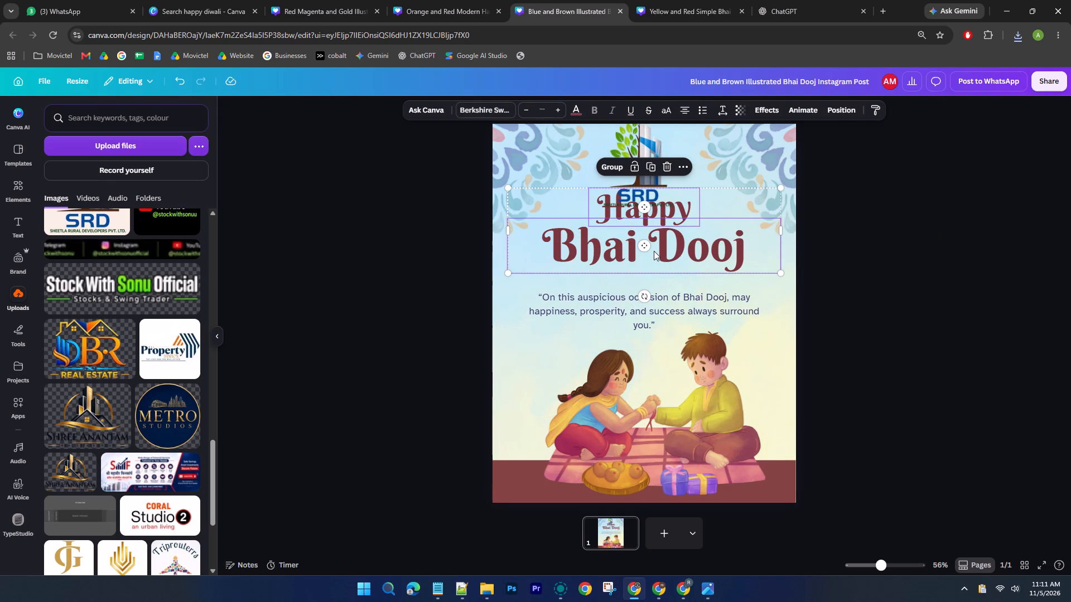
pyautogui.click(624, 171)
pyautogui.moveTo(701, 254); pyautogui.dragTo(701, 264)
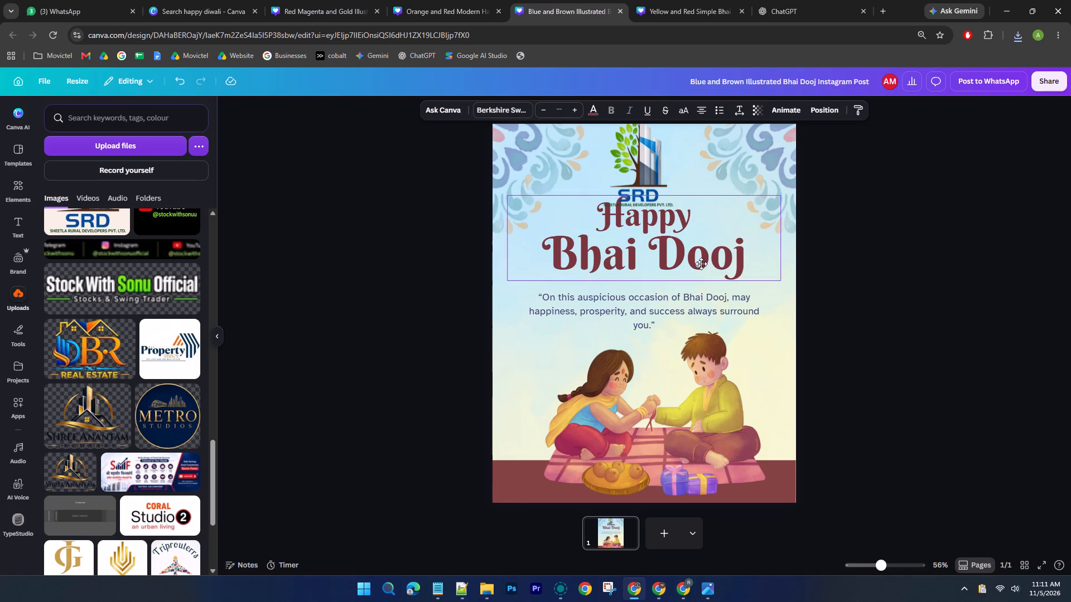
pyautogui.moveTo(701, 264); pyautogui.dragTo(701, 269)
# Shrink the SRD logo further and centre it above the heading, inside the poster's top edge.
pyautogui.click(661, 145)
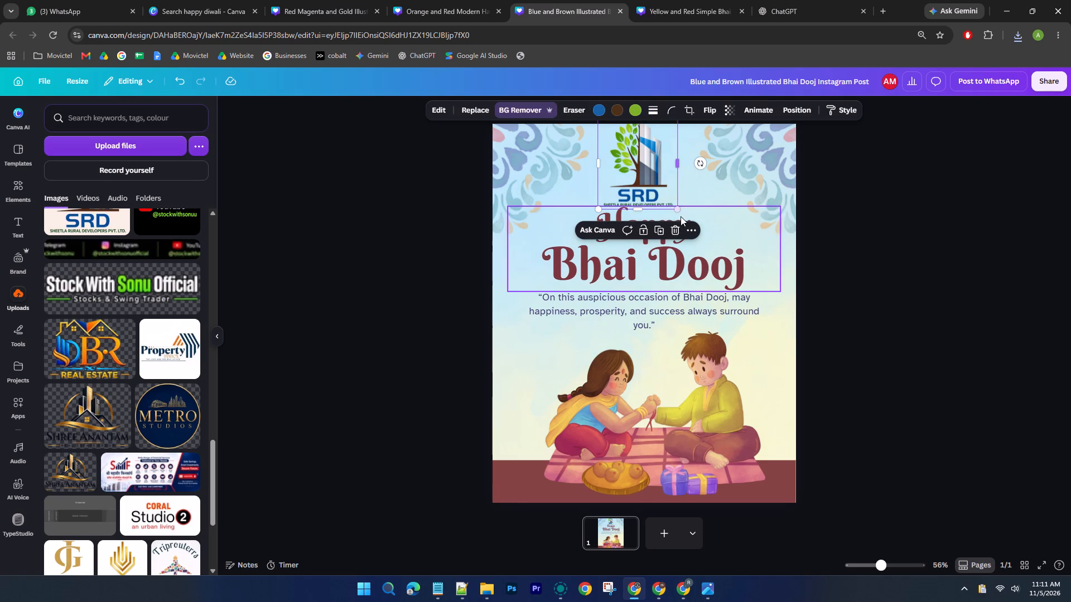
pyautogui.moveTo(677, 208); pyautogui.dragTo(657, 182)
pyautogui.moveTo(641, 158); pyautogui.dragTo(656, 171)
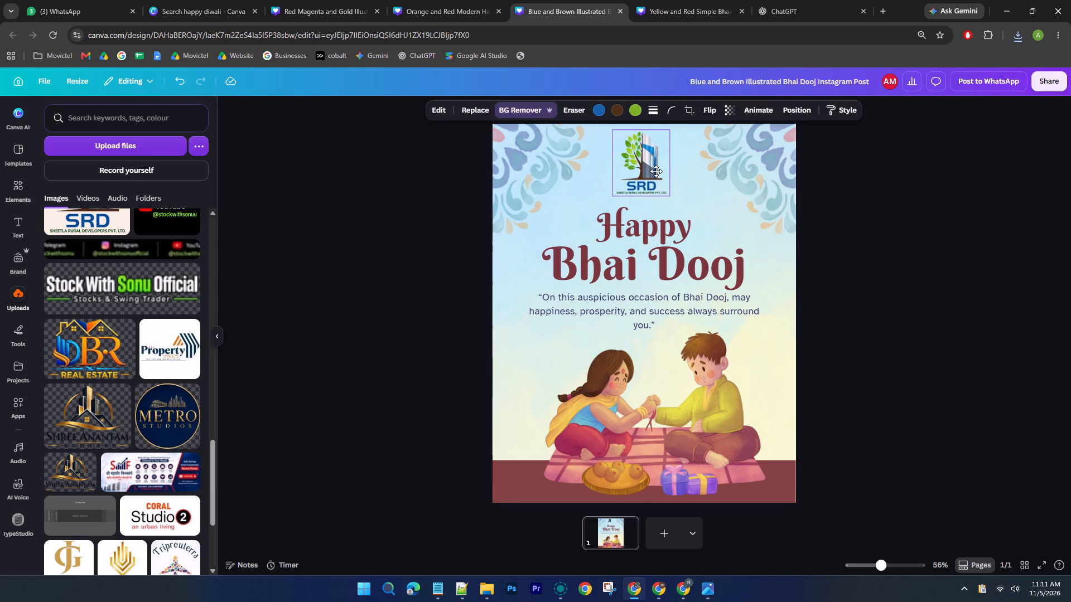
pyautogui.moveTo(656, 171); pyautogui.dragTo(658, 171)
pyautogui.click(982, 182)
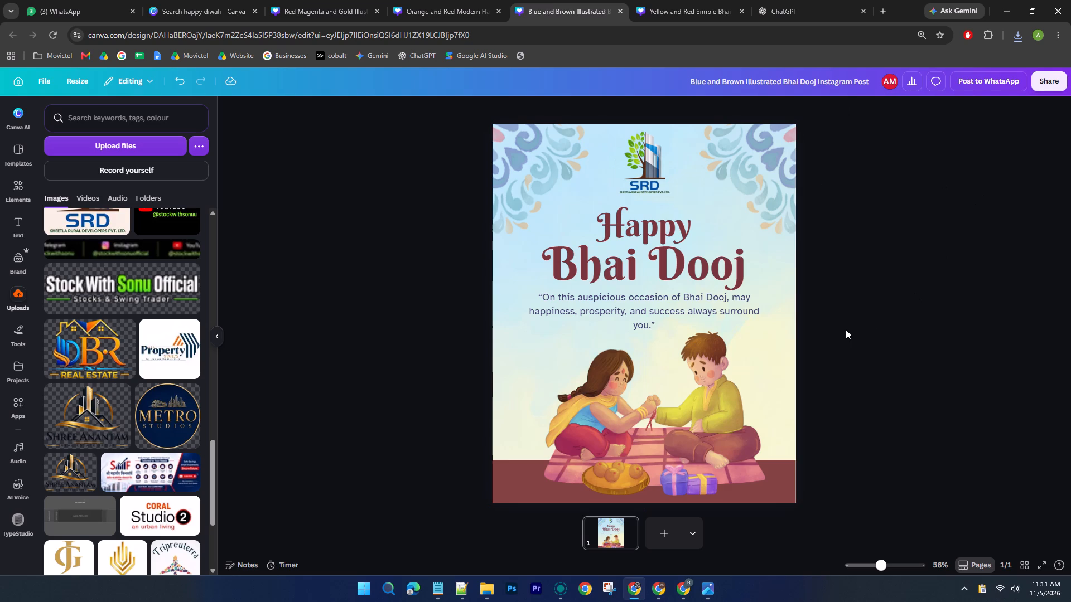
# Recolour the Happy Bhai Dooj heading with the blue sampled from the SRD logo.
pyautogui.click(673, 266)
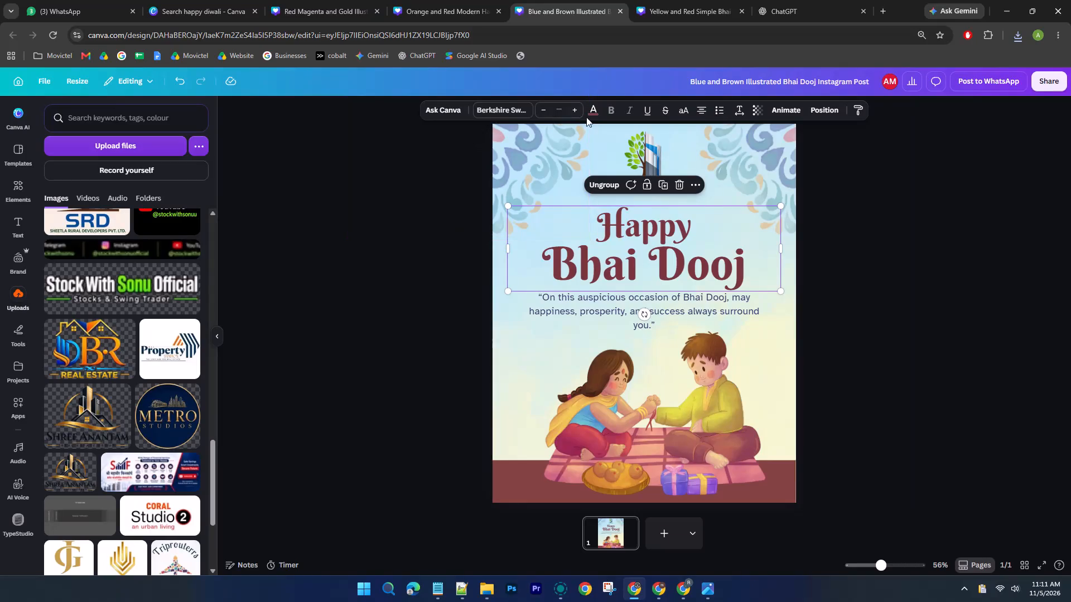
pyautogui.click(596, 112)
pyautogui.click(80, 179)
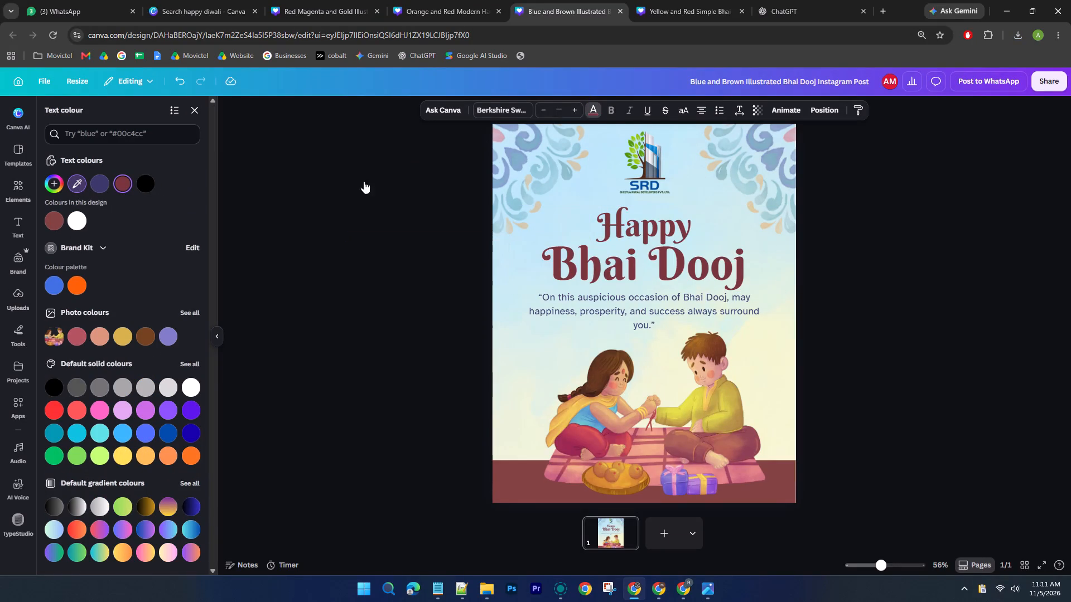
pyautogui.click(656, 147)
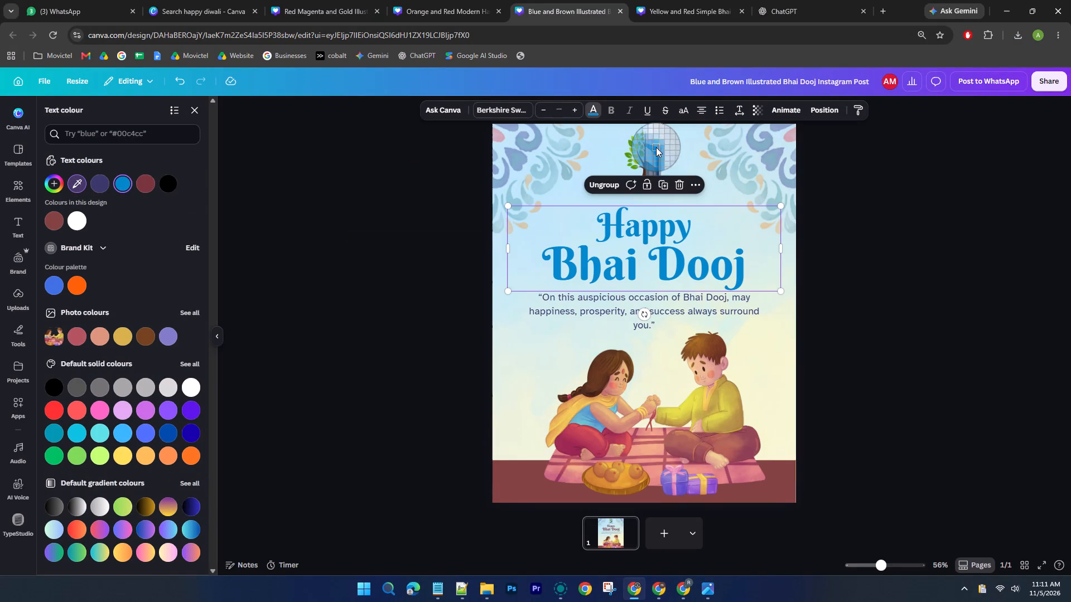
pyautogui.click(1002, 274)
# Change the dark blue colour of the poster's left corner ornament to coral red, trying the heading blue and brand orange first.
pyautogui.click(564, 179)
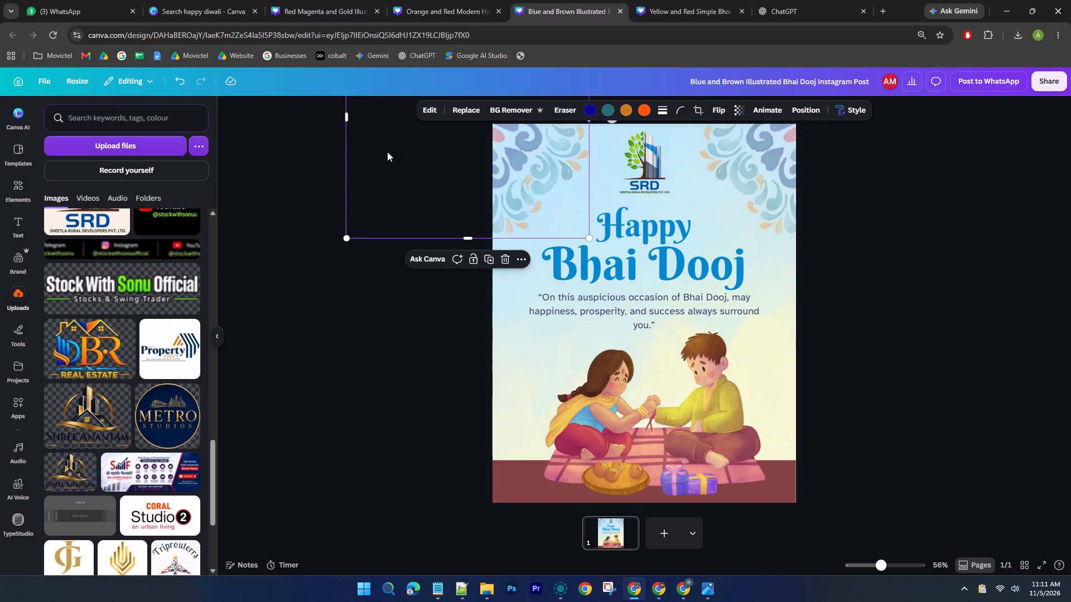
pyautogui.click(592, 110)
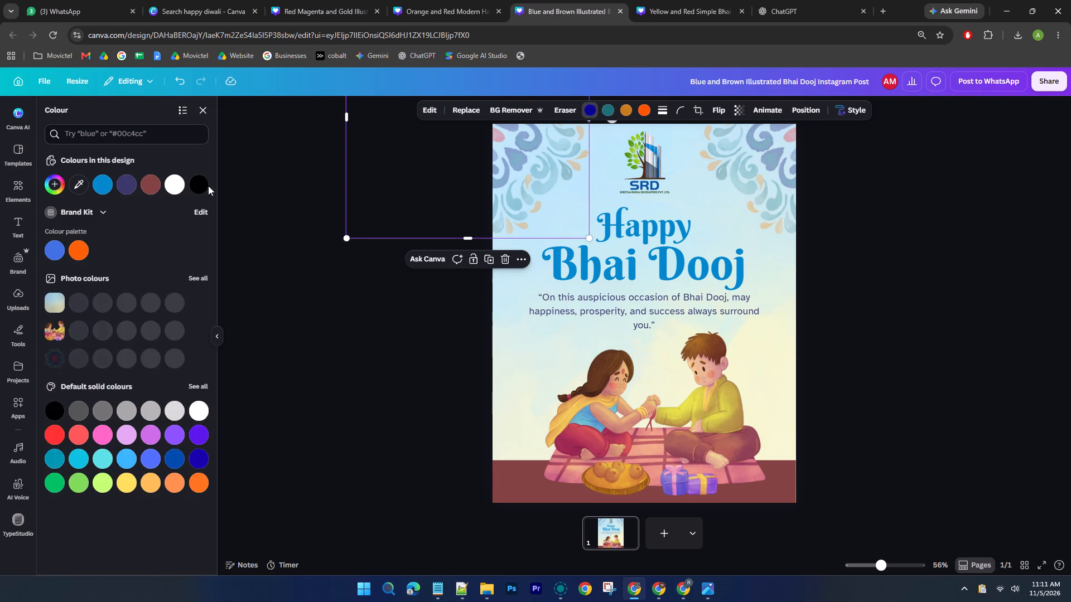
pyautogui.click(103, 184)
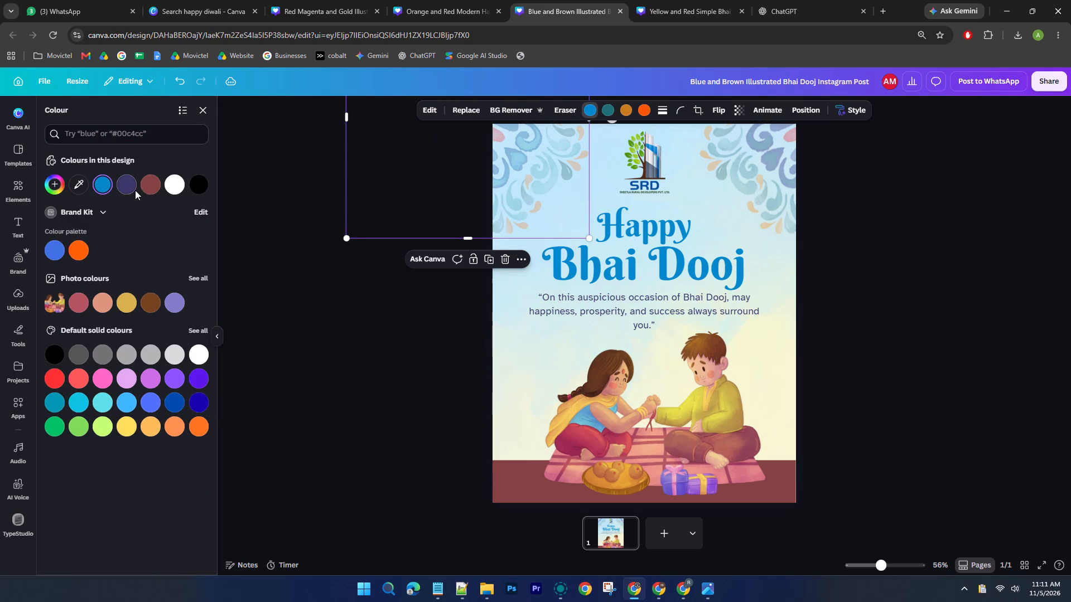
pyautogui.click(81, 250)
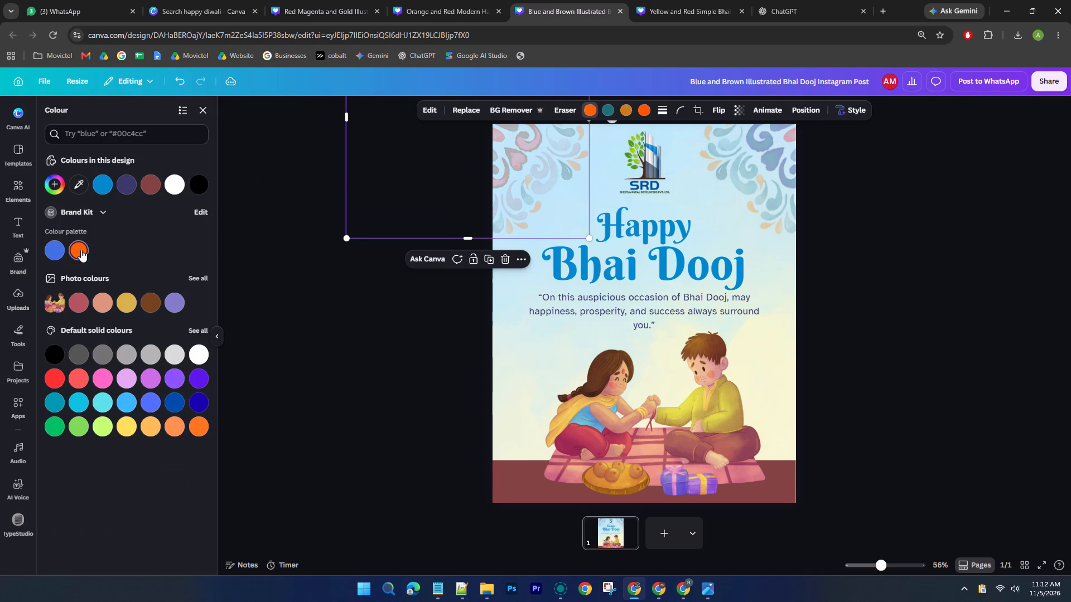
pyautogui.click(80, 378)
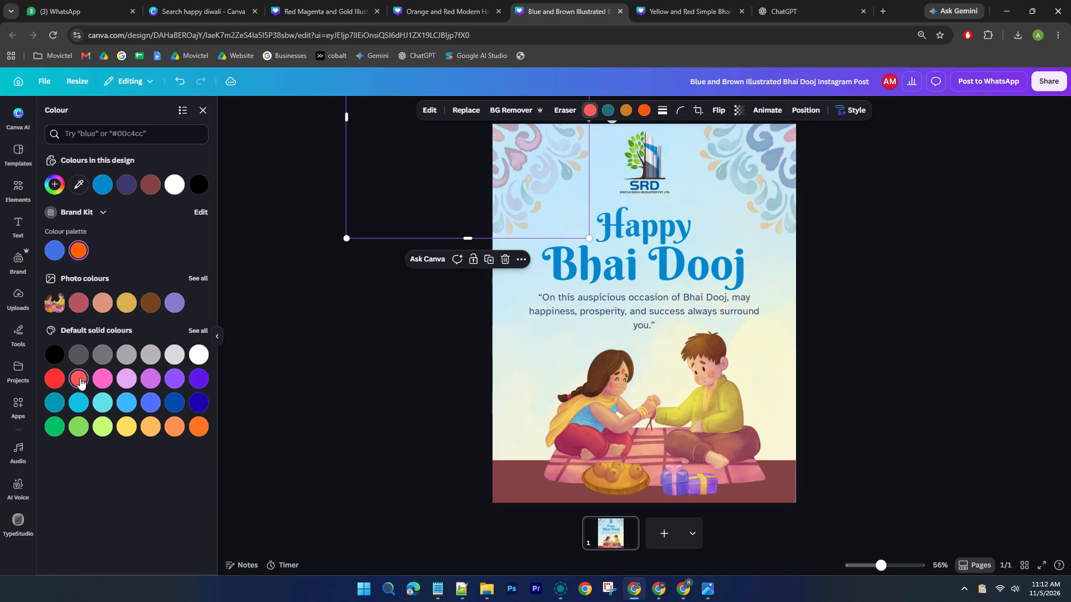
# Try yellow, cyan, black, grey and white for the left ornament's teal colour, and settle on orange.
pyautogui.click(607, 110)
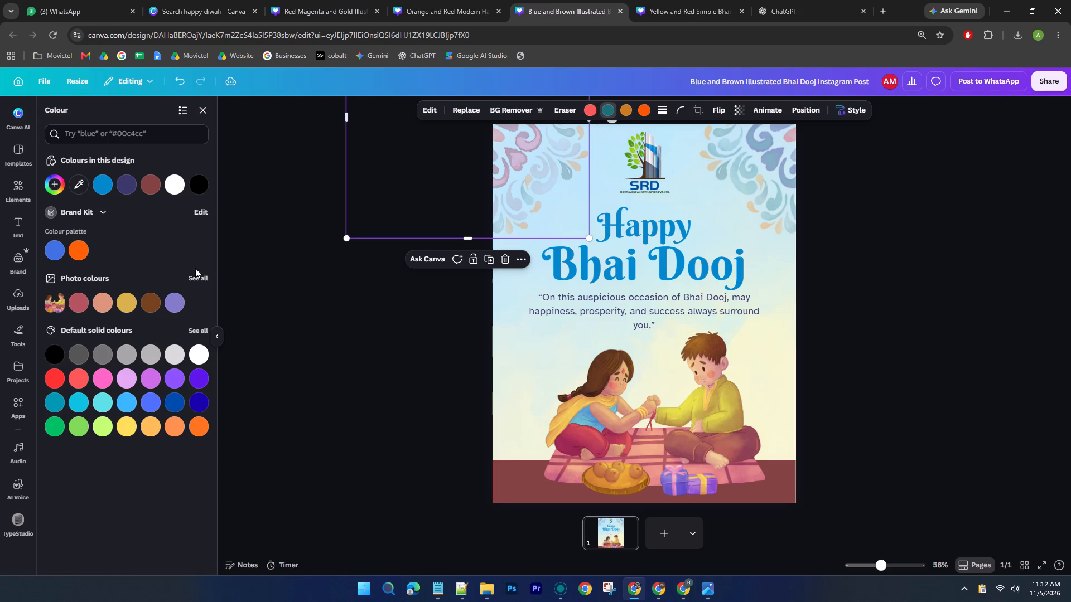
pyautogui.click(128, 425)
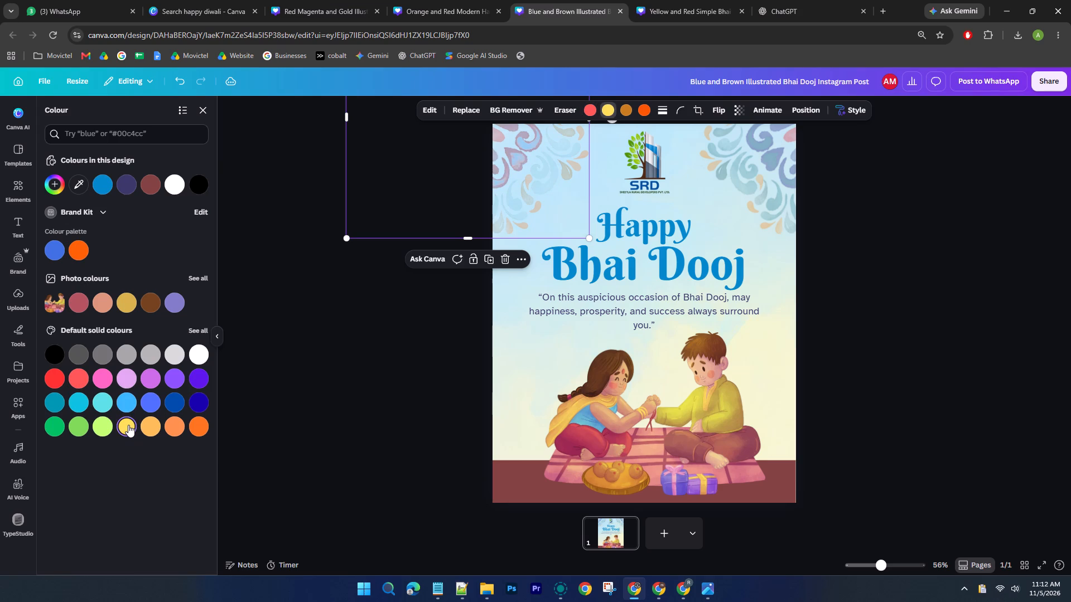
pyautogui.click(78, 397)
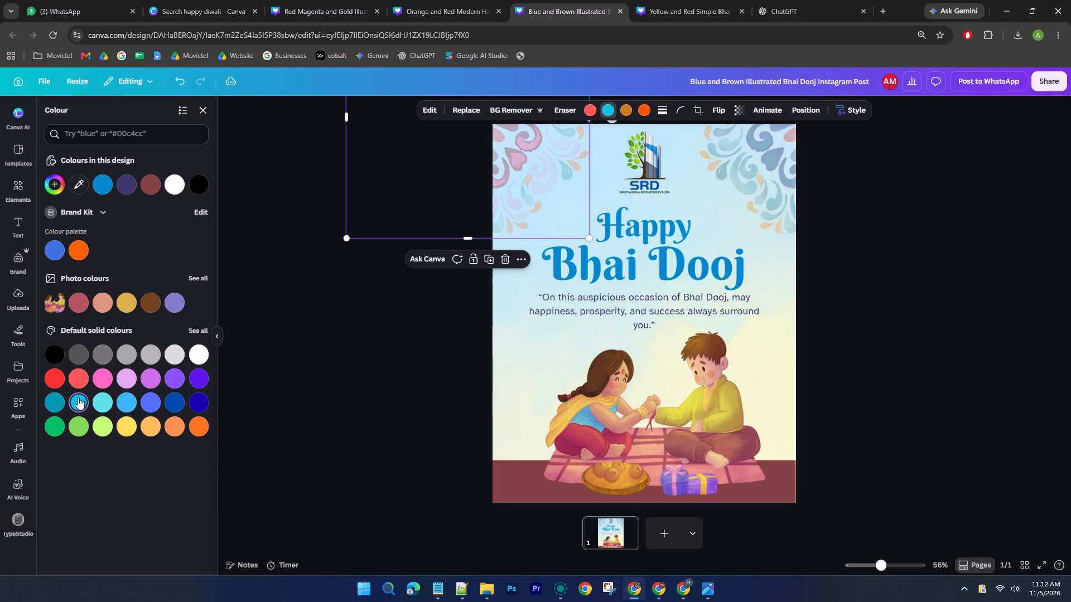
pyautogui.click(62, 351)
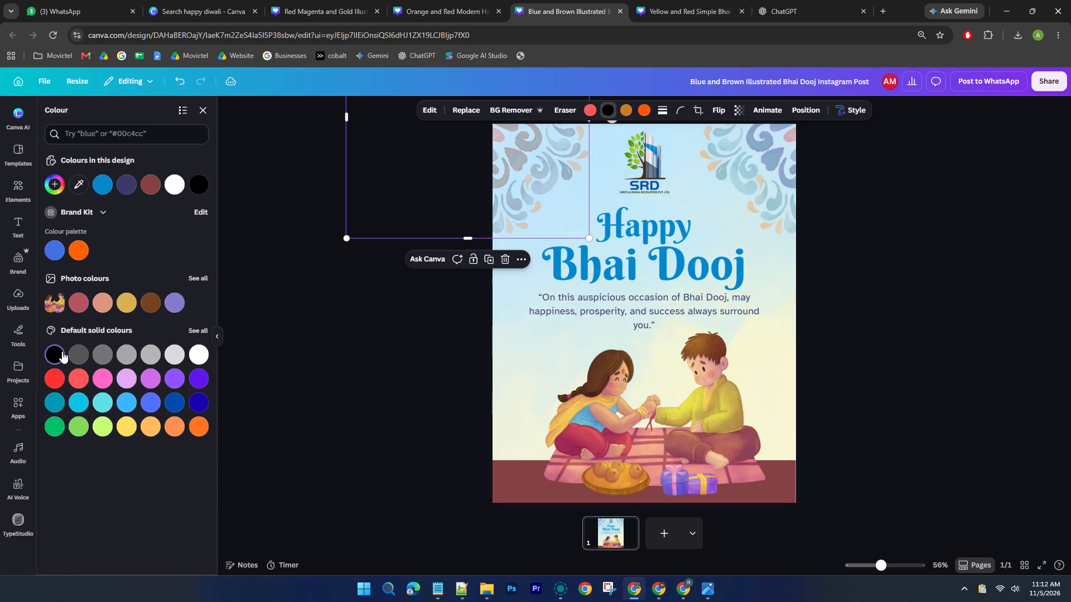
pyautogui.click(102, 360)
pyautogui.click(202, 357)
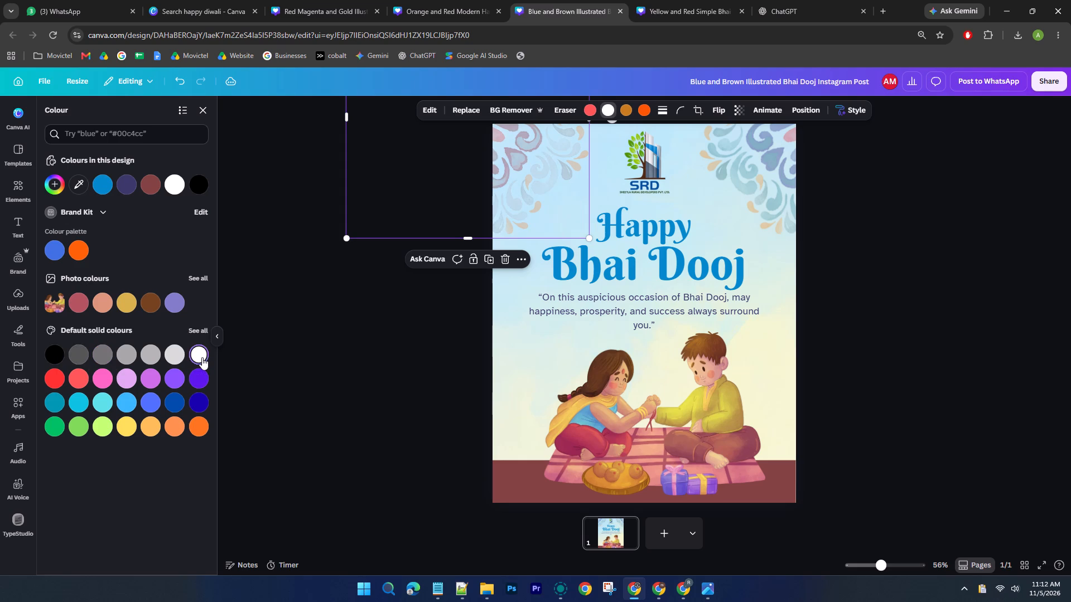
pyautogui.click(195, 421)
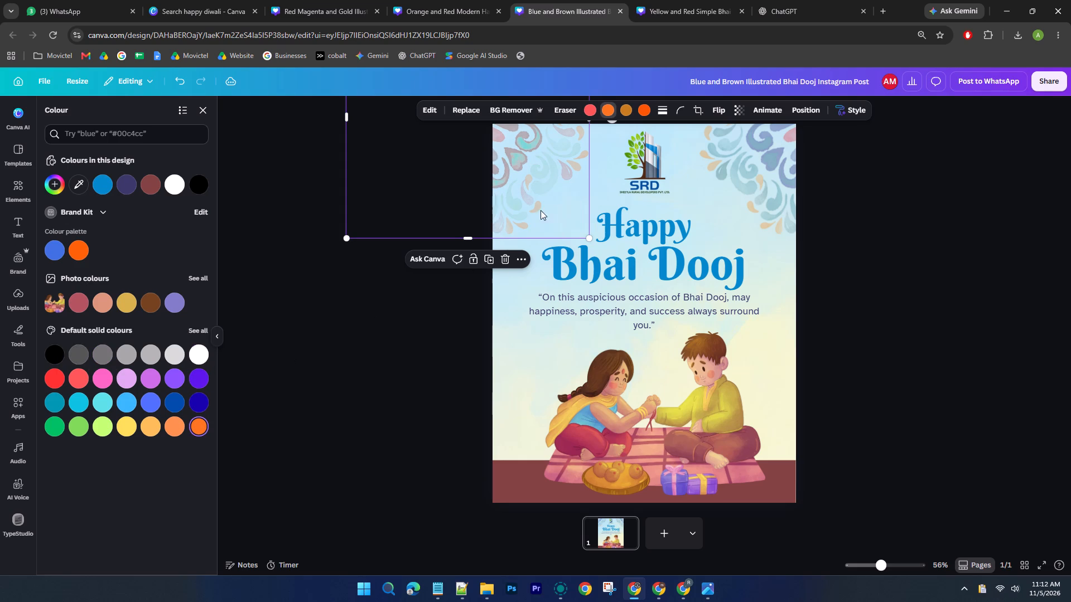
# Change the ochre colour of the left corner ornament to bright red, after trying lime green.
pyautogui.click(629, 114)
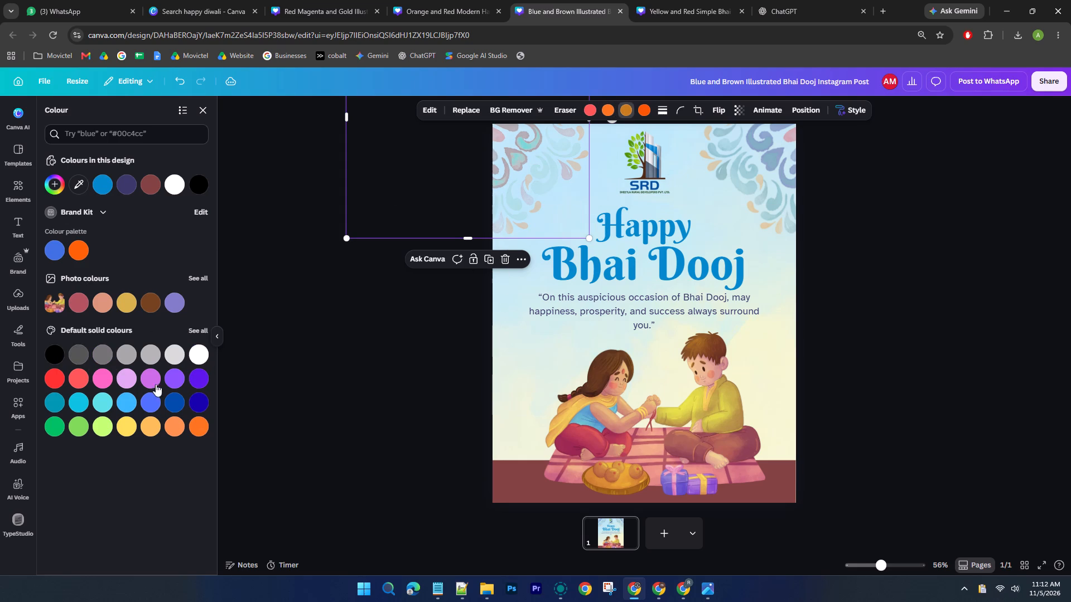
pyautogui.click(102, 428)
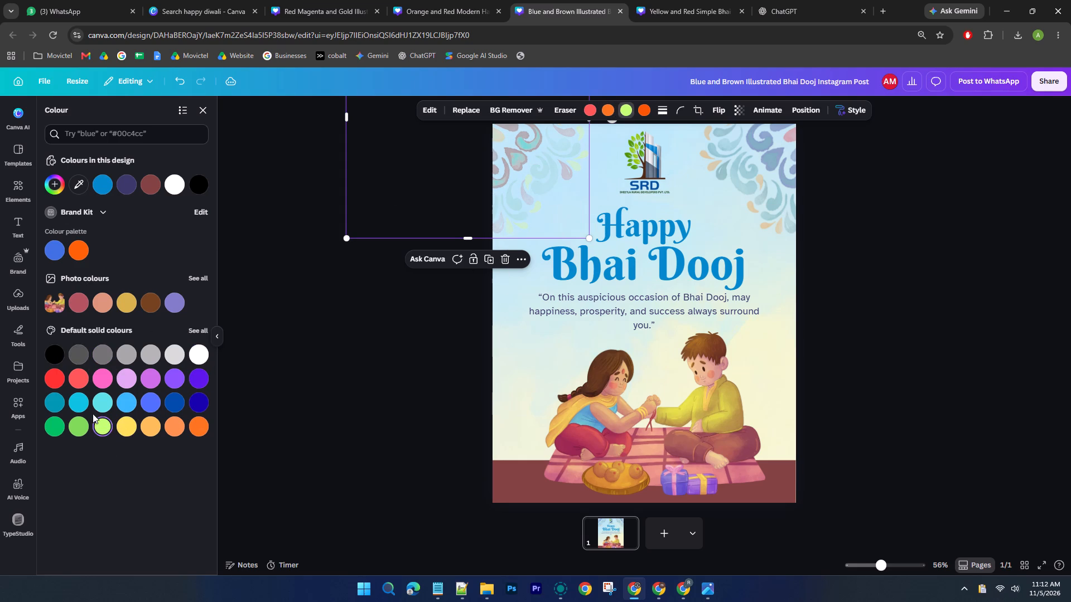
pyautogui.click(57, 377)
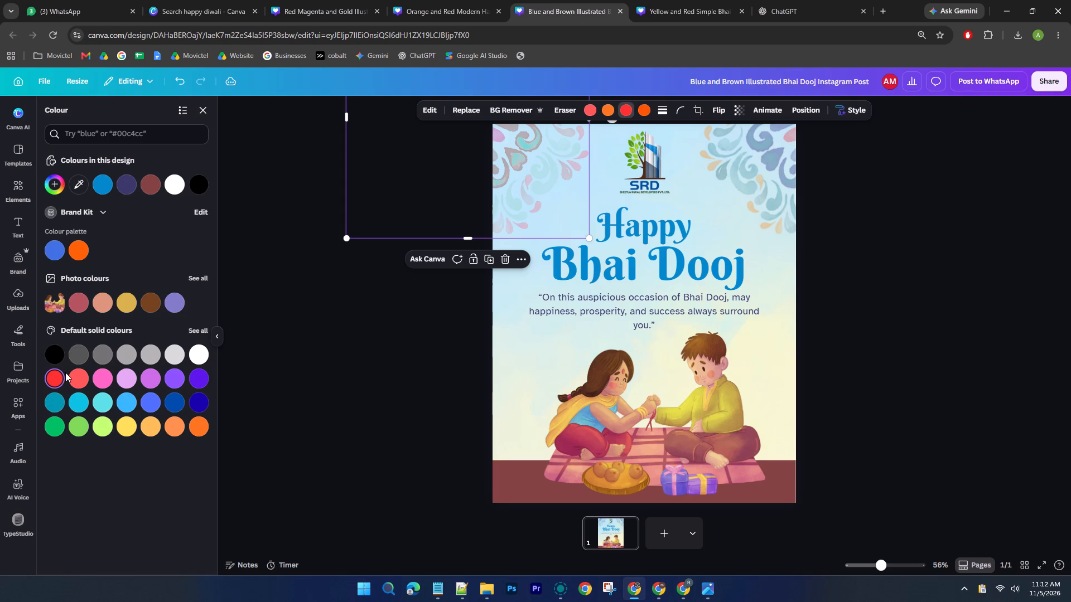
# Change the ochre colour of the poster's right corner ornament to the same bright red.
pyautogui.click(717, 142)
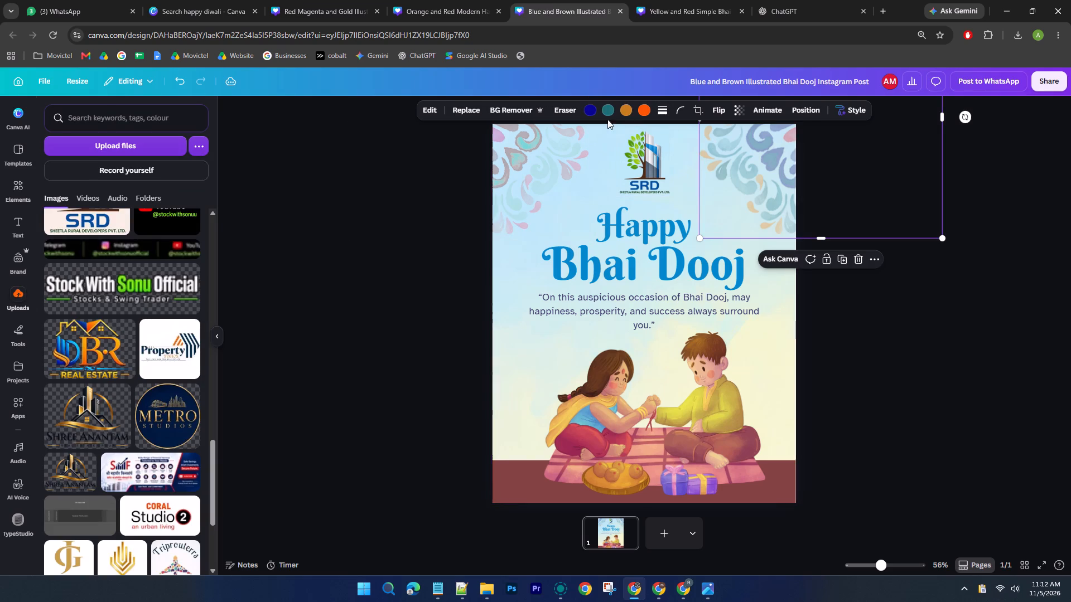
pyautogui.click(623, 116)
pyautogui.click(56, 376)
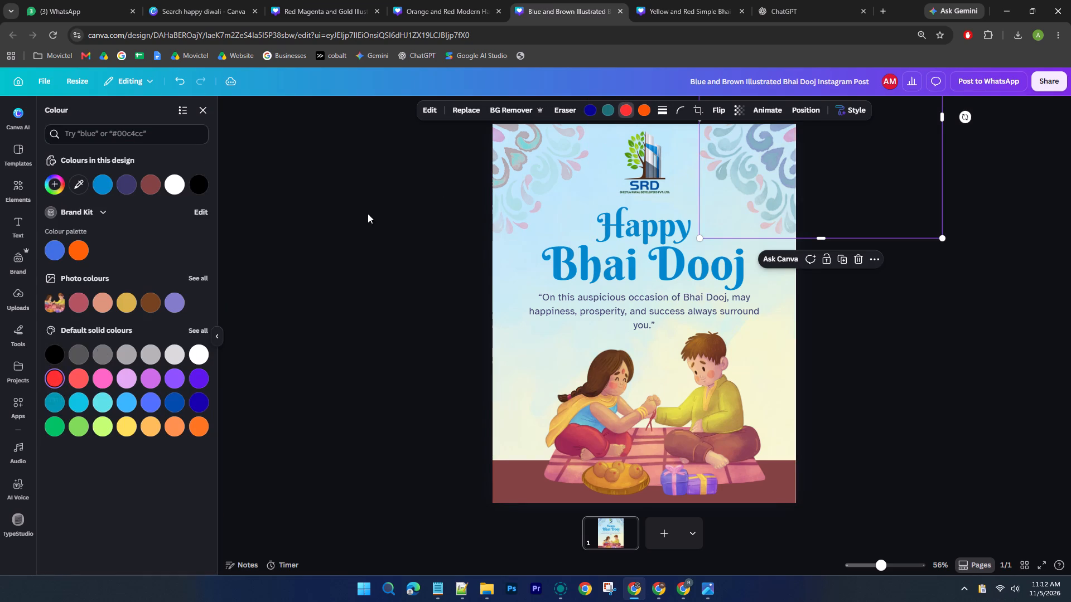
# Compare the two corner ornaments' colours and change the right ornament's dark blue to the matching coral red.
pyautogui.click(546, 169)
pyautogui.click(760, 151)
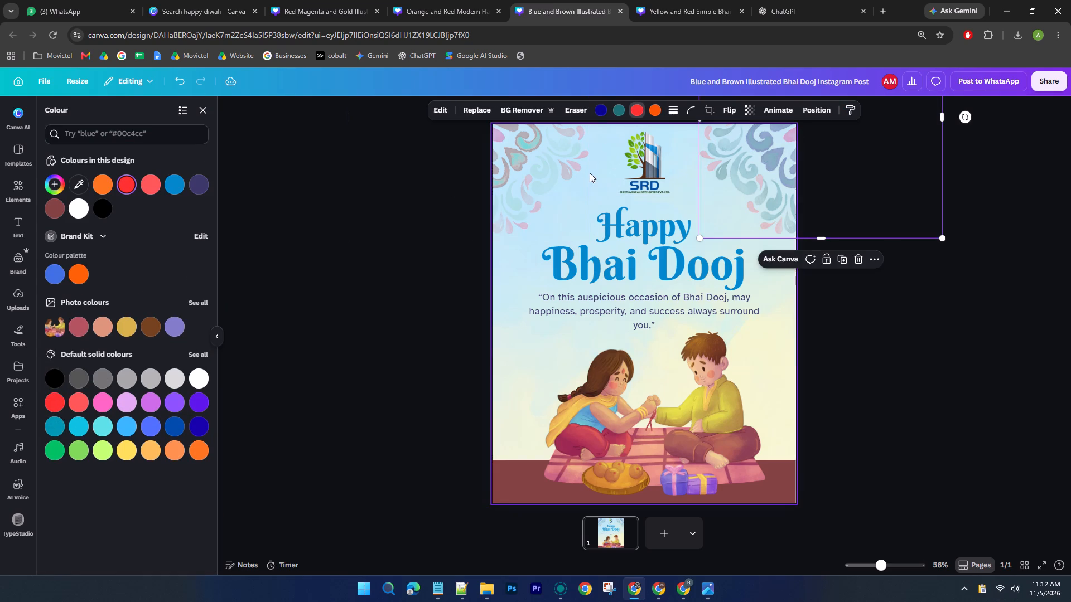
pyautogui.click(590, 173)
pyautogui.click(535, 168)
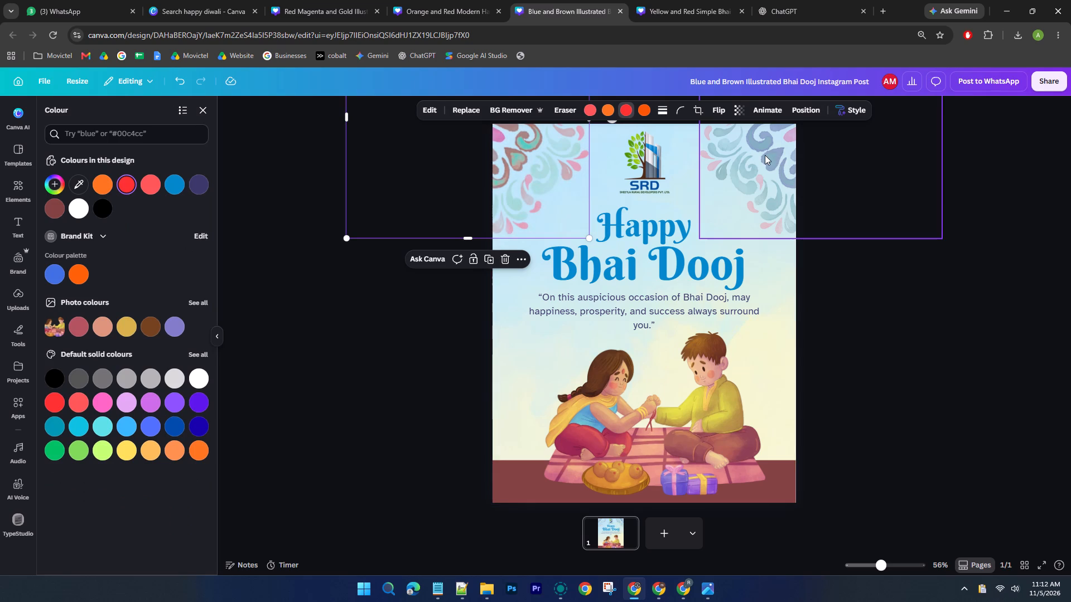
pyautogui.click(765, 155)
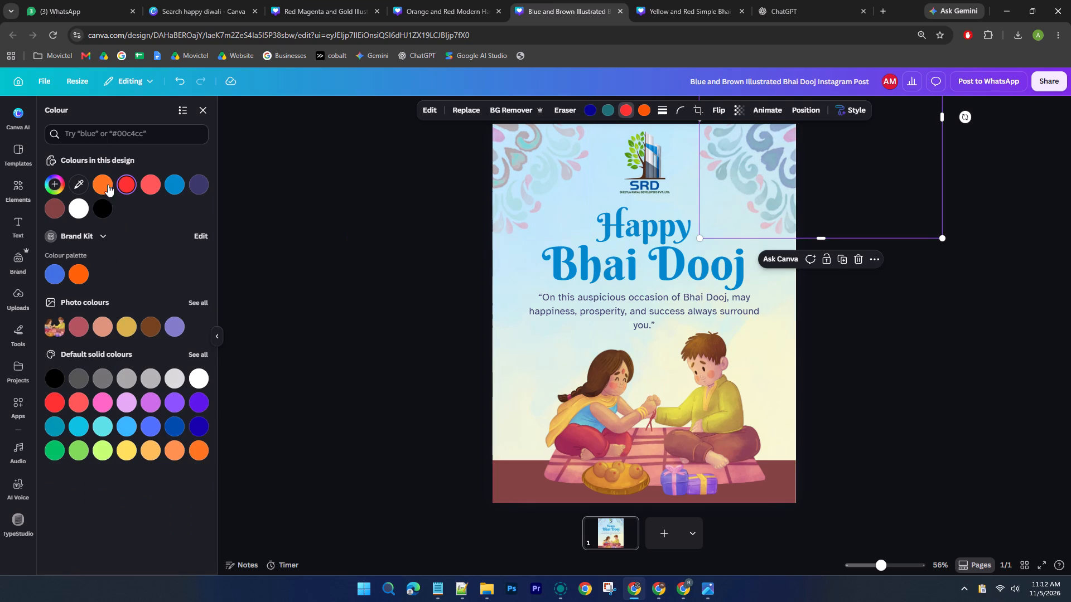
pyautogui.click(594, 106)
pyautogui.click(153, 185)
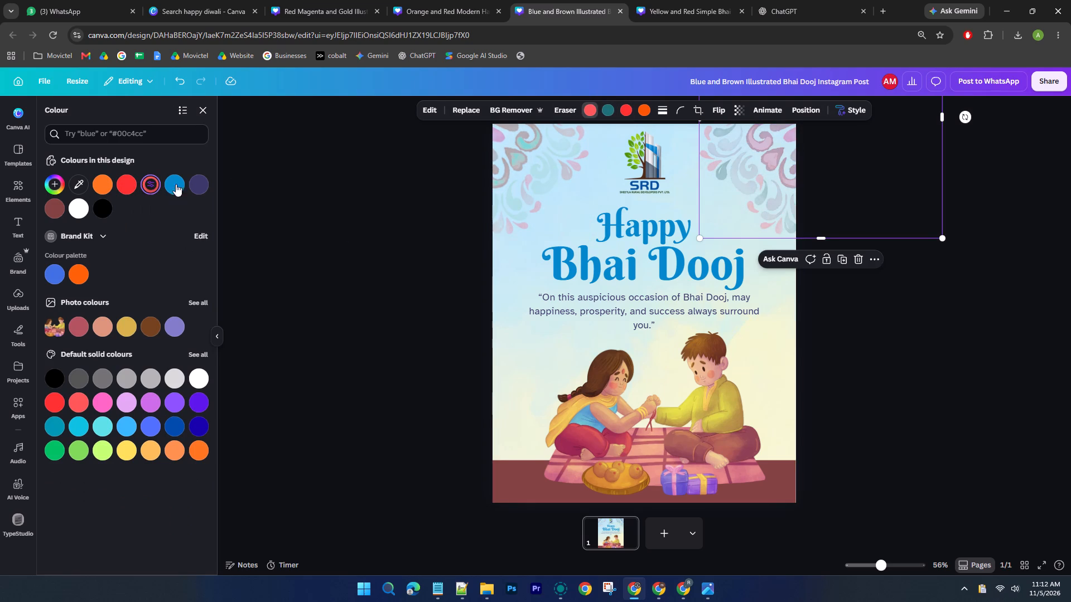
# Change the right corner ornament's teal colour to orange and compare it with the left ornament.
pyautogui.click(610, 110)
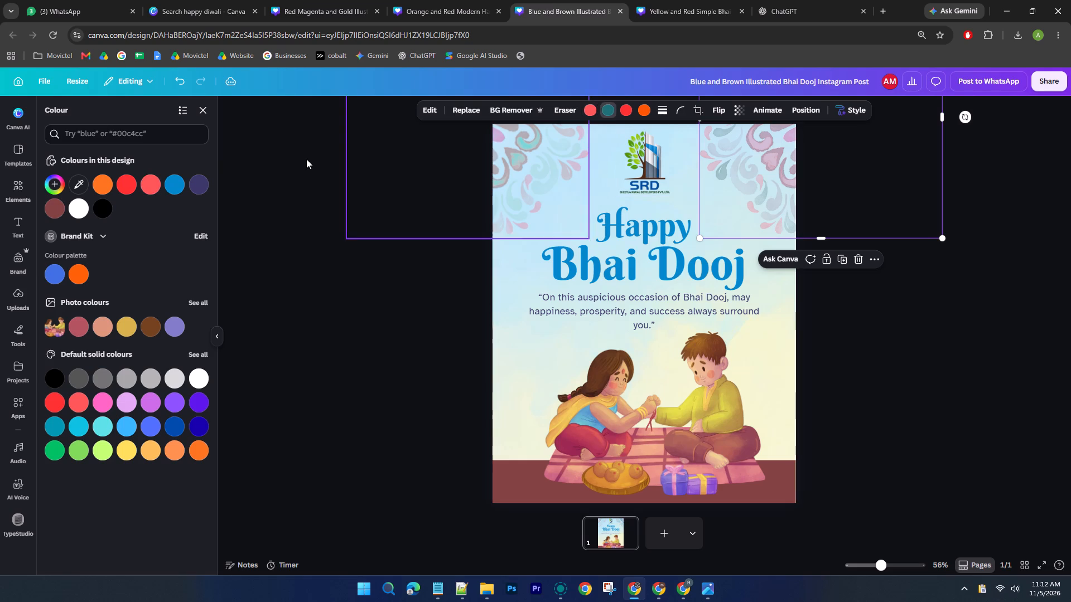
pyautogui.click(102, 186)
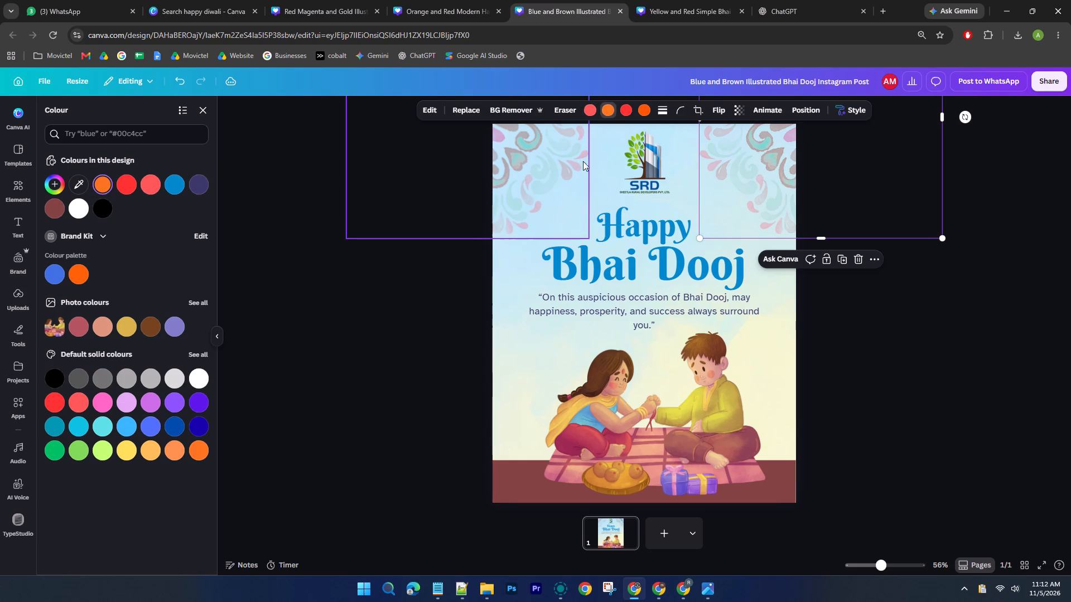
pyautogui.click(548, 166)
pyautogui.click(768, 162)
pyautogui.click(544, 183)
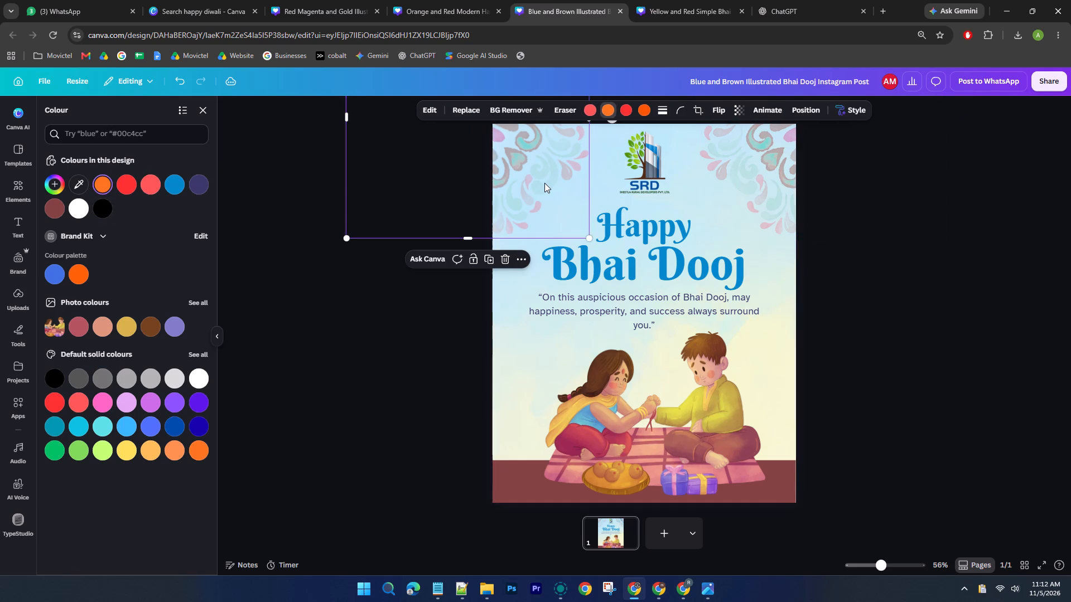
pyautogui.click(770, 168)
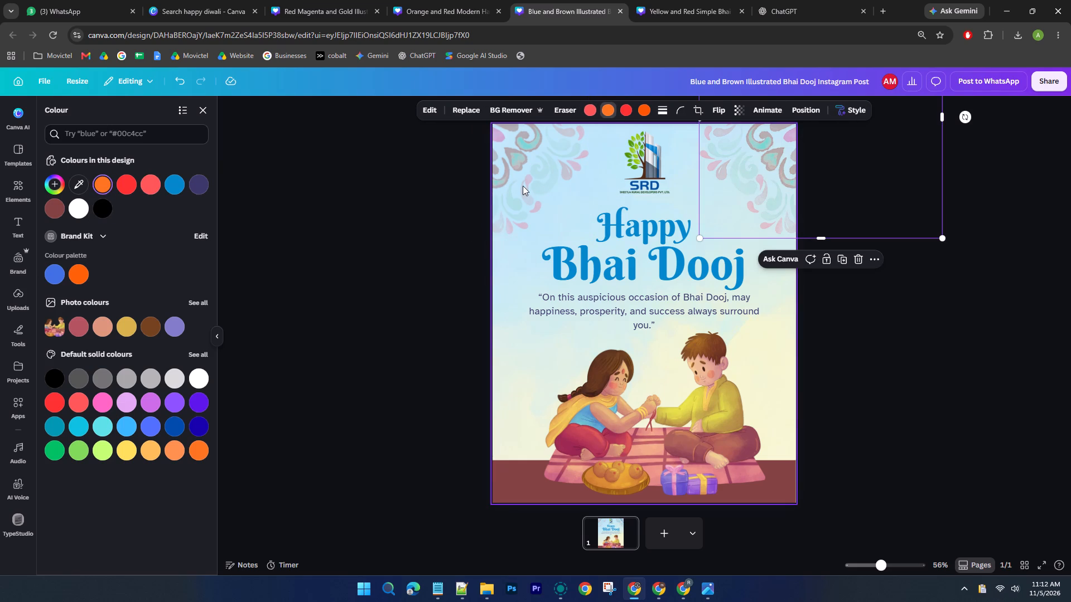
pyautogui.click(523, 186)
pyautogui.click(974, 302)
pyautogui.click(974, 302)
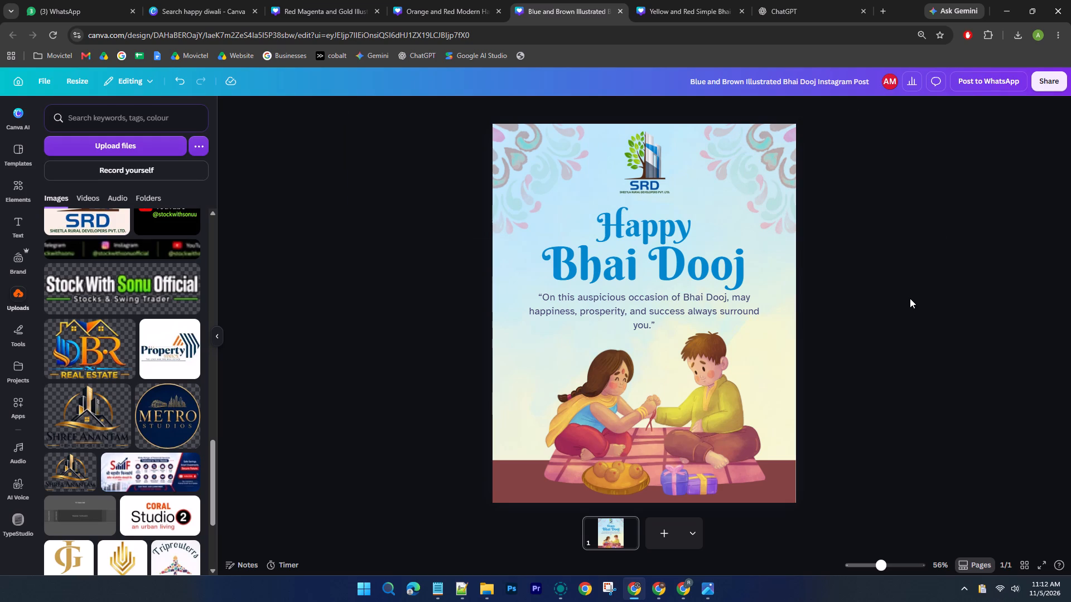
# Recolour the "Happy Bhai Dooj" heading to cobalt blue, after trying dark indigo.
pyautogui.click(646, 260)
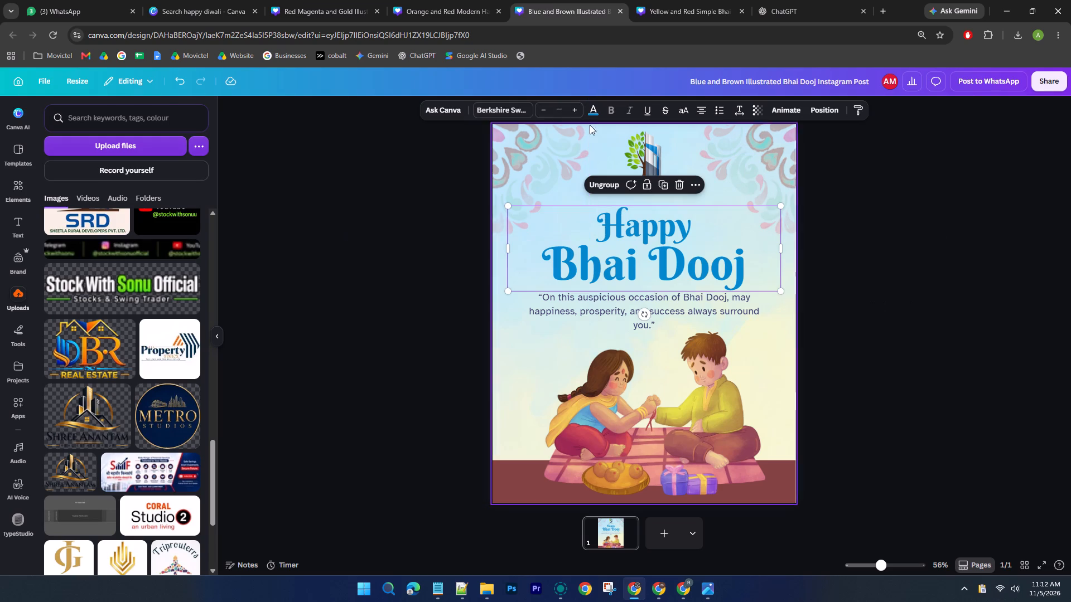
pyautogui.click(594, 110)
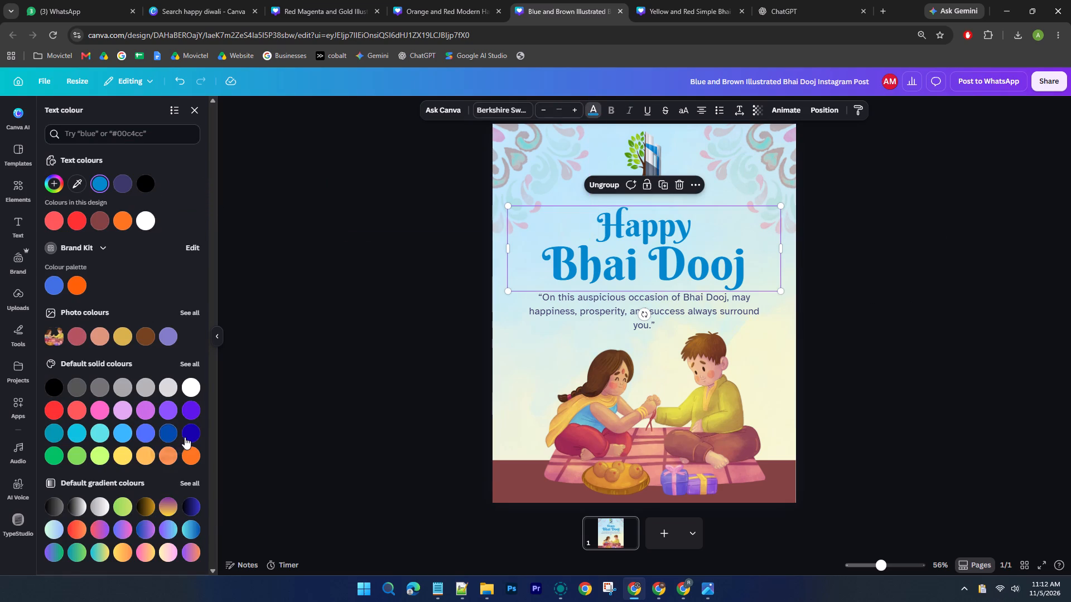
pyautogui.click(186, 437)
pyautogui.click(169, 432)
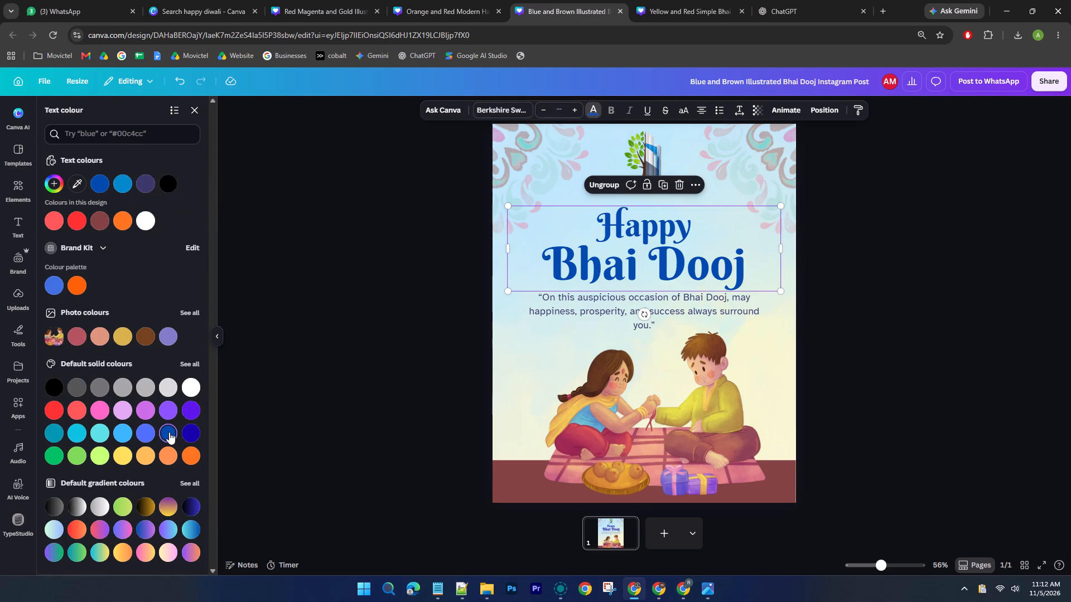
pyautogui.click(367, 321)
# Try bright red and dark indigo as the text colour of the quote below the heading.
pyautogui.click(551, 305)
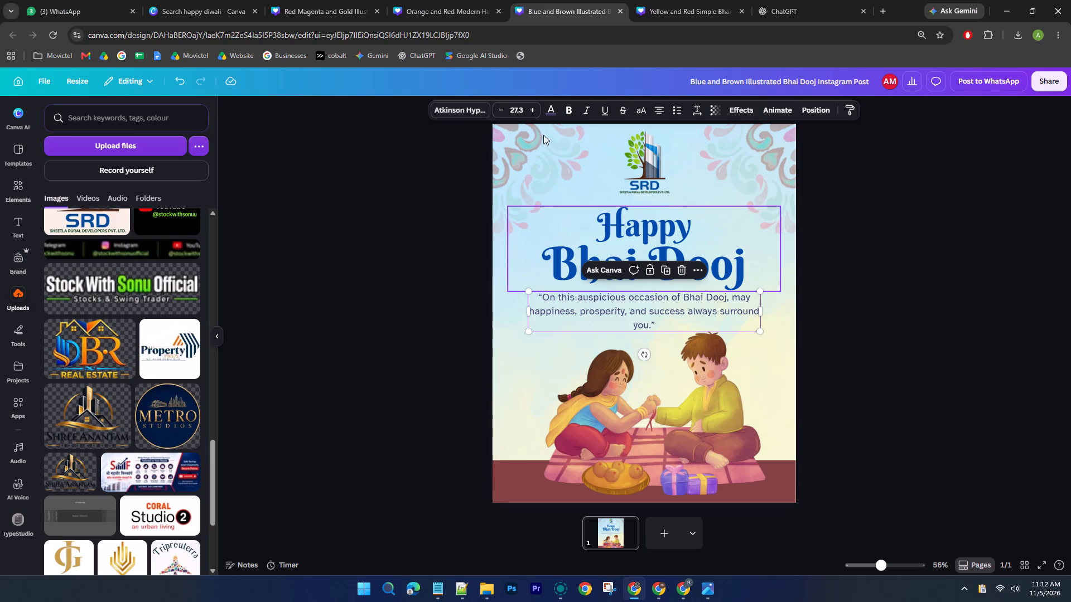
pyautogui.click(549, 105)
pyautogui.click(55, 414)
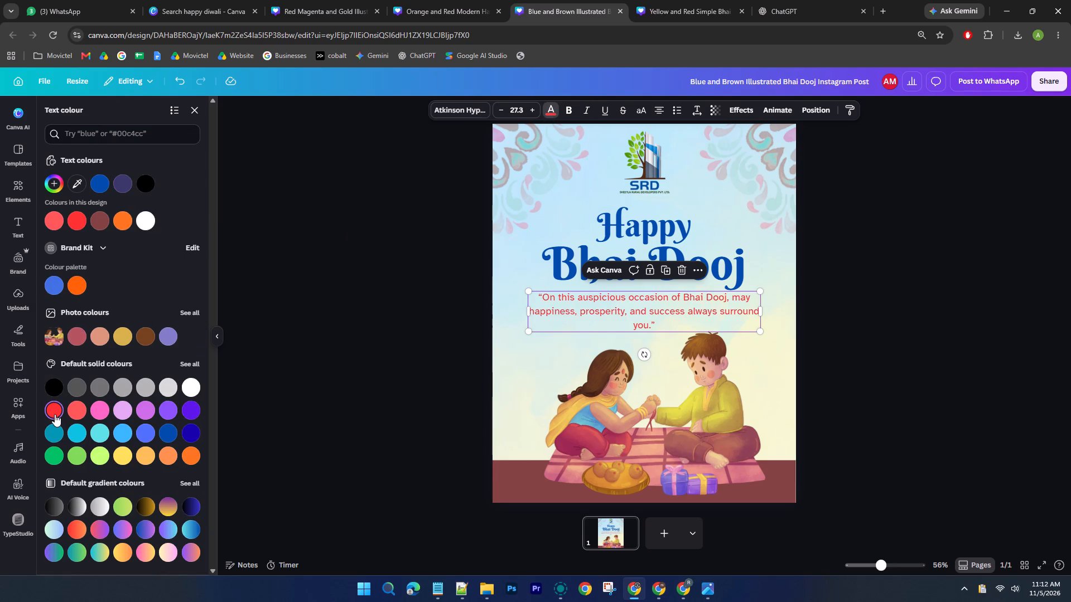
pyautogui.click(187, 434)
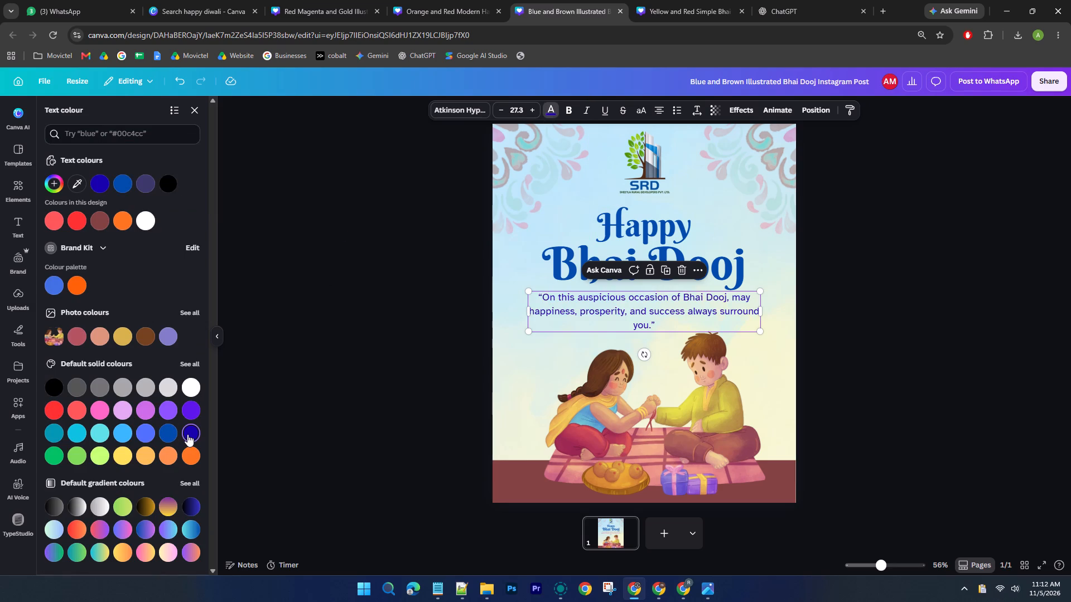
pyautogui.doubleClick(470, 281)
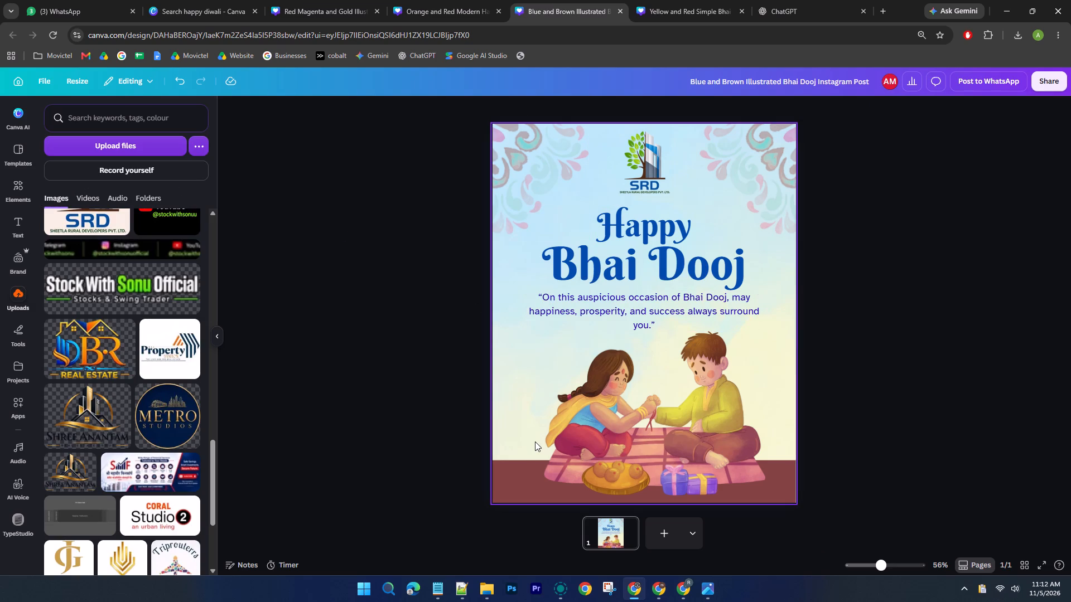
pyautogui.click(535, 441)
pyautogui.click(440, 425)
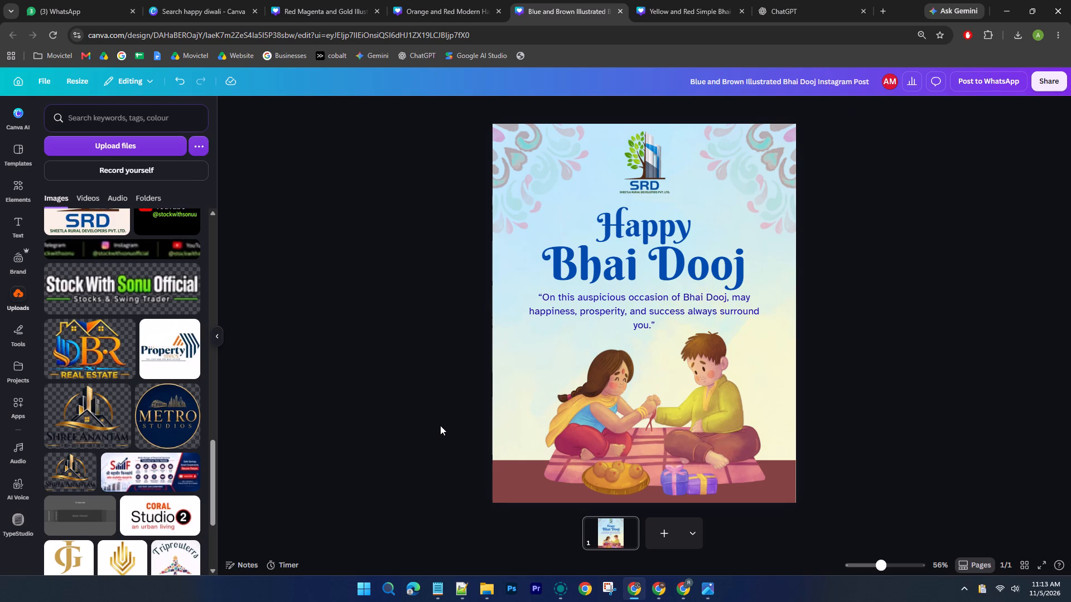
# Recolour the quote text to the same cobalt blue as the heading.
pyautogui.click(609, 307)
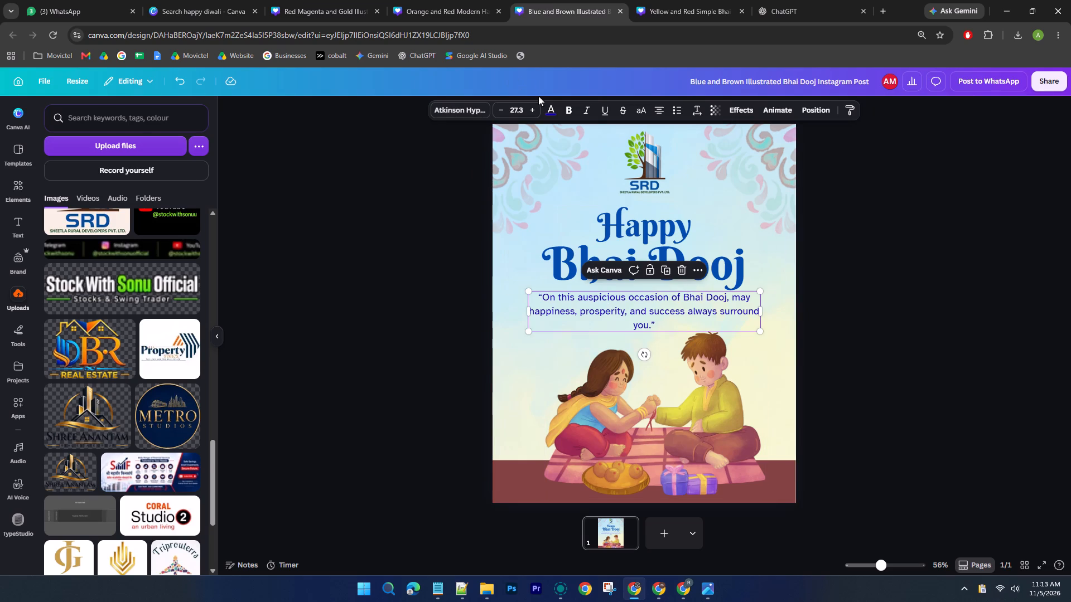
pyautogui.click(551, 109)
pyautogui.click(169, 433)
pyautogui.click(418, 360)
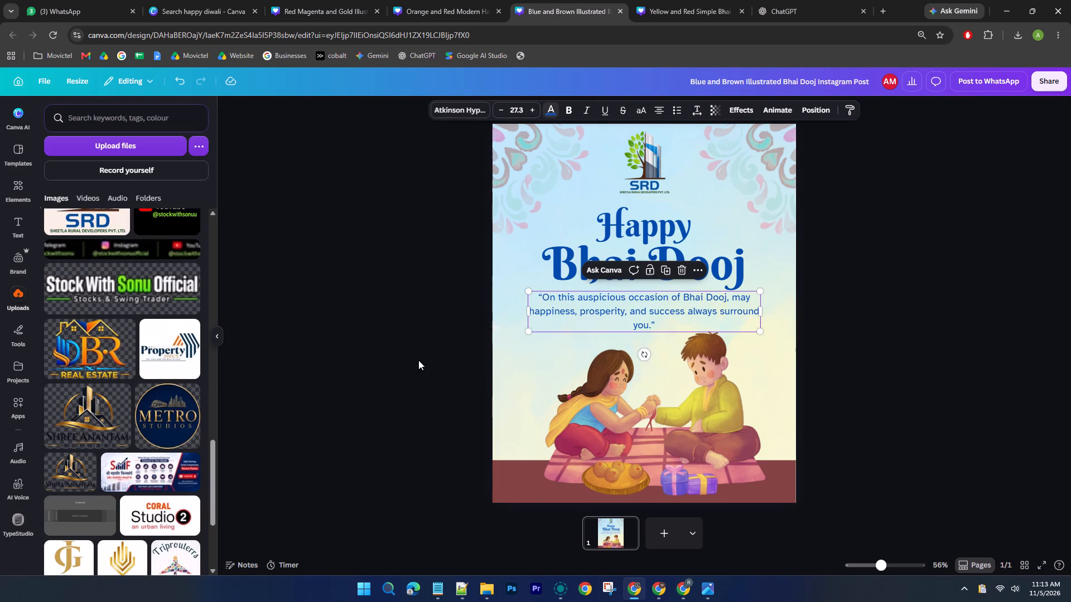
pyautogui.click(422, 357)
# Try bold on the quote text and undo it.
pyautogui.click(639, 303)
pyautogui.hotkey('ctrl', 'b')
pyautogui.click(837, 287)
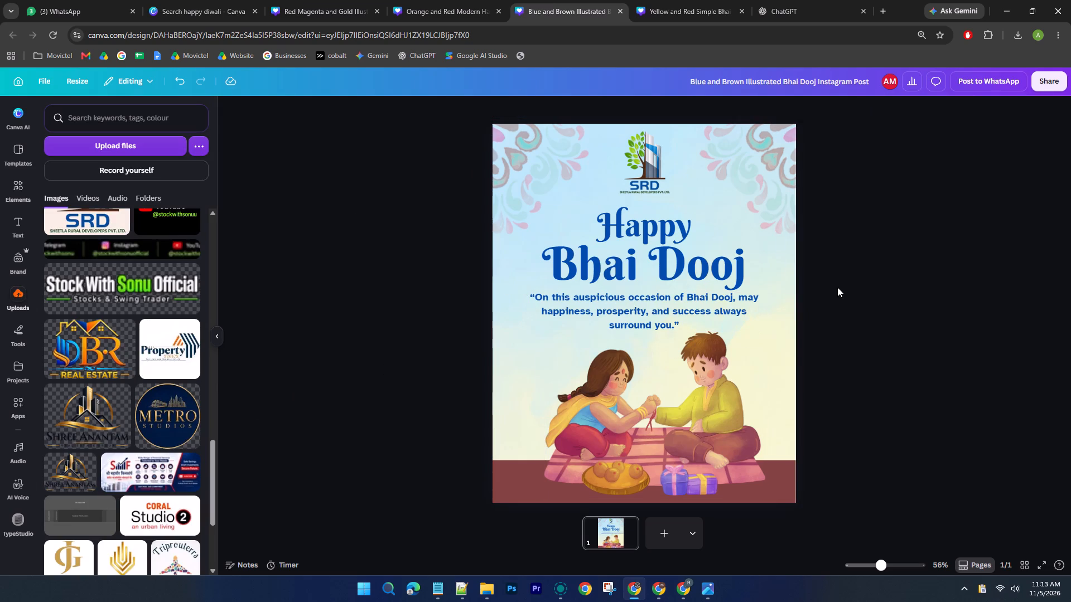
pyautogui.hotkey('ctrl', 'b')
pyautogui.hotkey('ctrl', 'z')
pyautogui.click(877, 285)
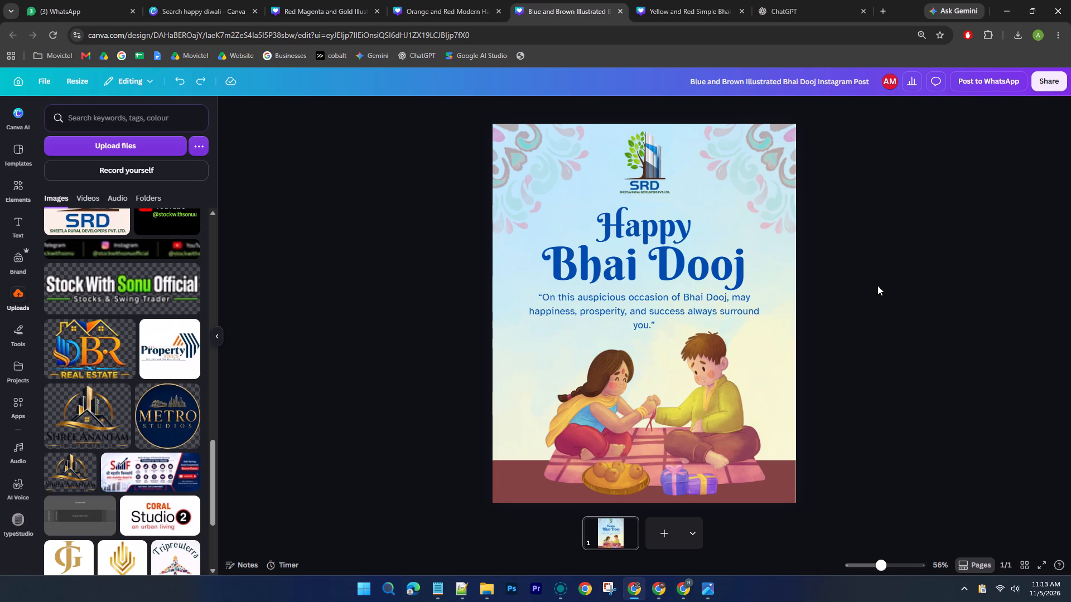
# Move the brother-and-sister illustration and the maroon bottom band up together slightly.
pyautogui.click(623, 439)
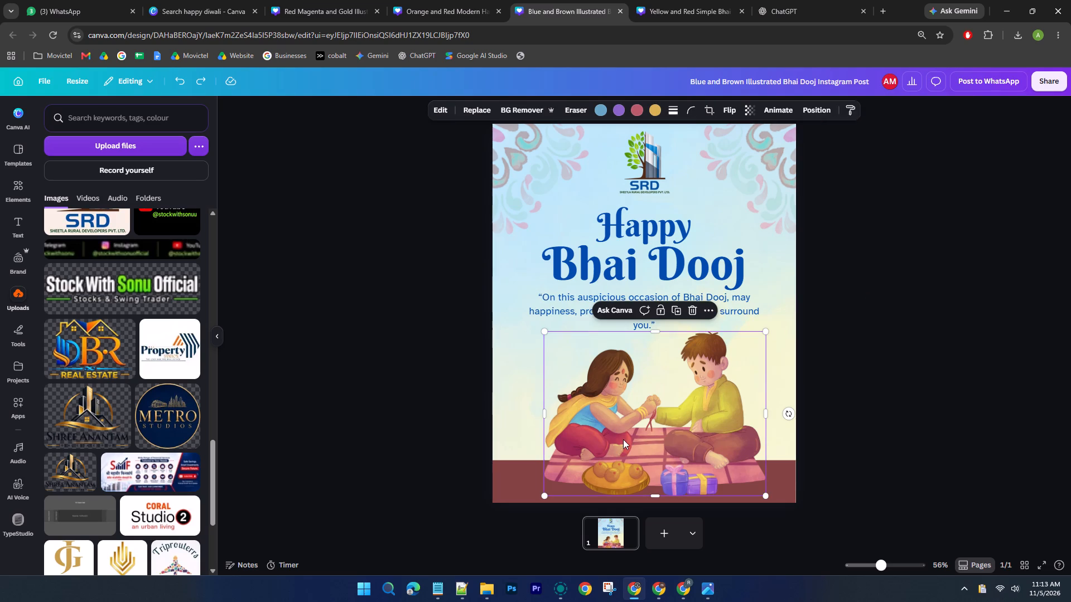
pyautogui.keyDown('shift'); pyautogui.click(509, 486); pyautogui.keyUp('shift')
pyautogui.moveTo(509, 486); pyautogui.dragTo(509, 486)
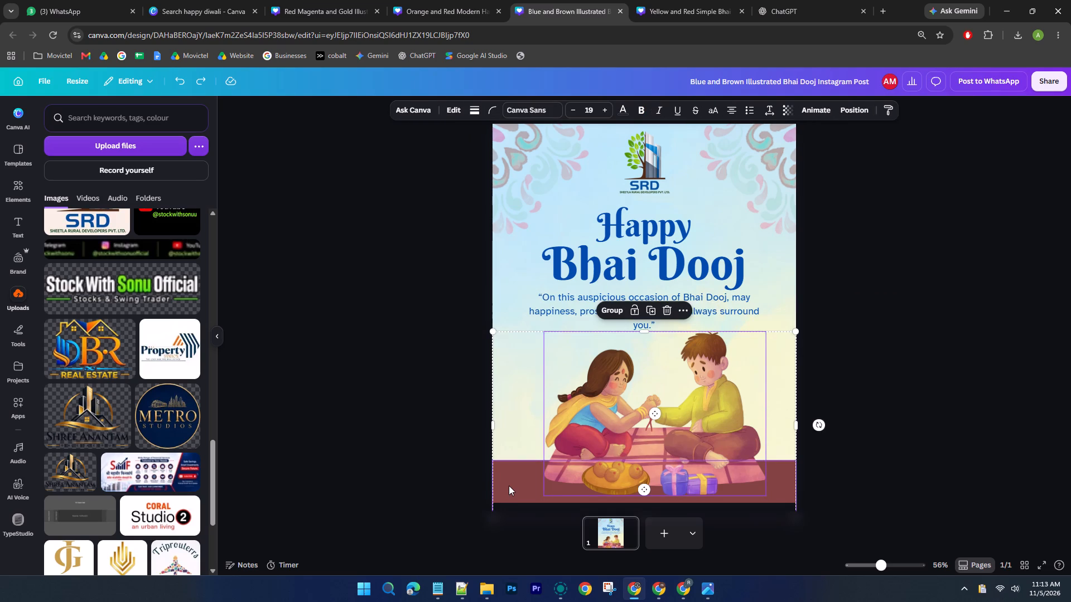
pyautogui.moveTo(509, 486); pyautogui.dragTo(508, 472)
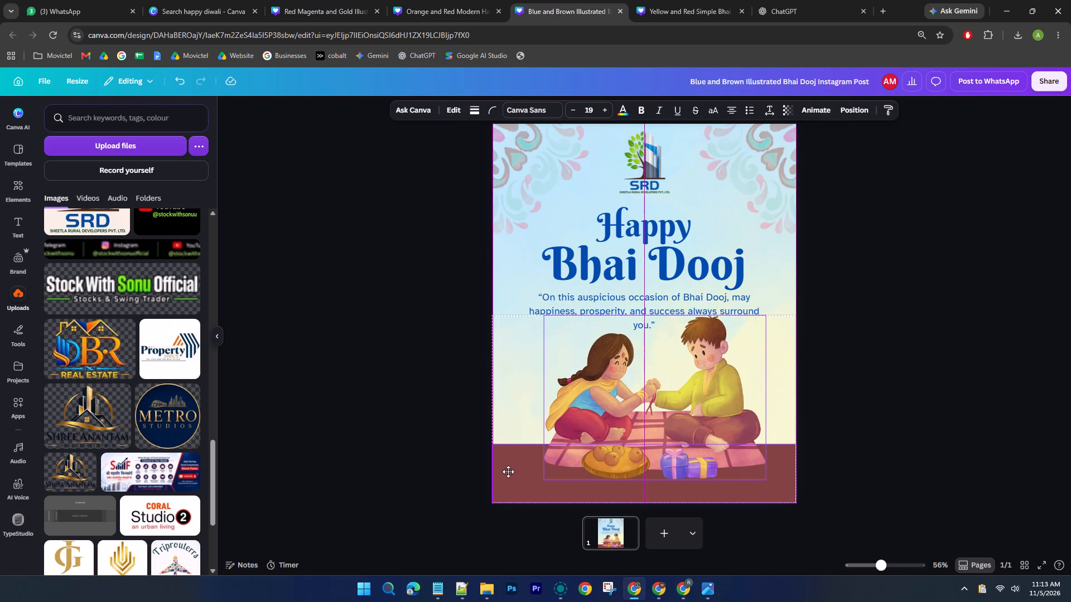
pyautogui.moveTo(508, 472); pyautogui.dragTo(508, 474)
pyautogui.click(970, 390)
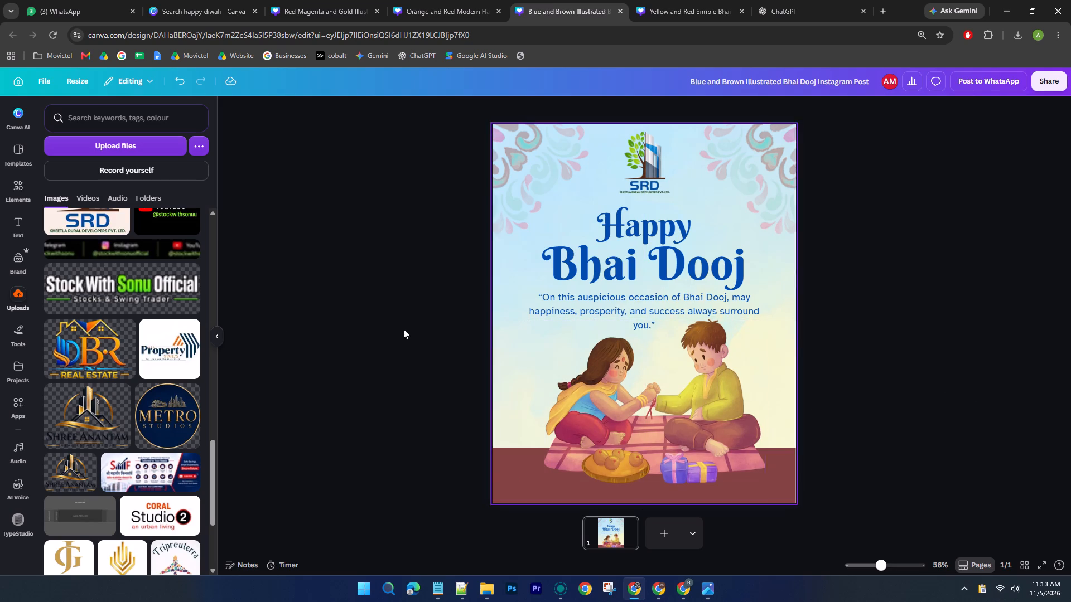
# Add the blue contact strip with the Jaipur, Rajasthan address from the uploads, enlarge it and place it along the poster's bottom edge.
pyautogui.scroll(7, 143, 438)
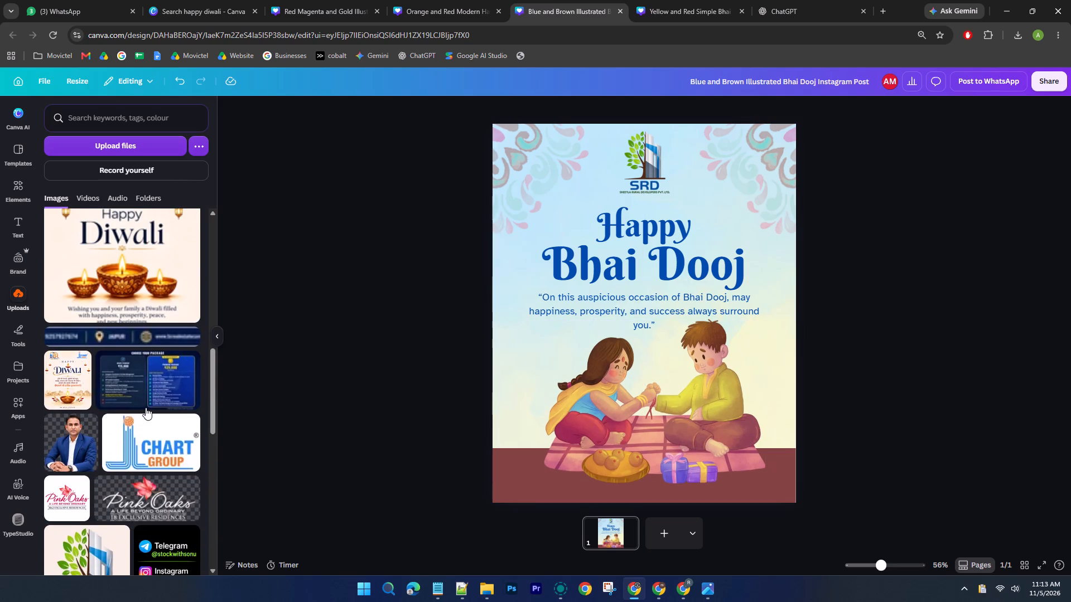
pyautogui.scroll(7, 146, 407)
pyautogui.scroll(-3, 146, 406)
pyautogui.click(130, 379)
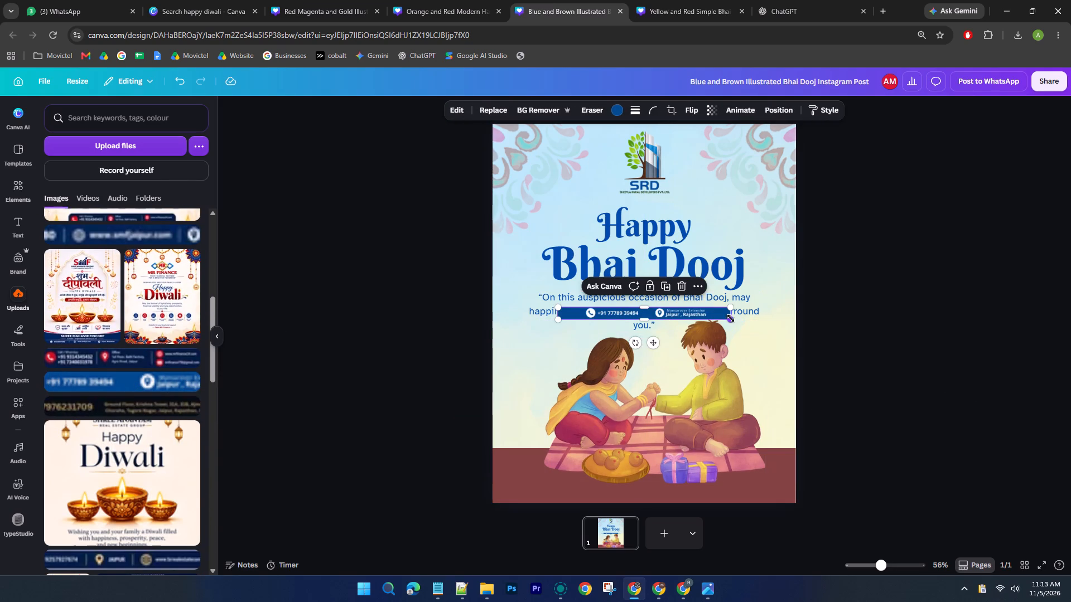
pyautogui.moveTo(731, 318); pyautogui.dragTo(780, 371)
pyautogui.moveTo(720, 326); pyautogui.dragTo(699, 482)
pyautogui.hotkey('ctrl', 'shift', 'z')
pyautogui.hotkey('ctrl', 'z')
pyautogui.moveTo(632, 315); pyautogui.dragTo(609, 495)
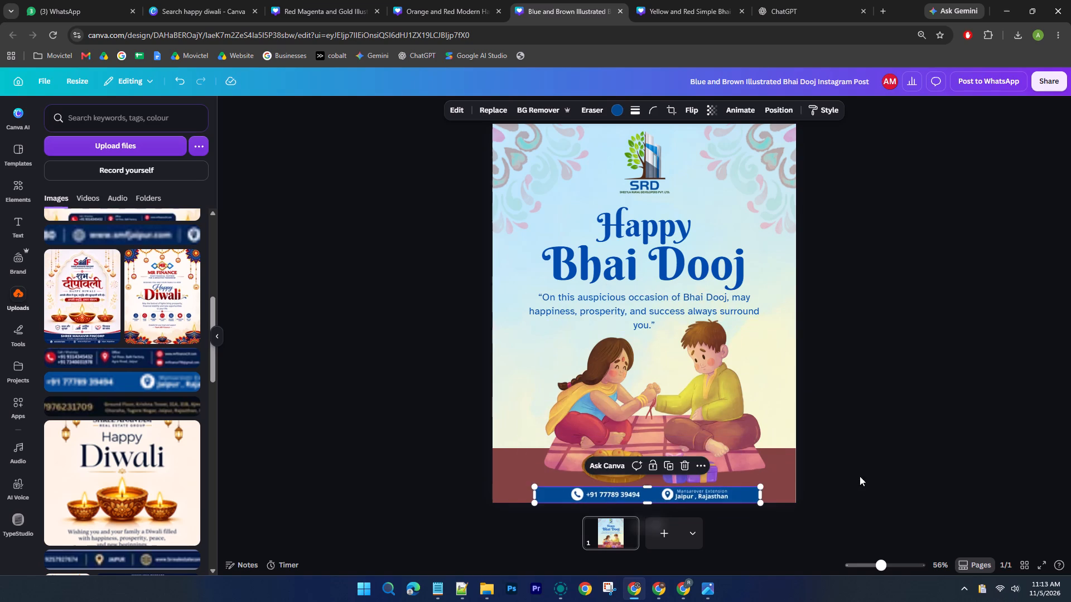
pyautogui.click(905, 463)
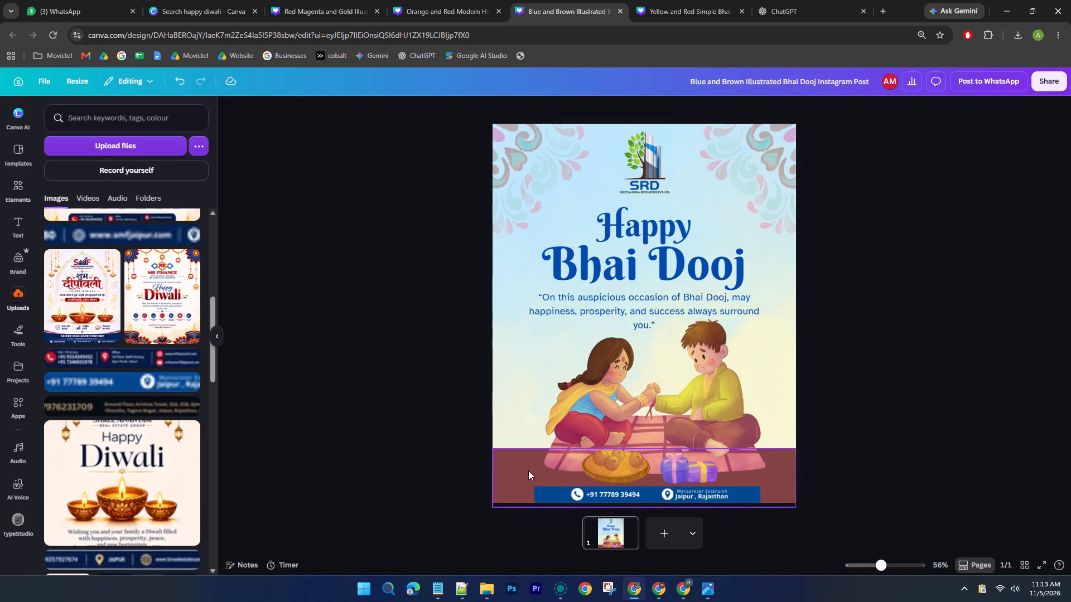
# Recolour the maroon bottom band with the blue sampled from the contact strip.
pyautogui.click(507, 470)
pyautogui.click(586, 109)
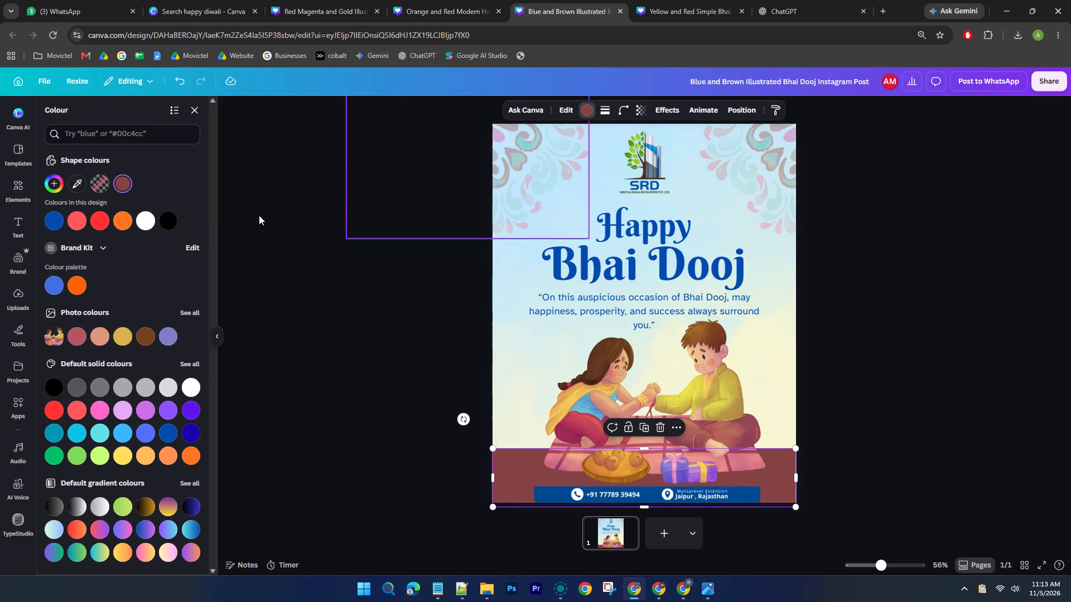
pyautogui.click(74, 181)
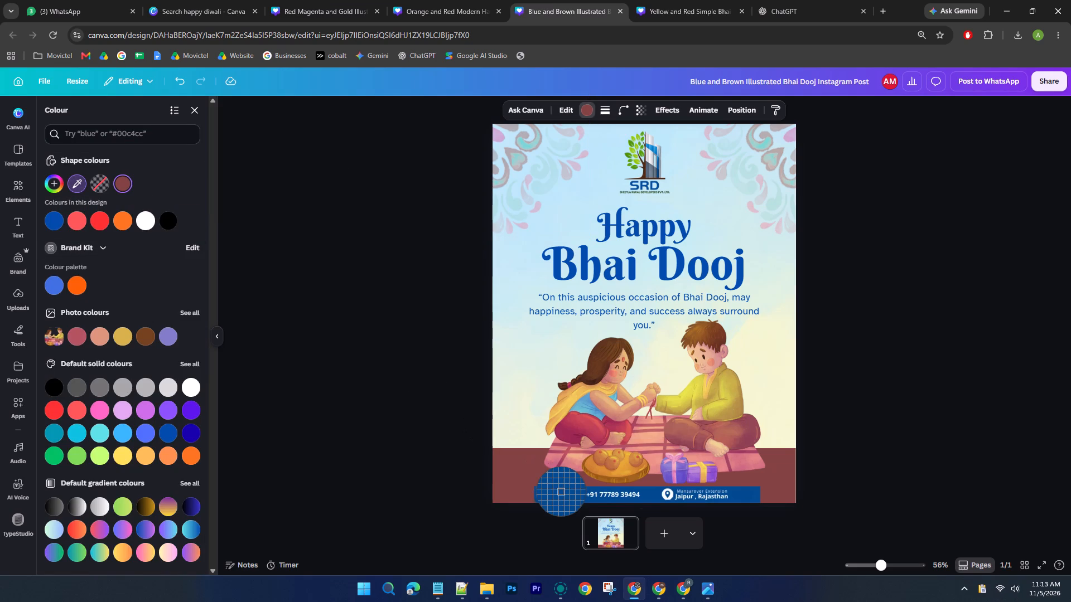
pyautogui.click(561, 493)
pyautogui.click(881, 423)
pyautogui.click(881, 423)
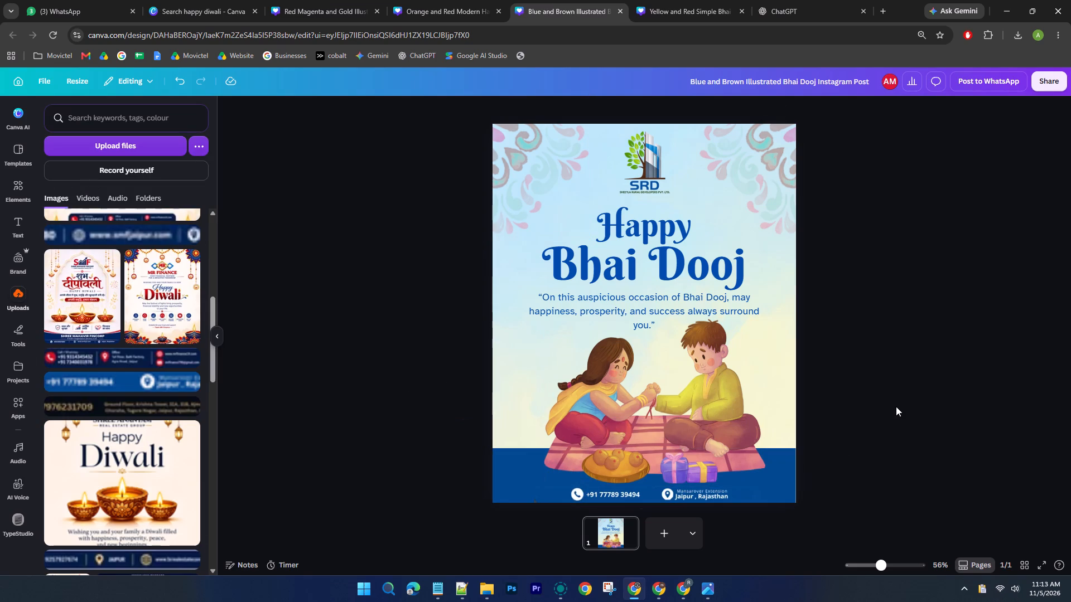
# Enlarge the contact strip to about 1,250 px wide, spanning past both poster edges, and align it at the bottom.
pyautogui.click(739, 493)
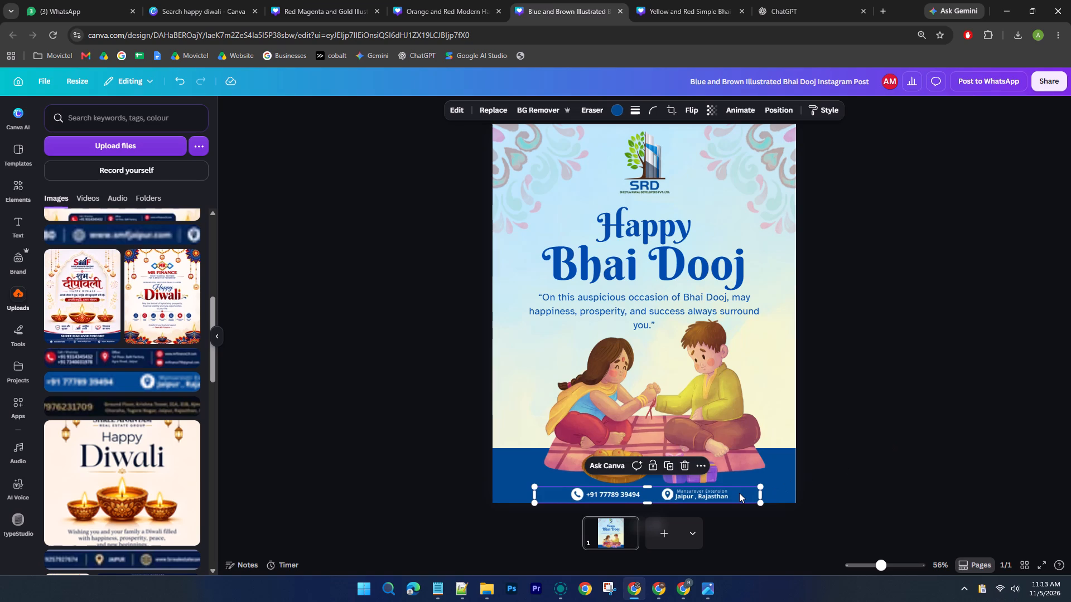
pyautogui.moveTo(759, 486); pyautogui.dragTo(827, 481)
pyautogui.moveTo(533, 483); pyautogui.dragTo(476, 469)
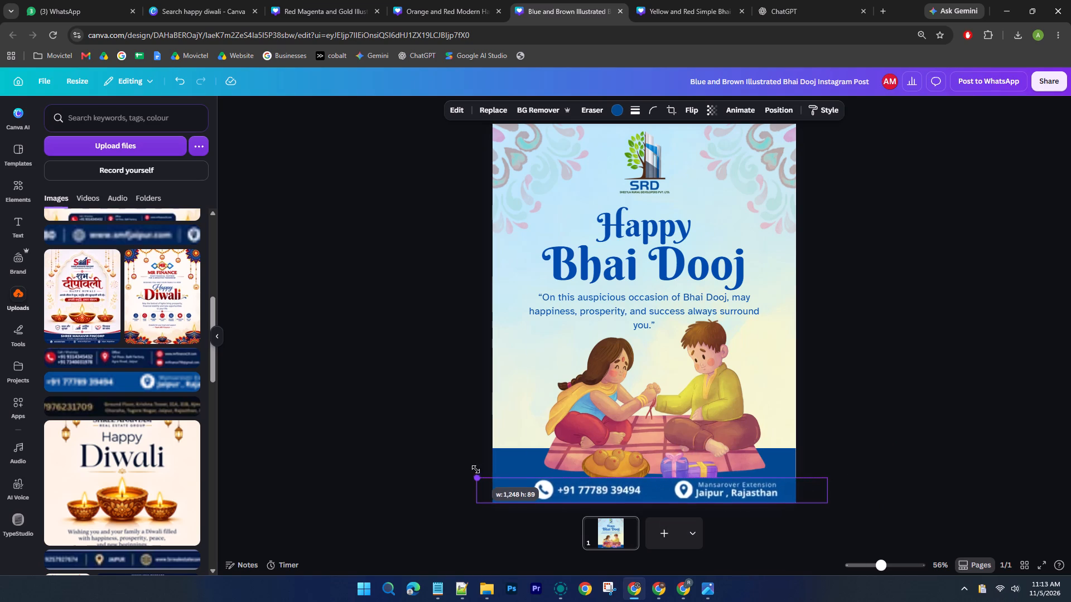
pyautogui.moveTo(476, 469); pyautogui.dragTo(475, 469)
pyautogui.click(716, 491)
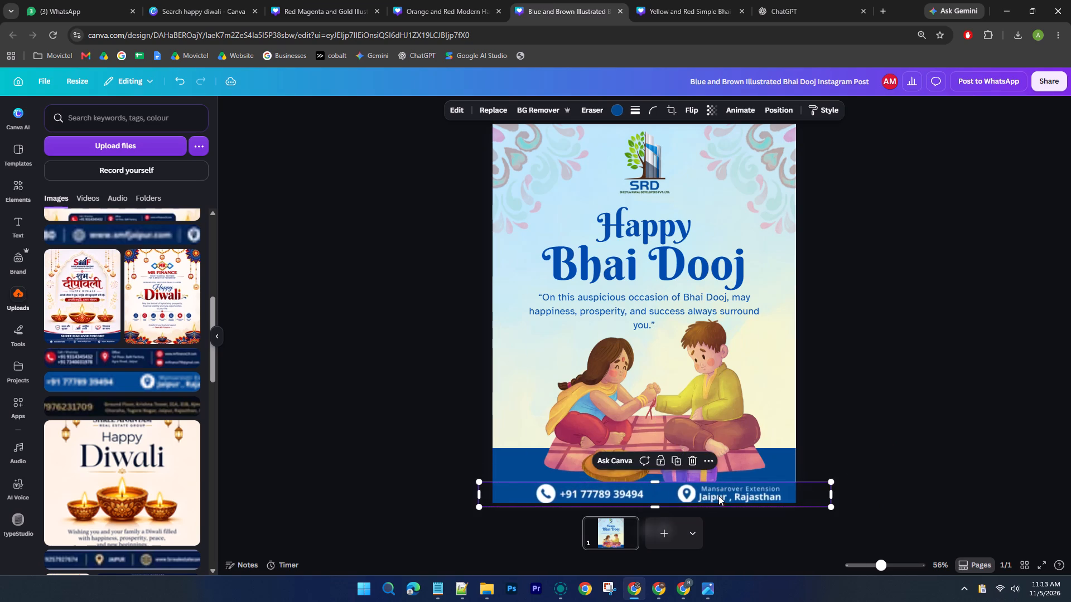
pyautogui.click(895, 381)
# Move the brother-and-sister illustration up slightly to clear the contact strip.
pyautogui.keyDown('ctrl'); pyautogui.scroll(-2, 811, 455); pyautogui.keyUp('ctrl')
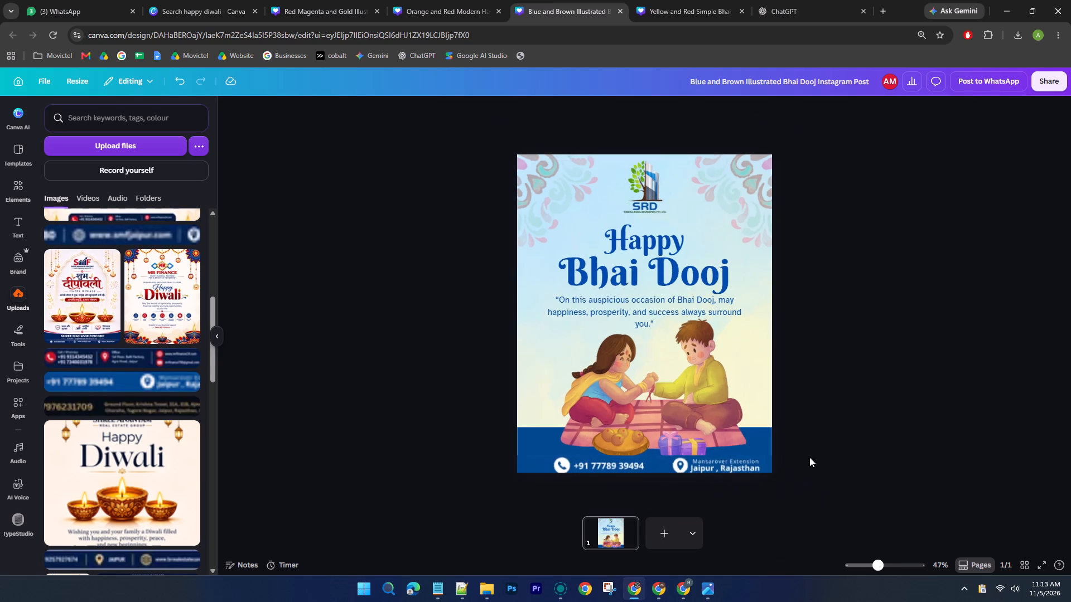
pyautogui.keyDown('ctrl'); pyautogui.scroll(-1, 809, 457); pyautogui.keyUp('ctrl')
pyautogui.keyDown('ctrl'); pyautogui.scroll(7, 618, 436); pyautogui.keyUp('ctrl')
pyautogui.scroll(-9, 620, 429)
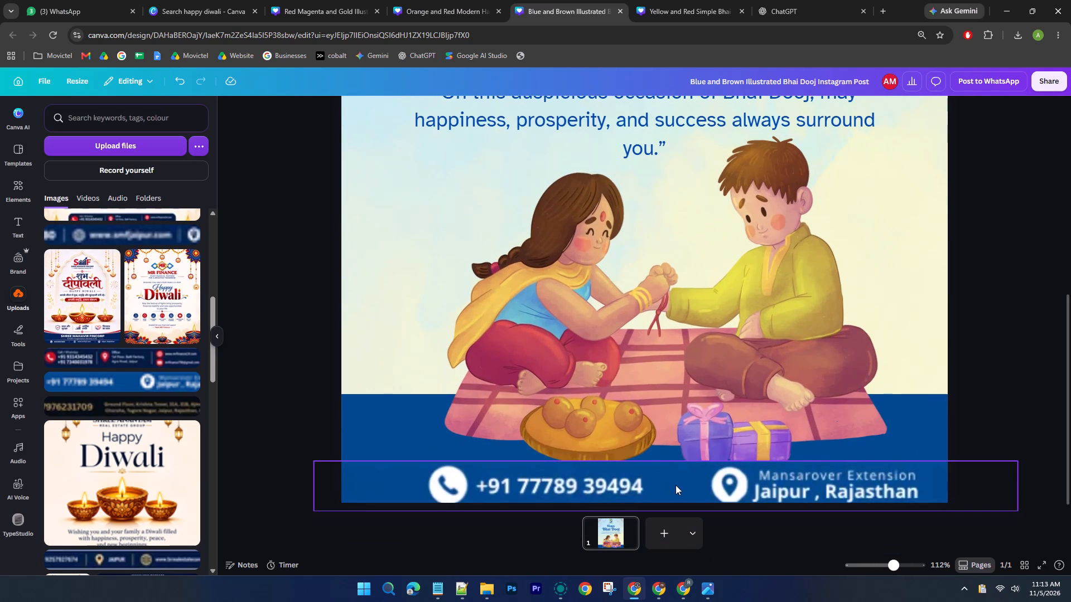
pyautogui.click(677, 486)
pyautogui.moveTo(687, 372); pyautogui.dragTo(687, 356)
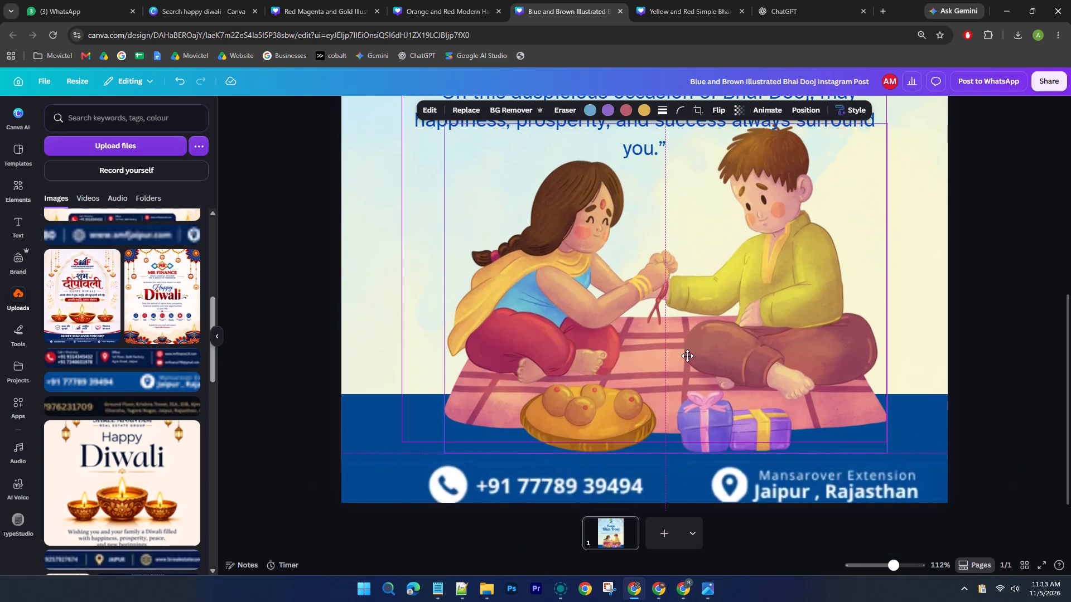
pyautogui.moveTo(687, 356); pyautogui.dragTo(687, 355)
pyautogui.click(1040, 376)
# Nudge the contact strip slightly up and left so its phone number and address sit centred along the poster's bottom edge.
pyautogui.moveTo(755, 469); pyautogui.dragTo(755, 464)
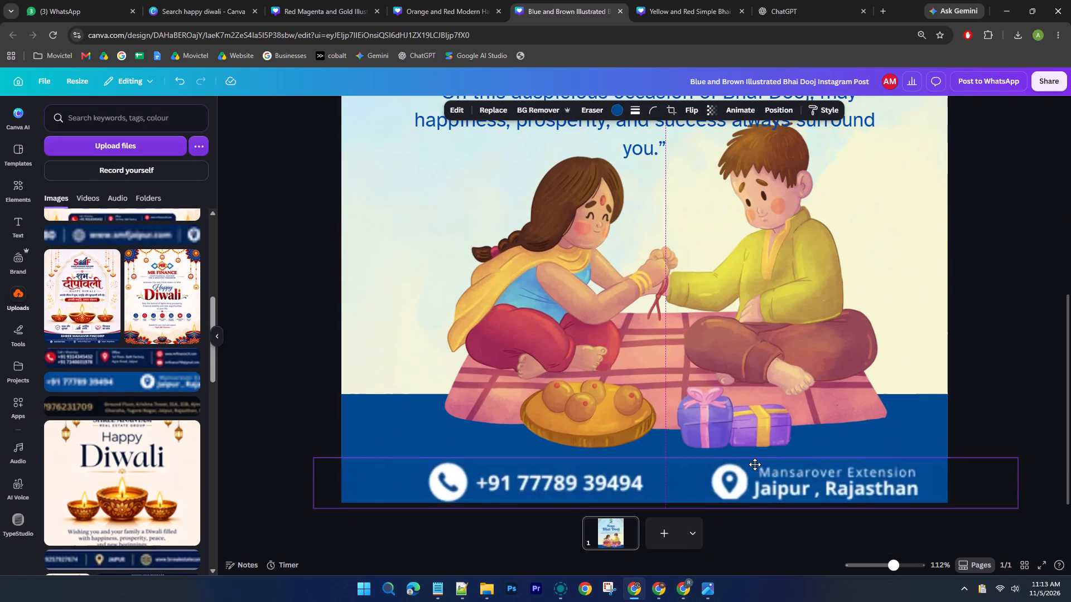
pyautogui.moveTo(755, 464); pyautogui.dragTo(755, 464)
pyautogui.click(1005, 357)
pyautogui.keyDown('ctrl'); pyautogui.scroll(-4, 1005, 357); pyautogui.keyUp('ctrl')
pyautogui.click(1005, 357)
pyautogui.scroll(2, 1005, 357)
pyautogui.keyDown('ctrl'); pyautogui.scroll(-1, 966, 365); pyautogui.keyUp('ctrl')
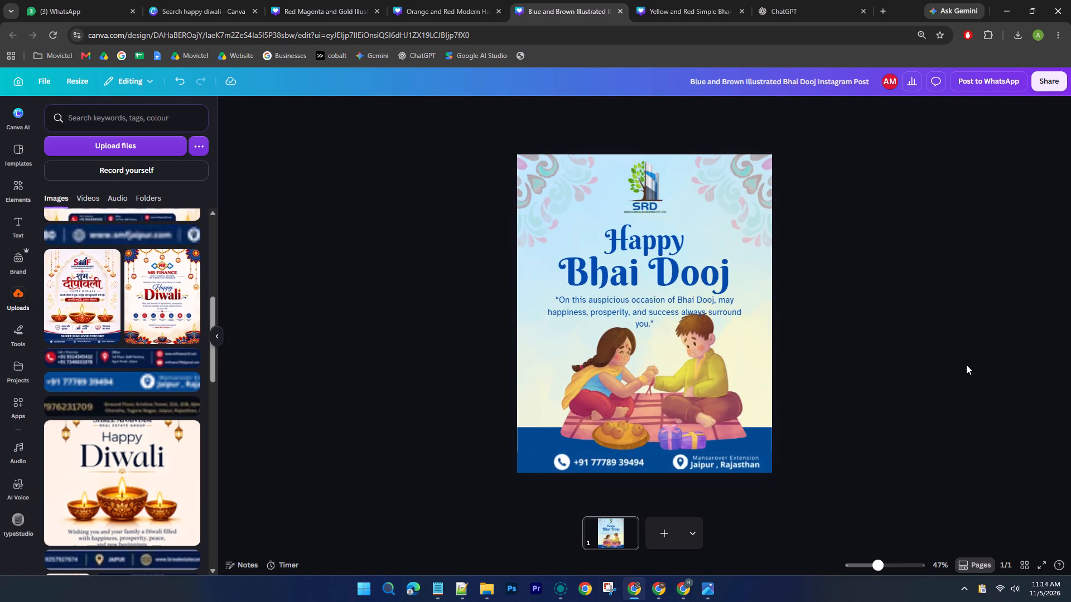
pyautogui.keyDown('ctrl'); pyautogui.scroll(2, 966, 365); pyautogui.keyUp('ctrl')
pyautogui.scroll(-1, 966, 365)
pyautogui.keyDown('ctrl'); pyautogui.scroll(-1, 966, 365); pyautogui.keyUp('ctrl')
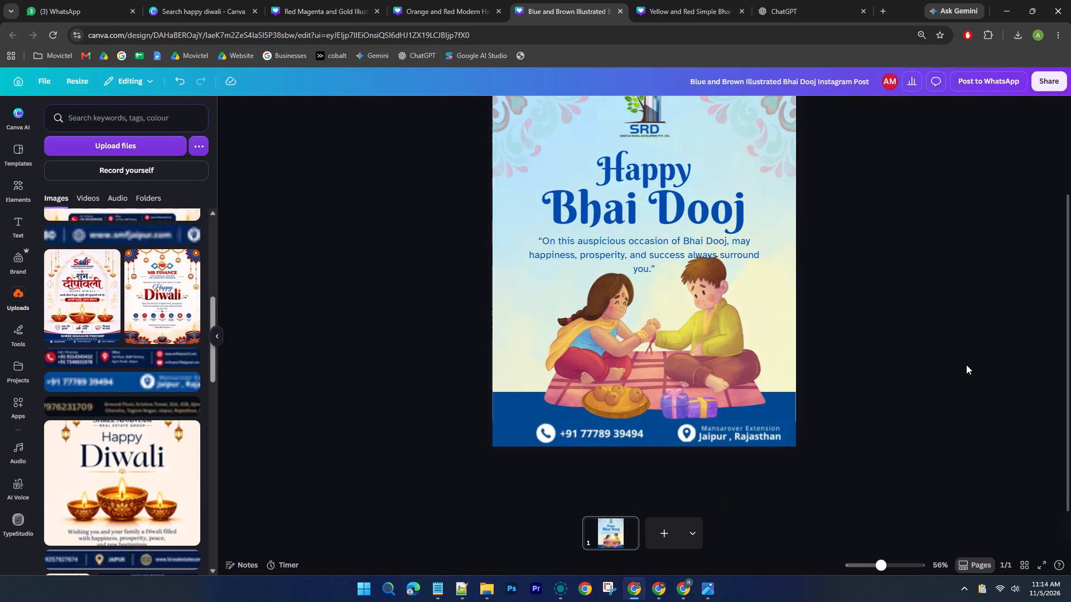
pyautogui.scroll(1, 966, 365)
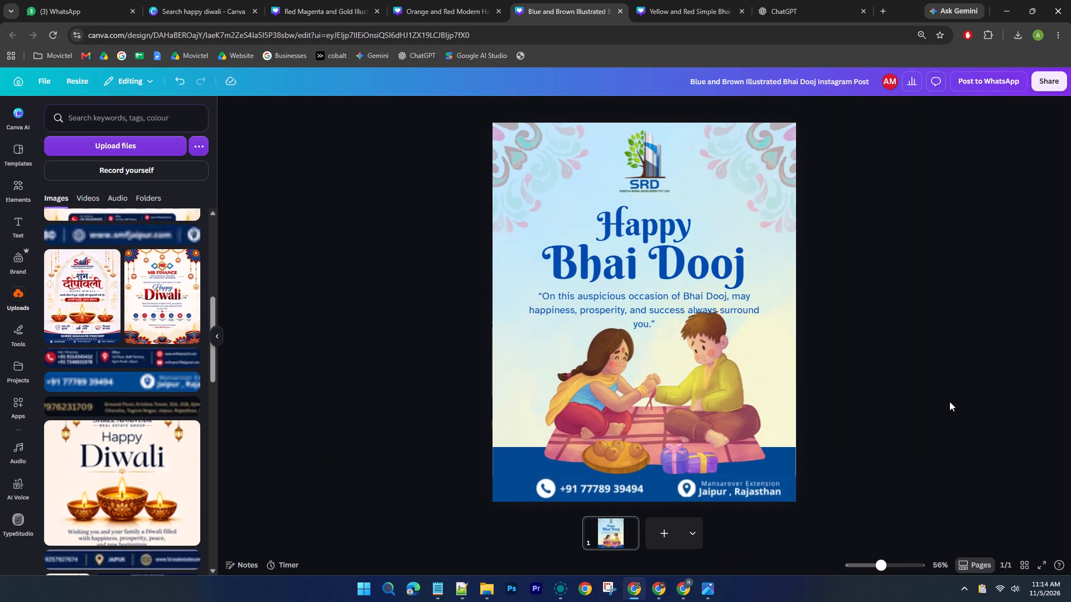
pyautogui.click(705, 494)
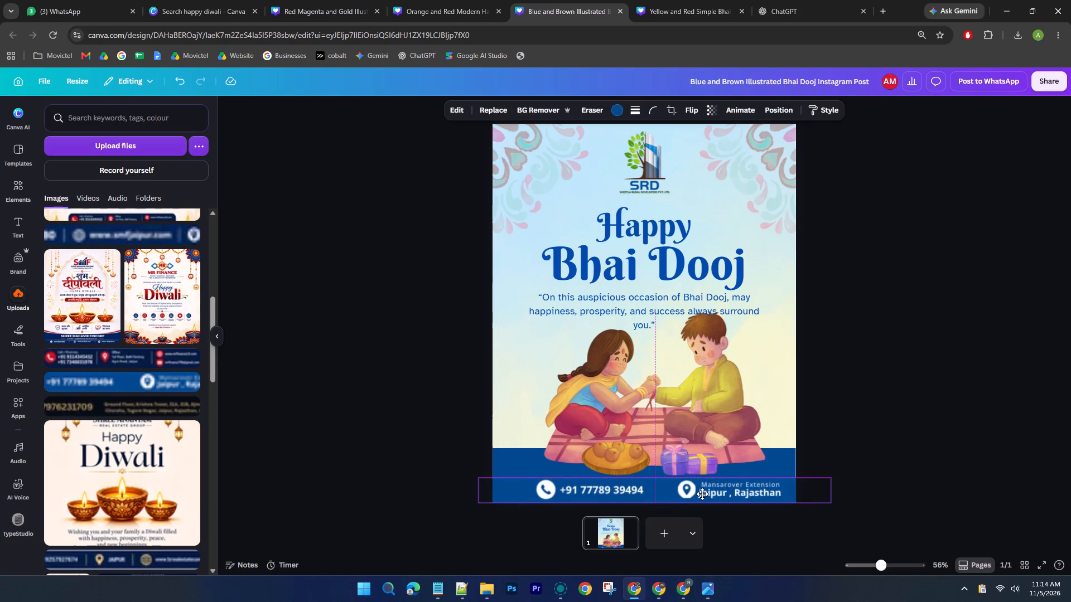
# Shift the contact strip slightly left so its phone number and address sit centred across the blue band.
pyautogui.moveTo(702, 494); pyautogui.dragTo(694, 494)
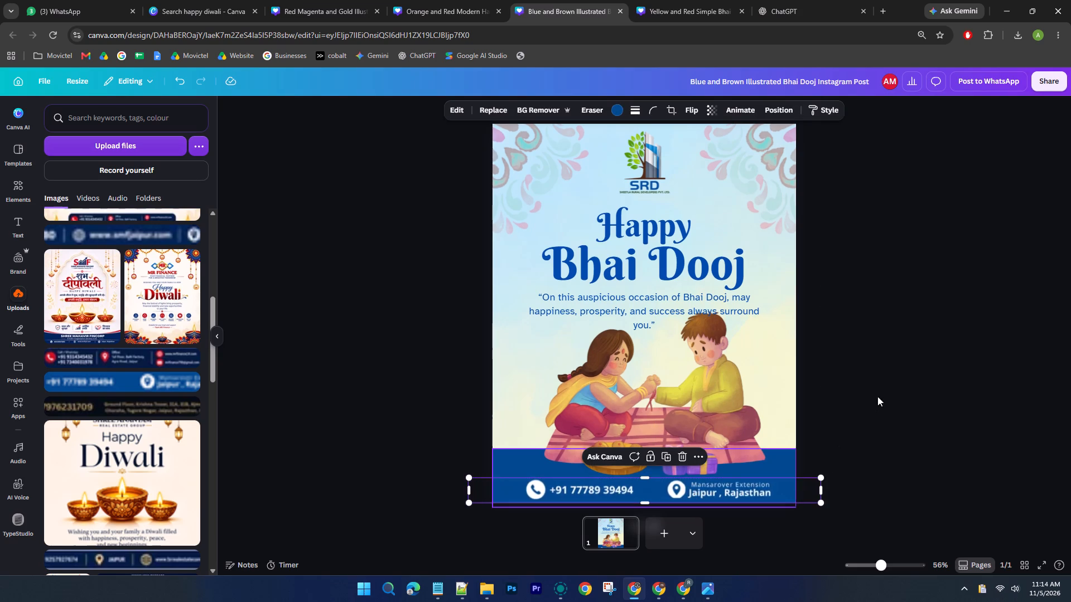
pyautogui.click(881, 390)
pyautogui.click(881, 390)
# Enlarge the blue bottom band to about 1,107 px wide and 250 px tall, past both poster edges and higher behind the picnic blanket.
pyautogui.click(788, 458)
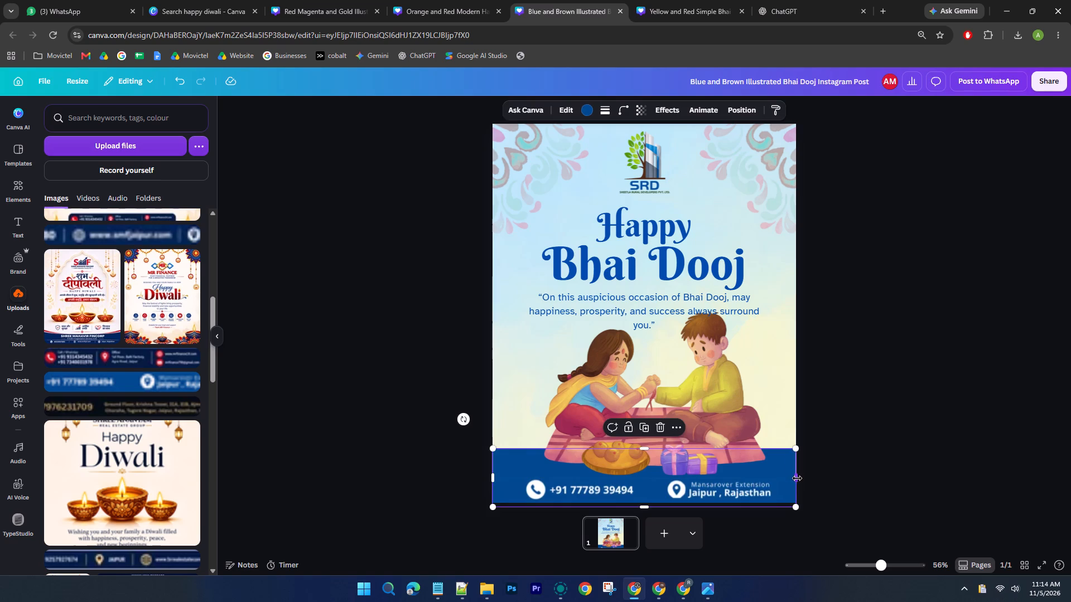
pyautogui.click(797, 478)
pyautogui.click(492, 478)
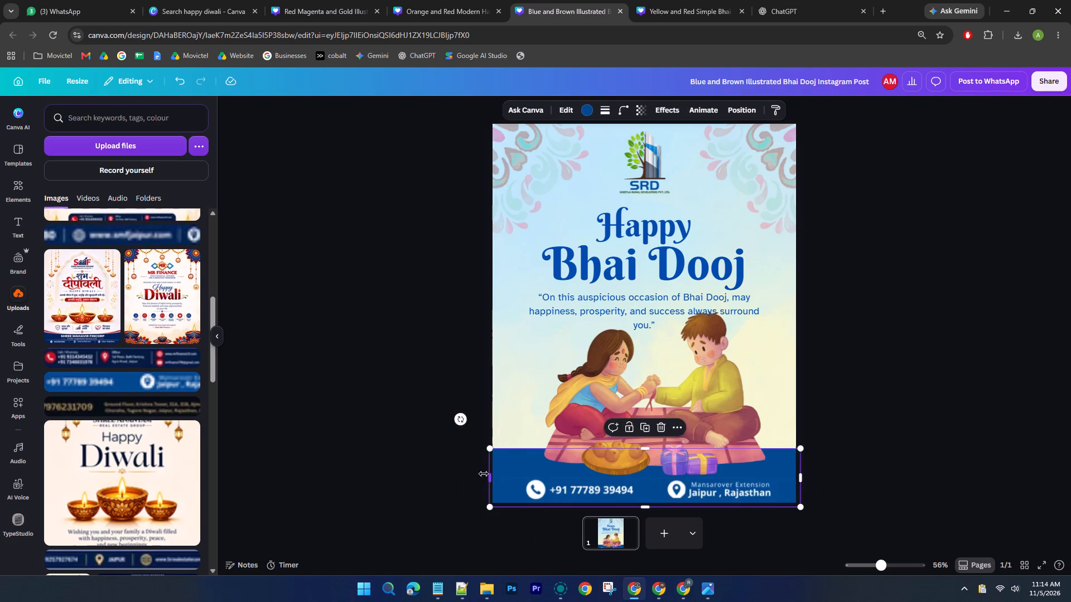
pyautogui.click(427, 423)
pyautogui.click(529, 458)
pyautogui.moveTo(645, 447); pyautogui.dragTo(646, 435)
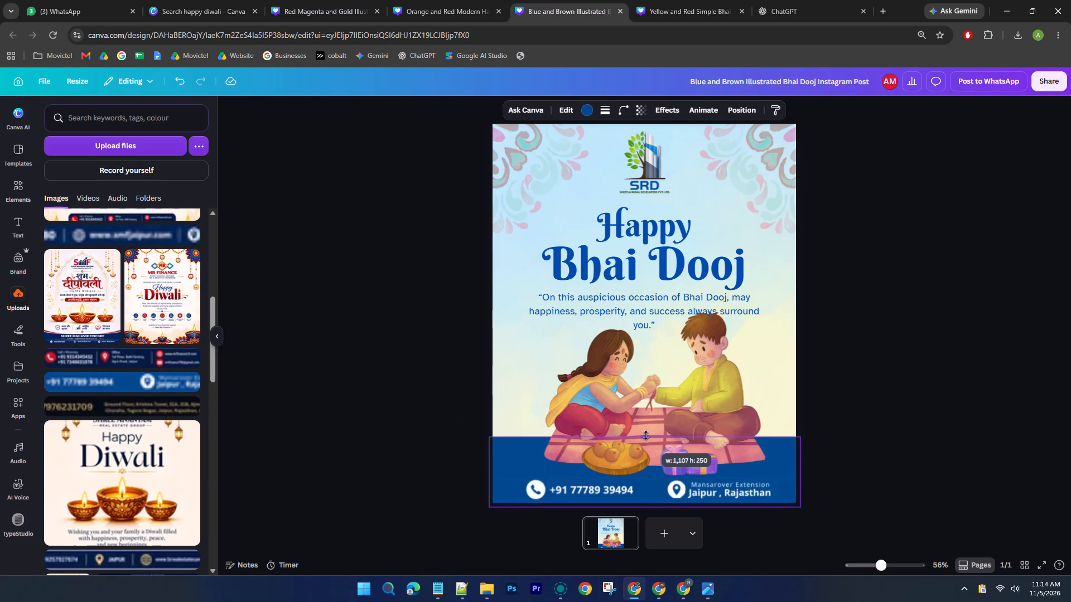
pyautogui.moveTo(646, 435); pyautogui.dragTo(647, 438)
pyautogui.click(914, 356)
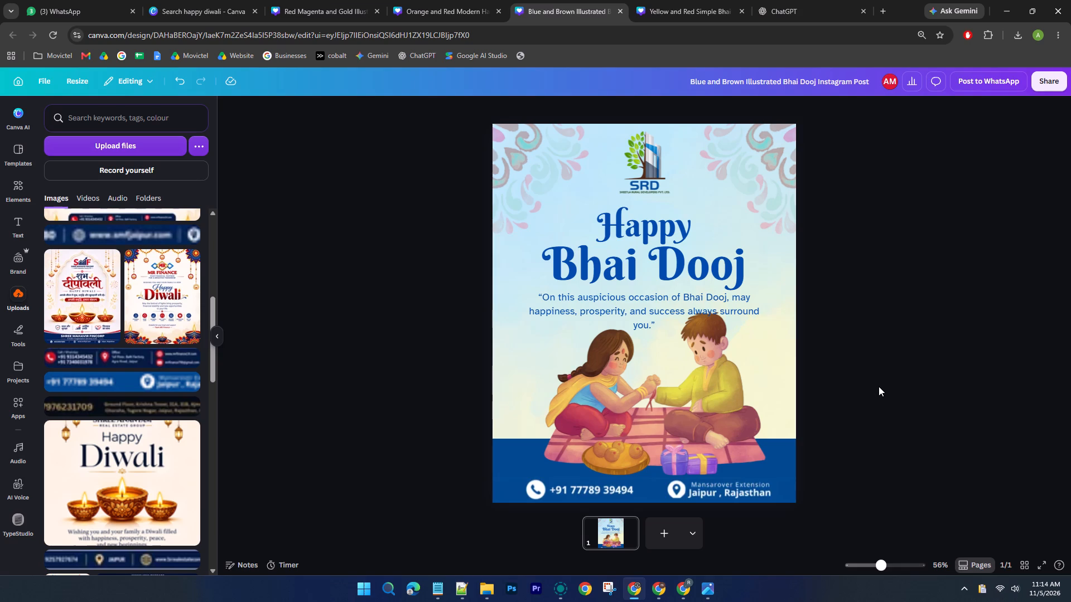
# Rename the design as SRD - 11 Nov.
pyautogui.click(813, 85)
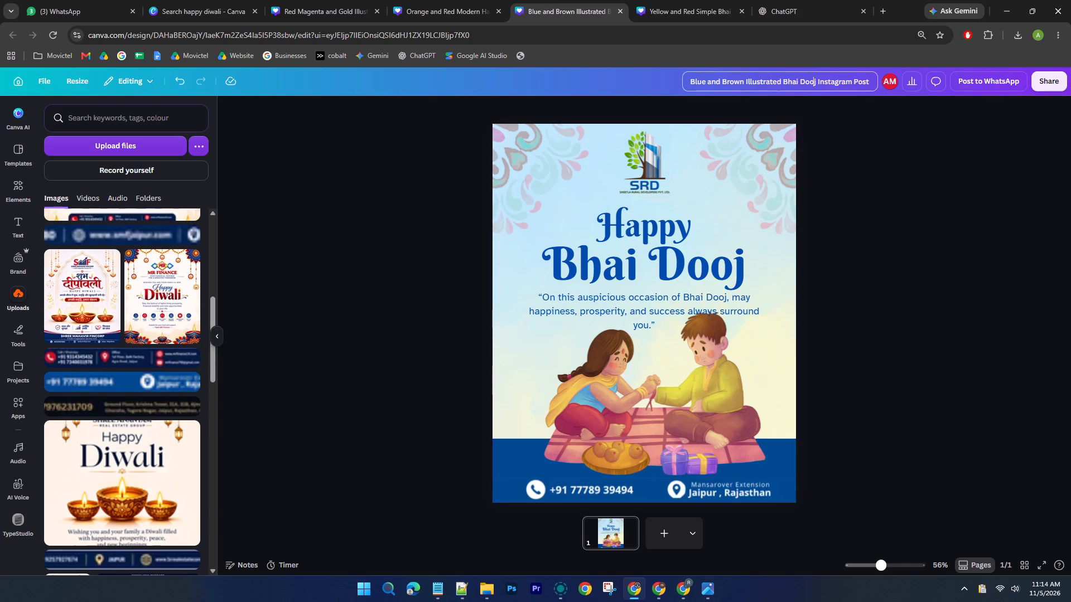
pyautogui.hotkey('ctrl', 'a')
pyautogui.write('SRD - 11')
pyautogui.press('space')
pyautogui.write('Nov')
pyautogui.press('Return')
# Open the sharing options for the SRD Bhai Dooj poster.
pyautogui.click(1054, 86)
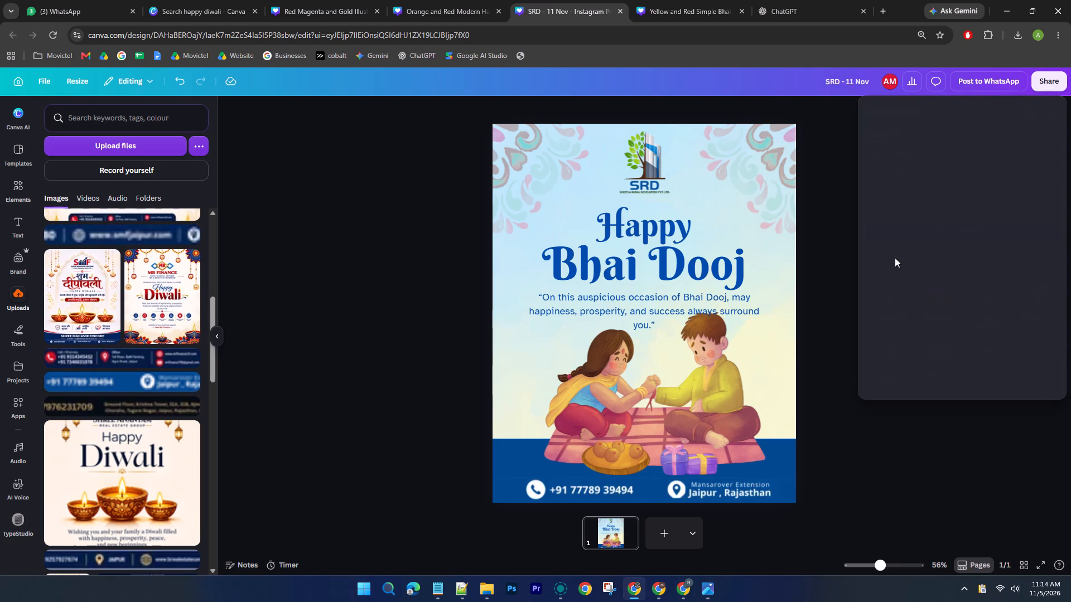
# Download the SRD - 11 Nov poster as a high-quality PNG and file it in the 11 November folder in Downloads.
pyautogui.click(891, 309)
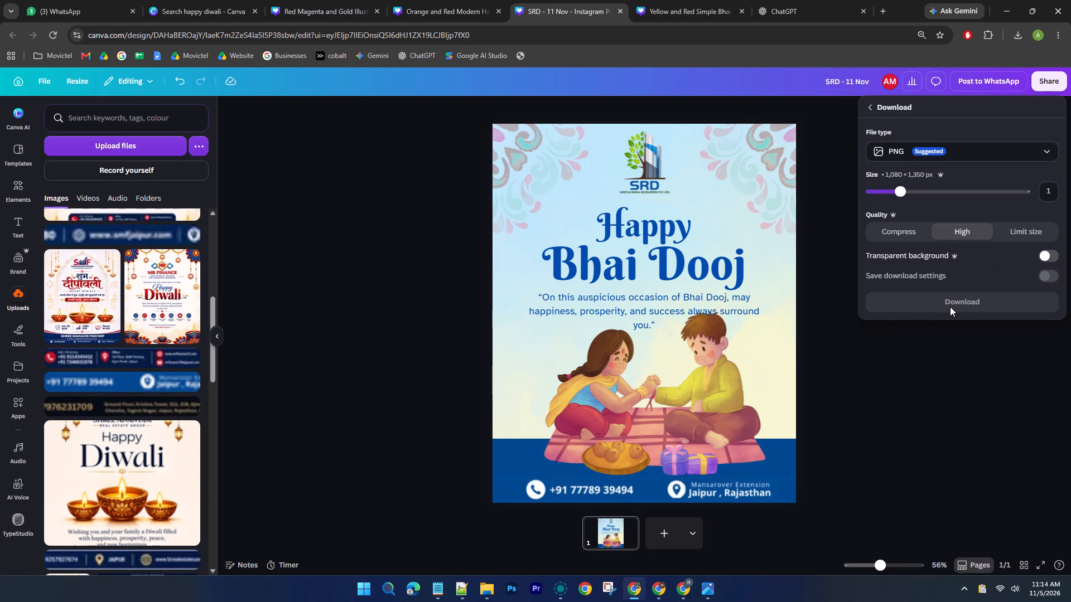
pyautogui.click(951, 306)
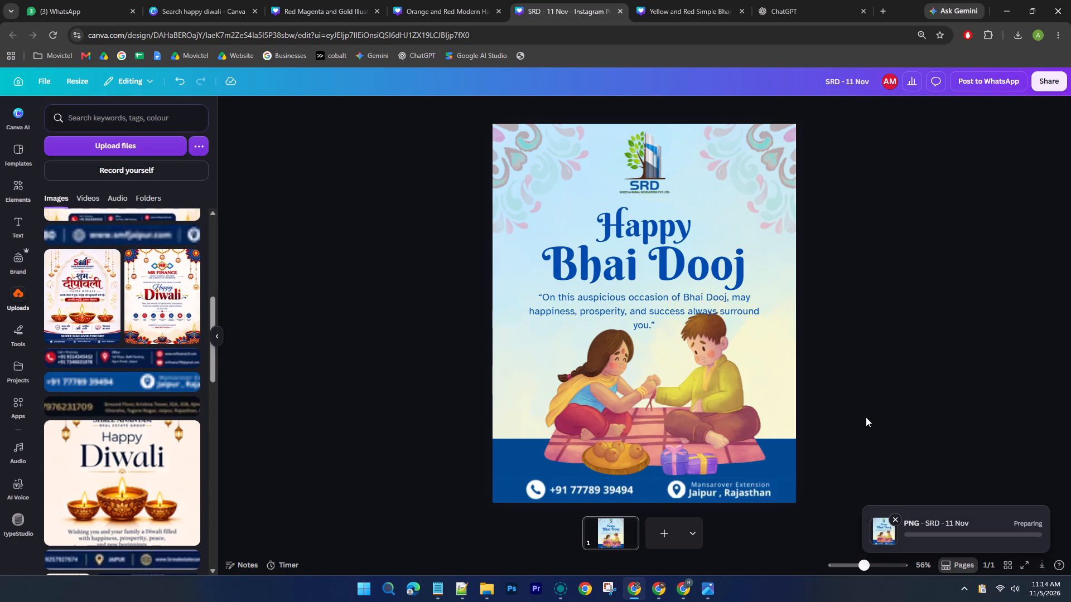
pyautogui.click(480, 584)
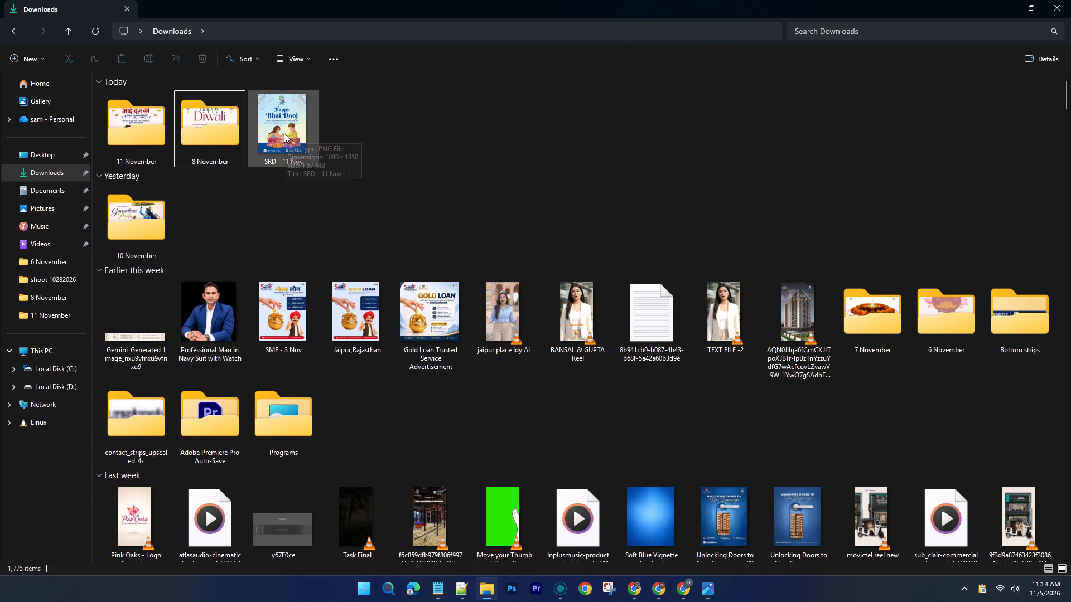
pyautogui.moveTo(284, 133); pyautogui.dragTo(142, 134)
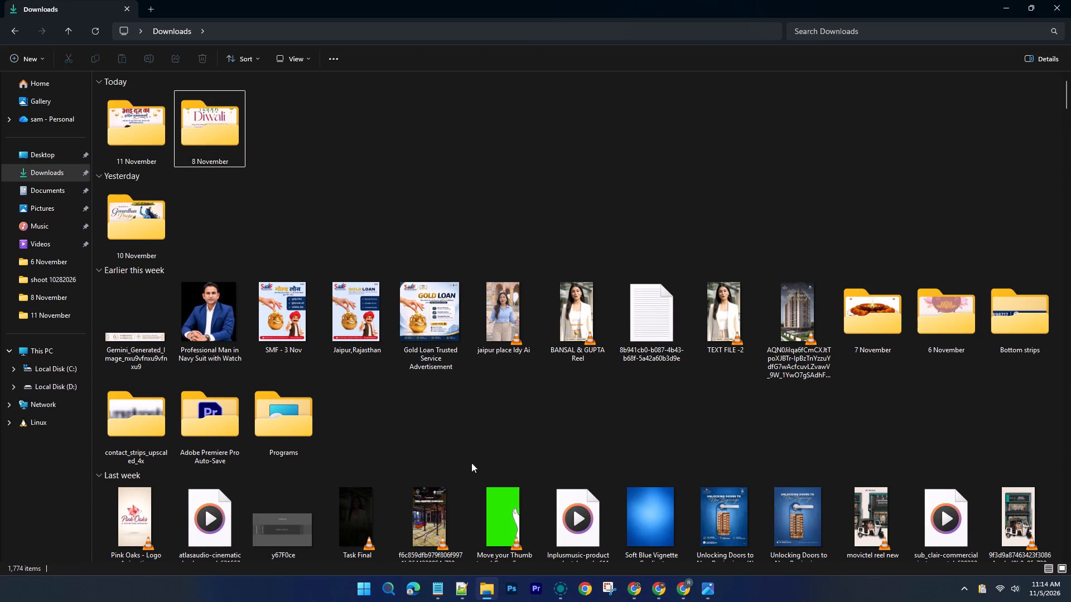
pyautogui.click(462, 591)
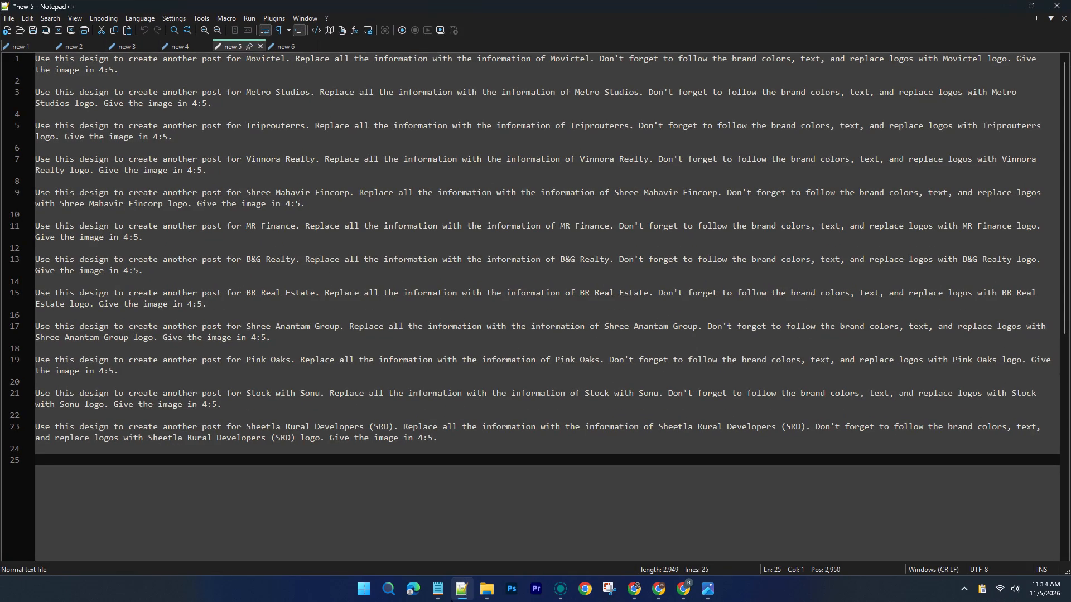
pyautogui.click(468, 589)
pyautogui.click(444, 590)
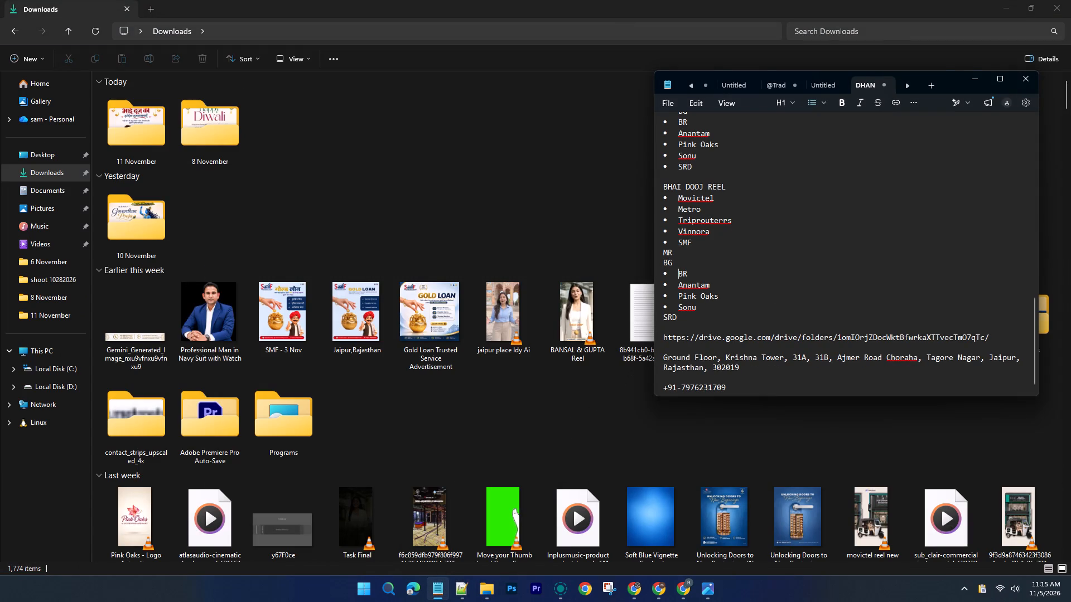
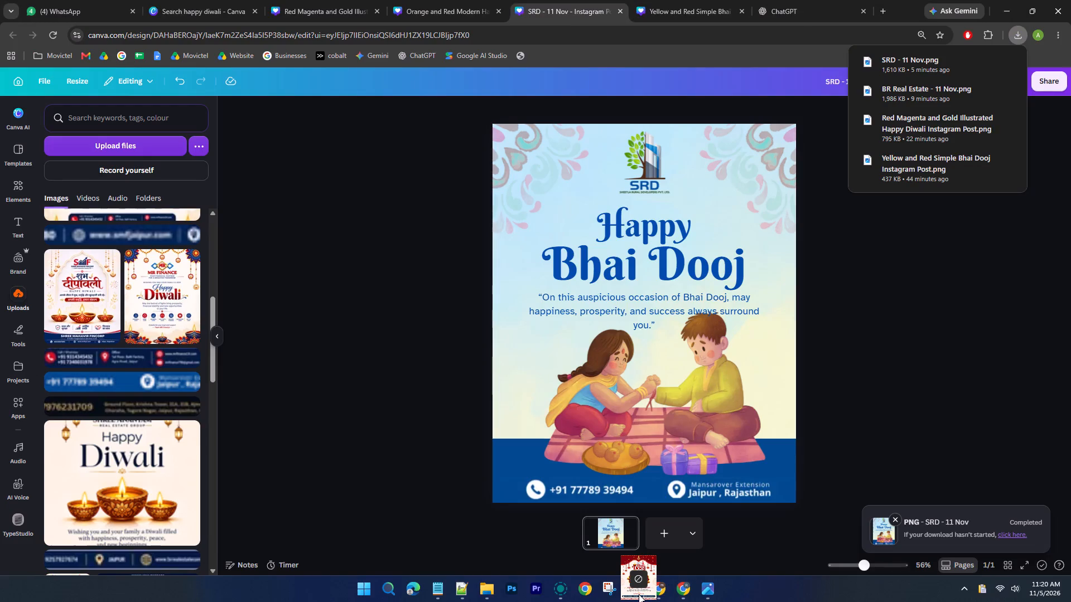
pyautogui.moveTo(639, 594); pyautogui.dragTo(543, 334)
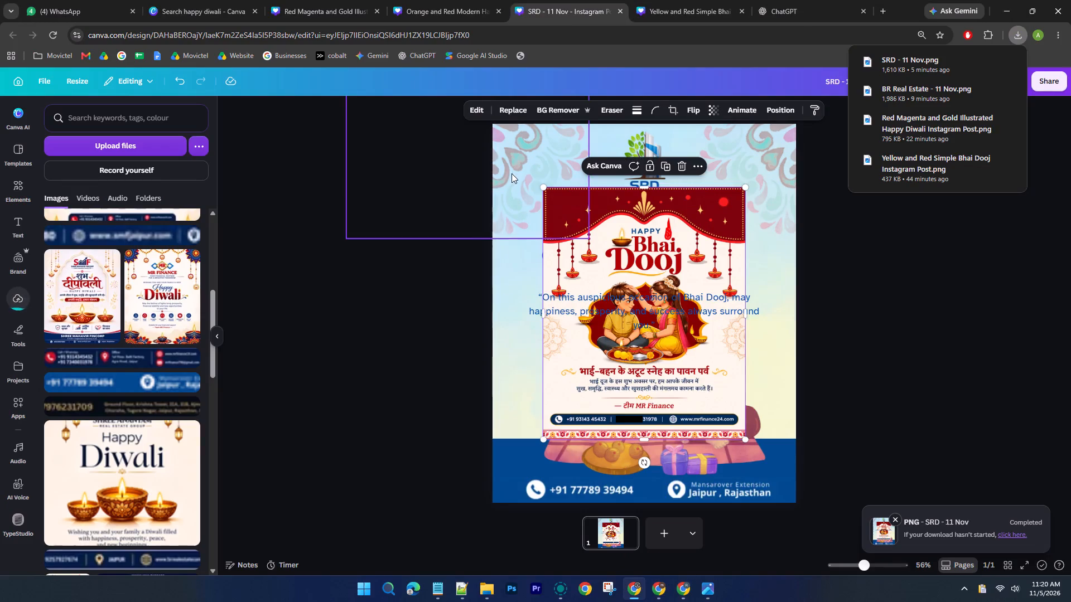
# Delete the SRD background, logo, text, illustration, footer and dropped poster so the design page is blank.
pyautogui.click(513, 171)
pyautogui.press('Delete')
pyautogui.click(556, 164)
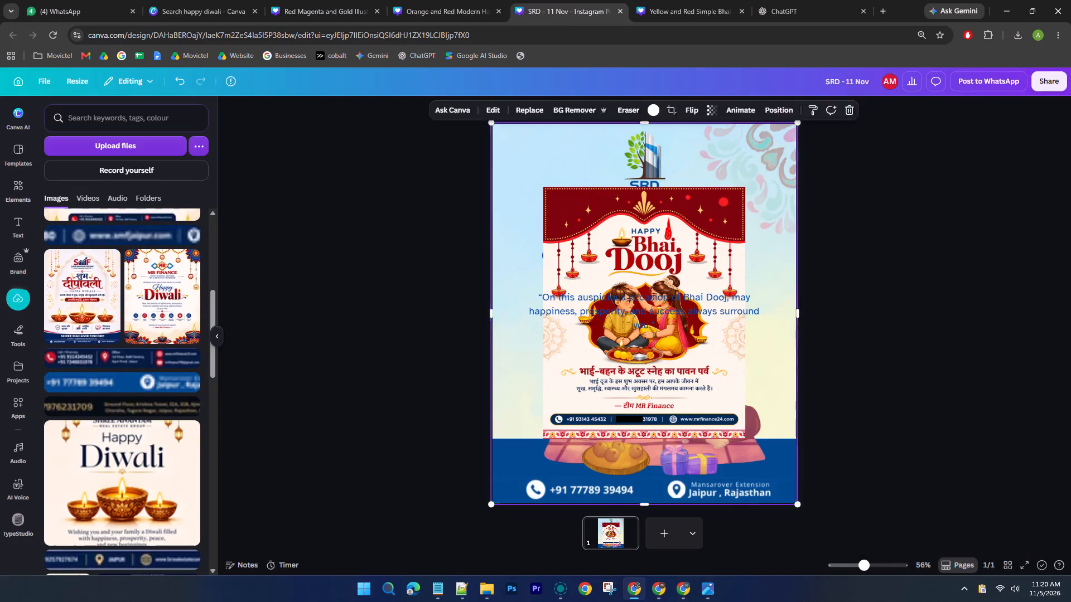
pyautogui.press('Delete')
pyautogui.click(656, 148)
pyautogui.press('Delete')
pyautogui.click(749, 159)
pyautogui.press('Delete')
pyautogui.moveTo(684, 240); pyautogui.dragTo(632, 160)
pyautogui.click(750, 214)
pyautogui.moveTo(761, 171); pyautogui.dragTo(737, 579)
pyautogui.press('Delete')
pyautogui.moveTo(633, 322); pyautogui.dragTo(966, 353)
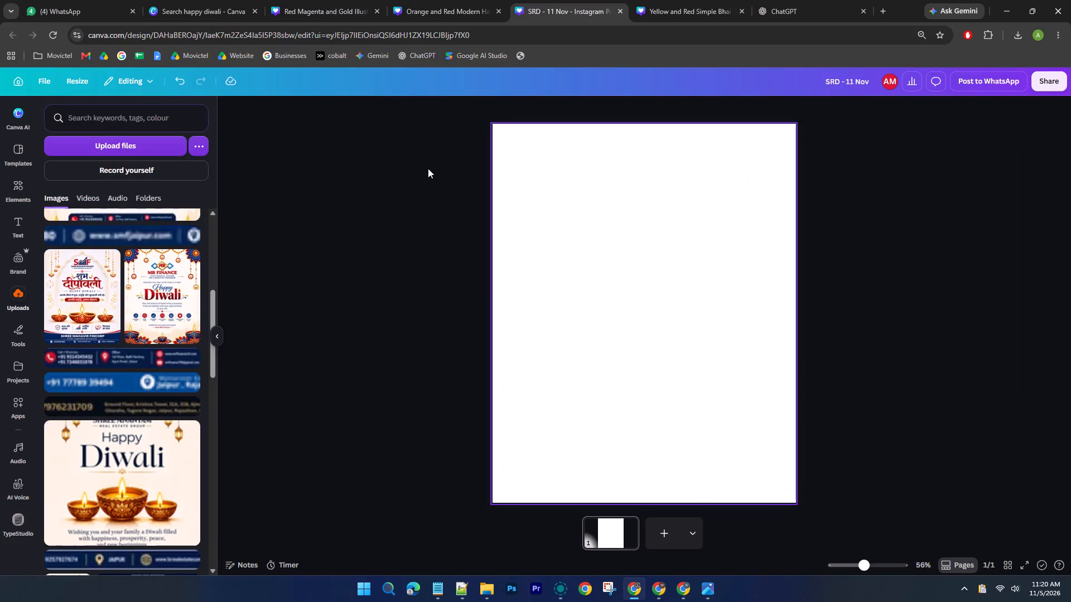
pyautogui.moveTo(467, 130); pyautogui.dragTo(807, 558)
pyautogui.press('Delete')
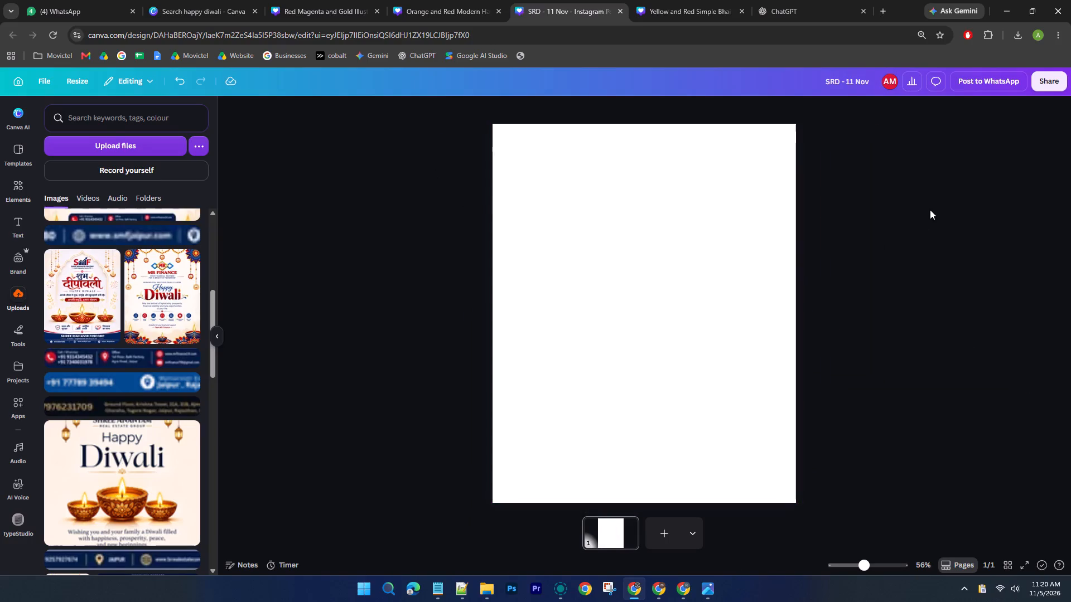
pyautogui.click(930, 210)
pyautogui.click(1017, 171)
pyautogui.moveTo(785, 140); pyautogui.dragTo(1065, 428)
pyautogui.press('Delete')
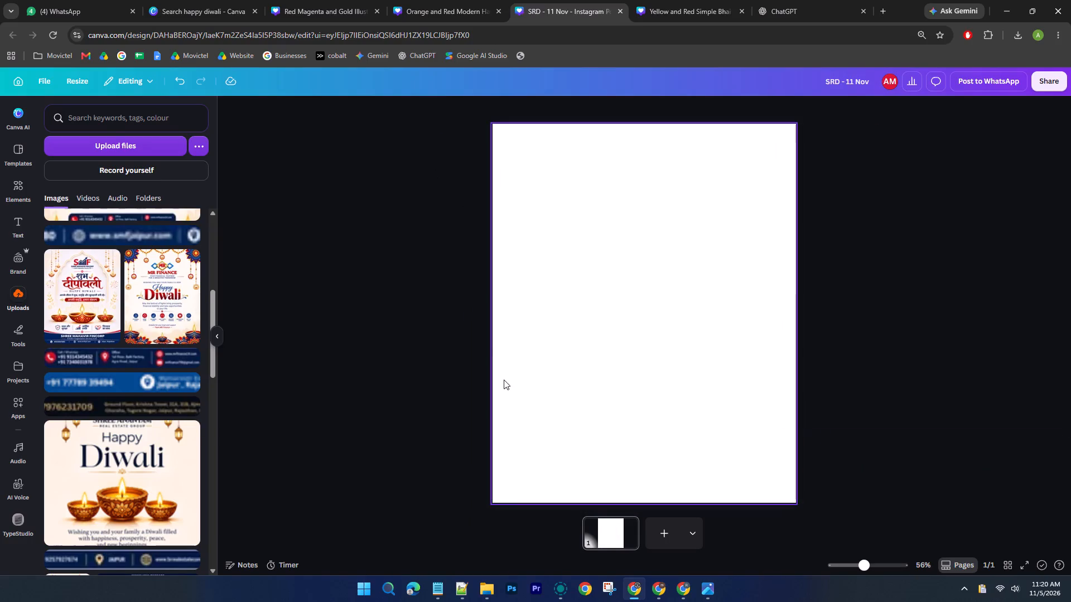
# Place the uploaded MR Finance Bhai Dooj poster on the blank page and enlarge it to fill 1,080 × 1,350.
pyautogui.scroll(2, 204, 208)
pyautogui.scroll(12, 104, 272)
pyautogui.click(86, 255)
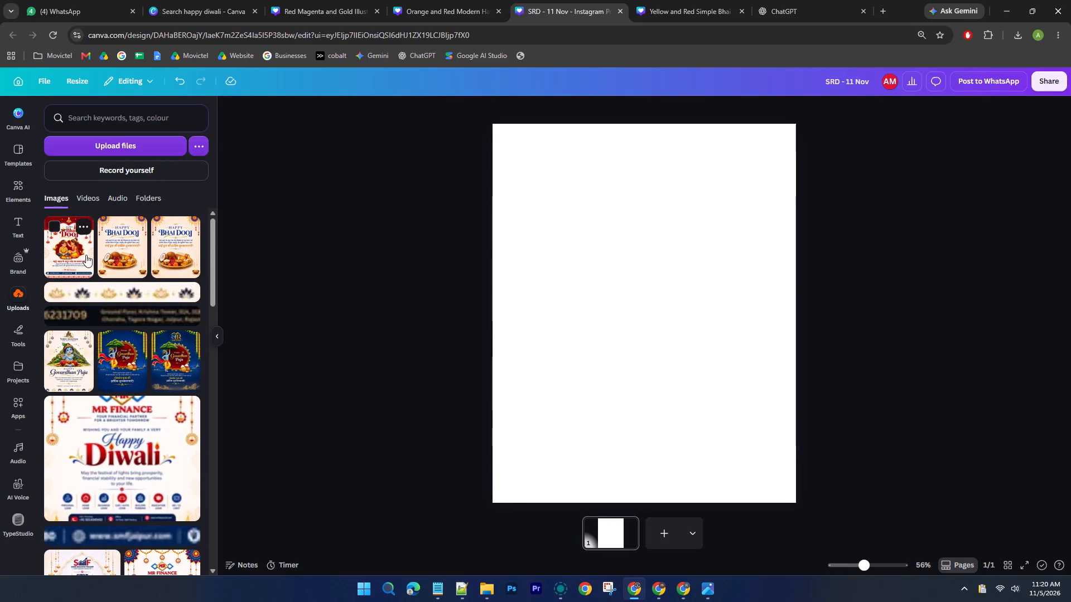
pyautogui.moveTo(663, 259); pyautogui.dragTo(610, 196)
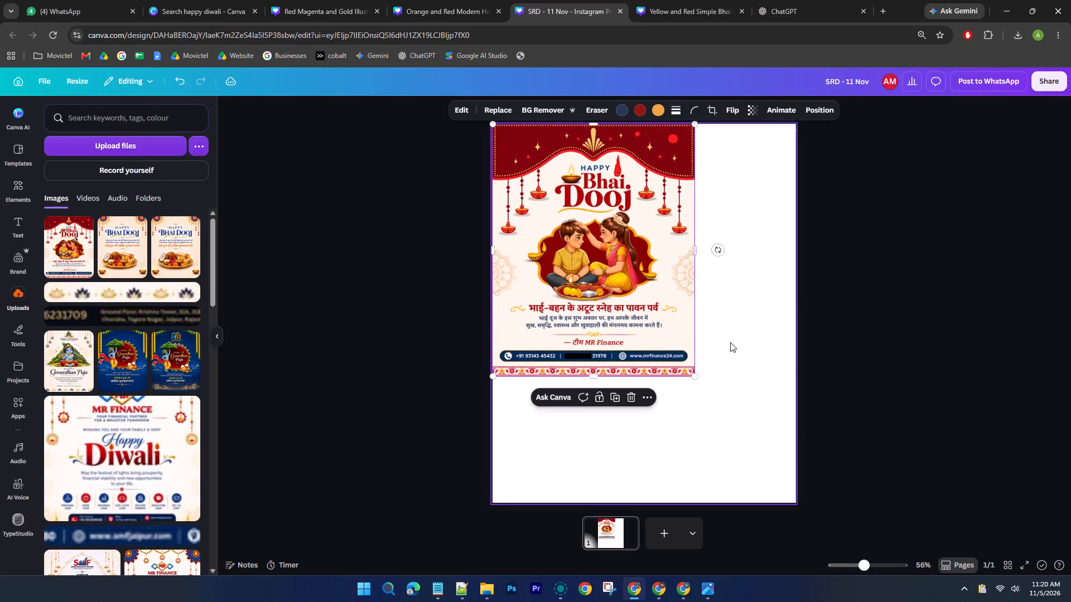
pyautogui.moveTo(694, 377); pyautogui.dragTo(770, 523)
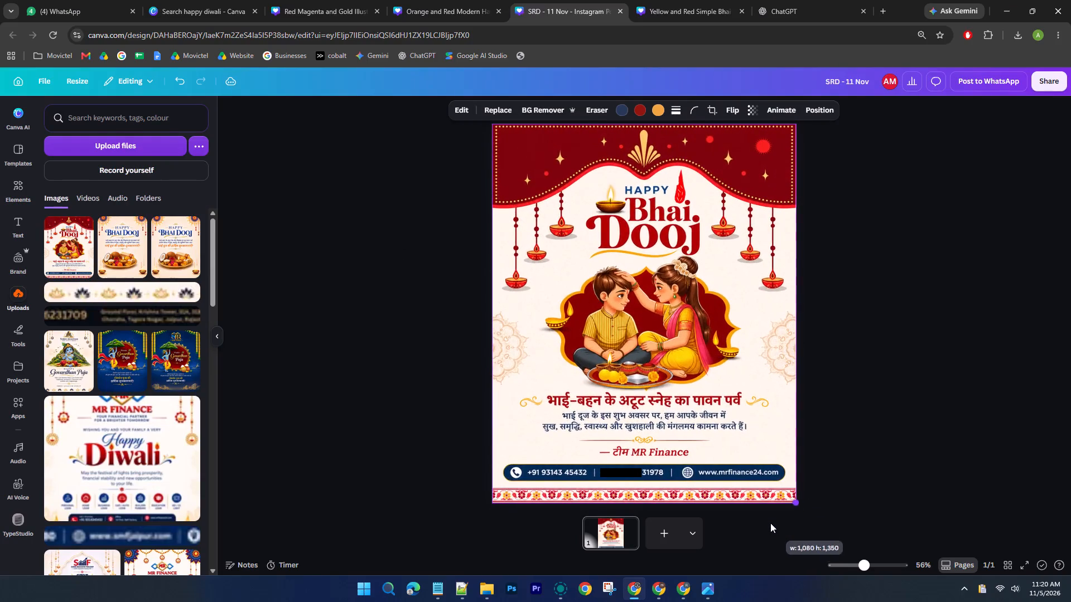
pyautogui.moveTo(770, 523); pyautogui.dragTo(772, 521)
pyautogui.click(904, 385)
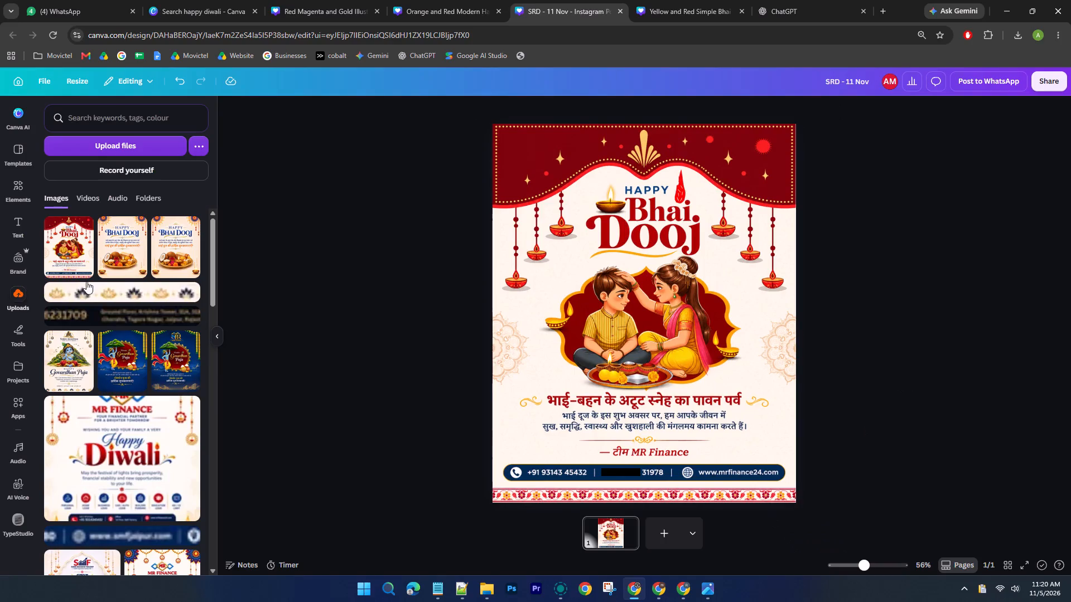
# Add the round MR Finance logo from the uploaded images to the poster and remove its background.
pyautogui.scroll(-5, 158, 477)
pyautogui.scroll(-6, 144, 431)
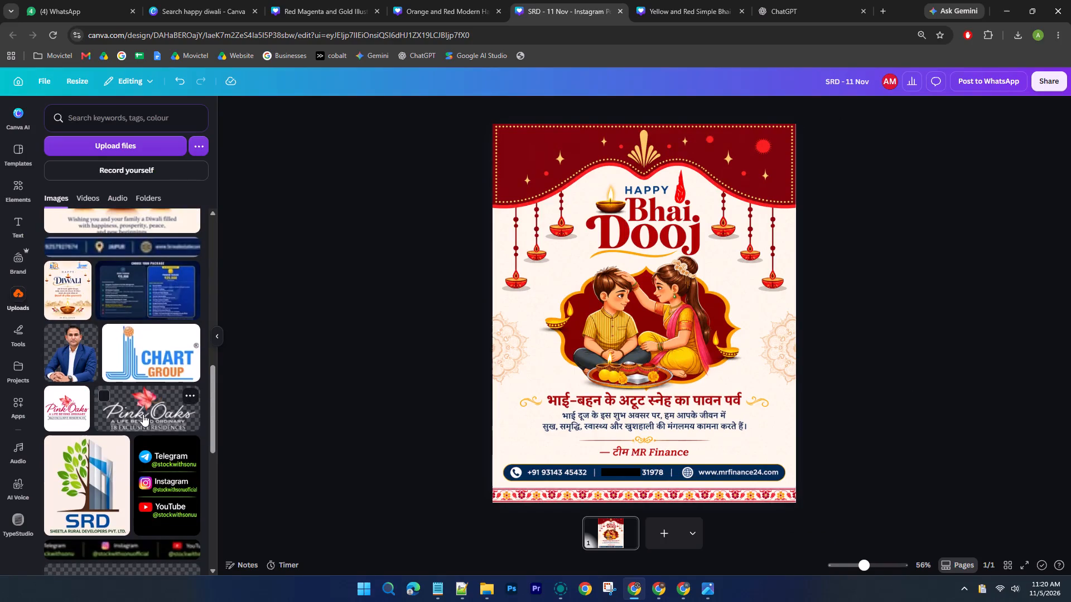
pyautogui.scroll(-7, 141, 394)
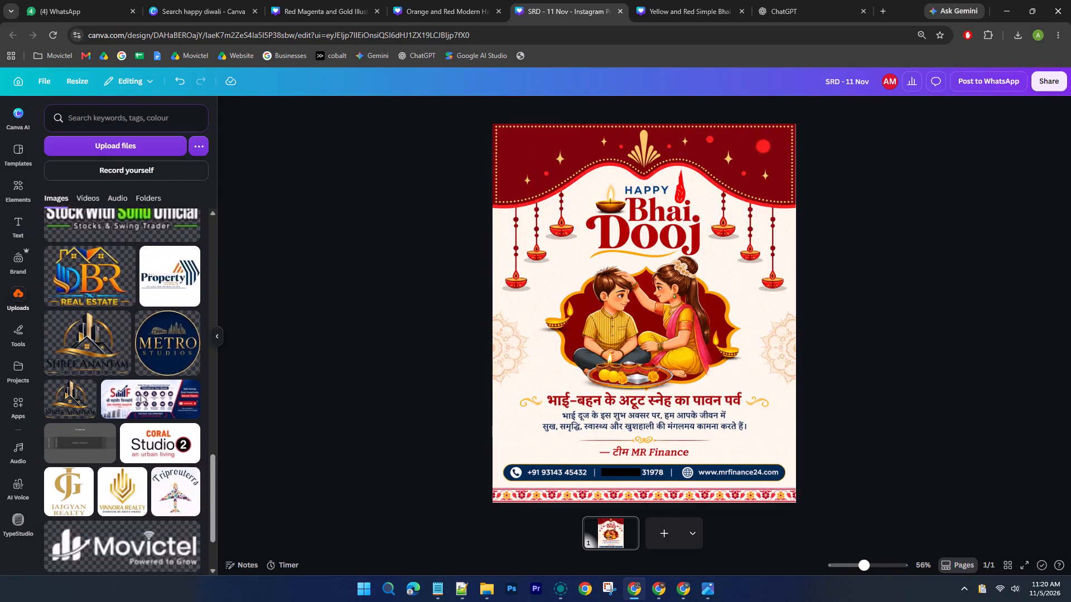
pyautogui.scroll(-7, 141, 394)
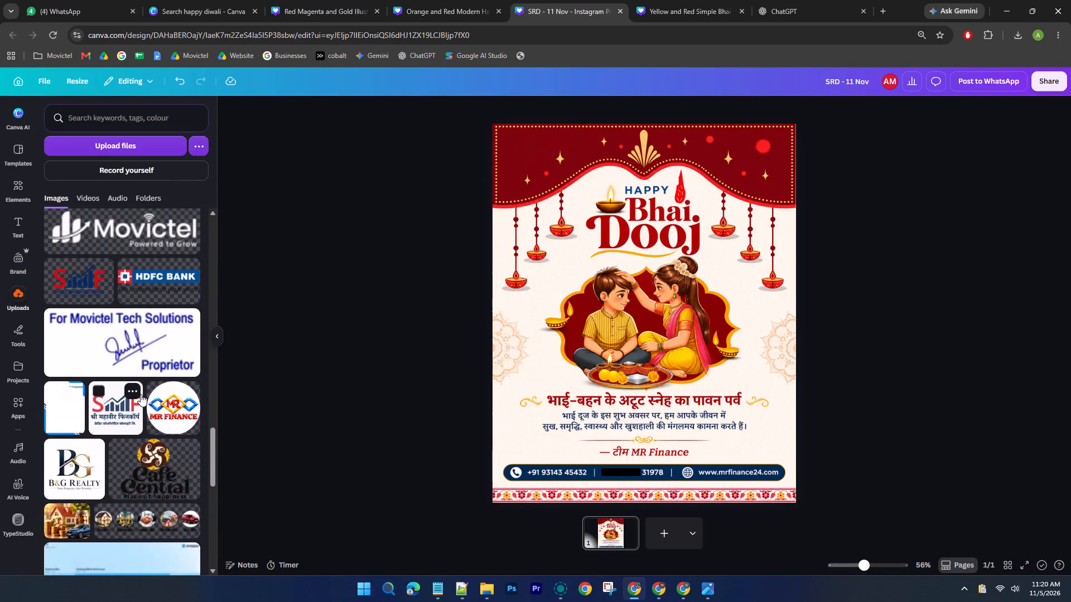
pyautogui.click(162, 399)
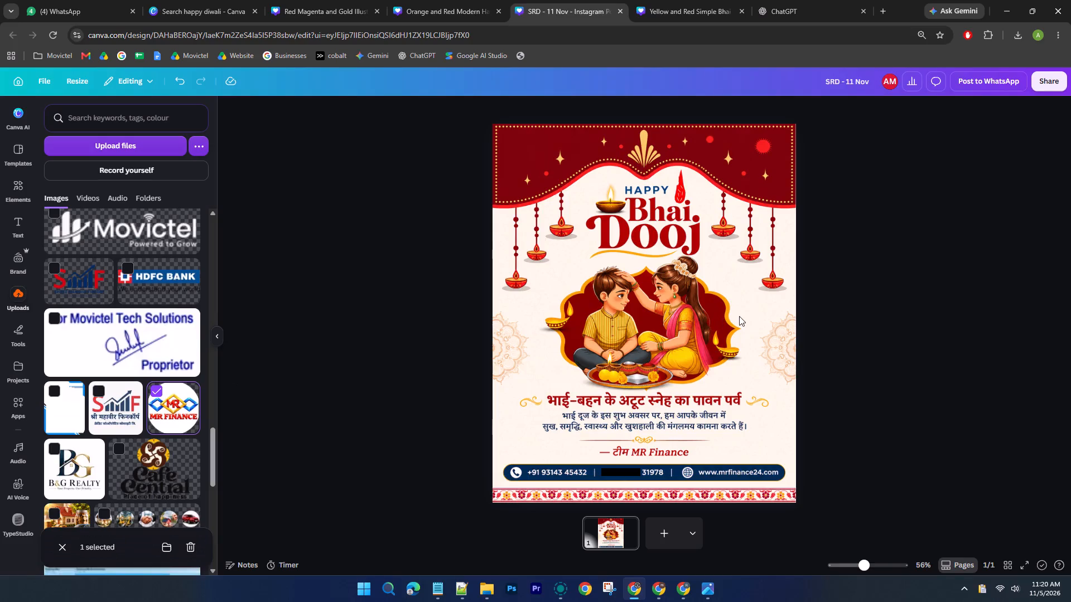
pyautogui.click(162, 408)
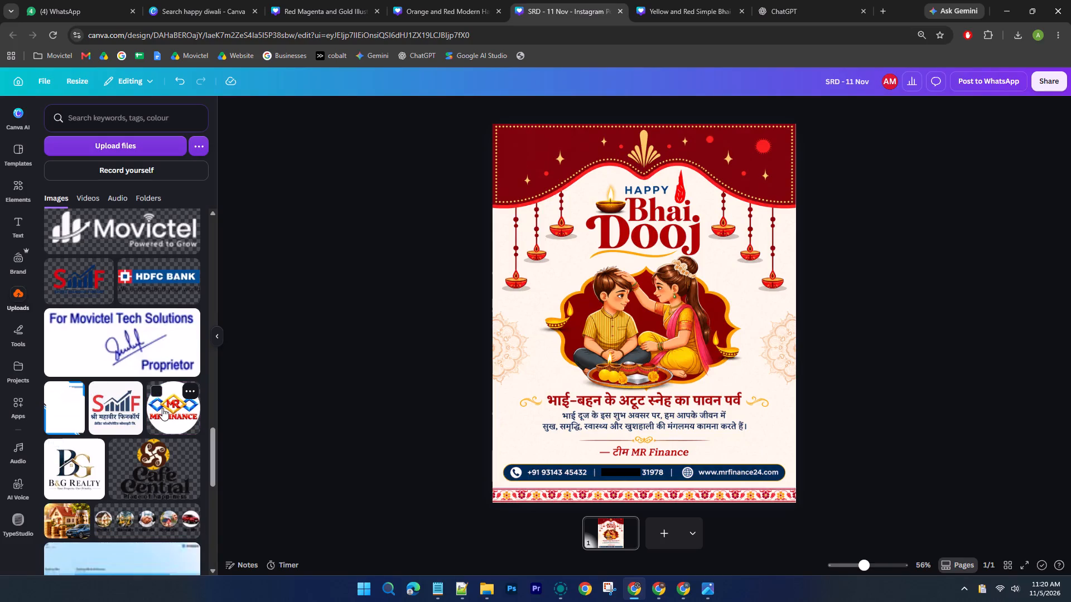
pyautogui.click(162, 408)
pyautogui.click(534, 115)
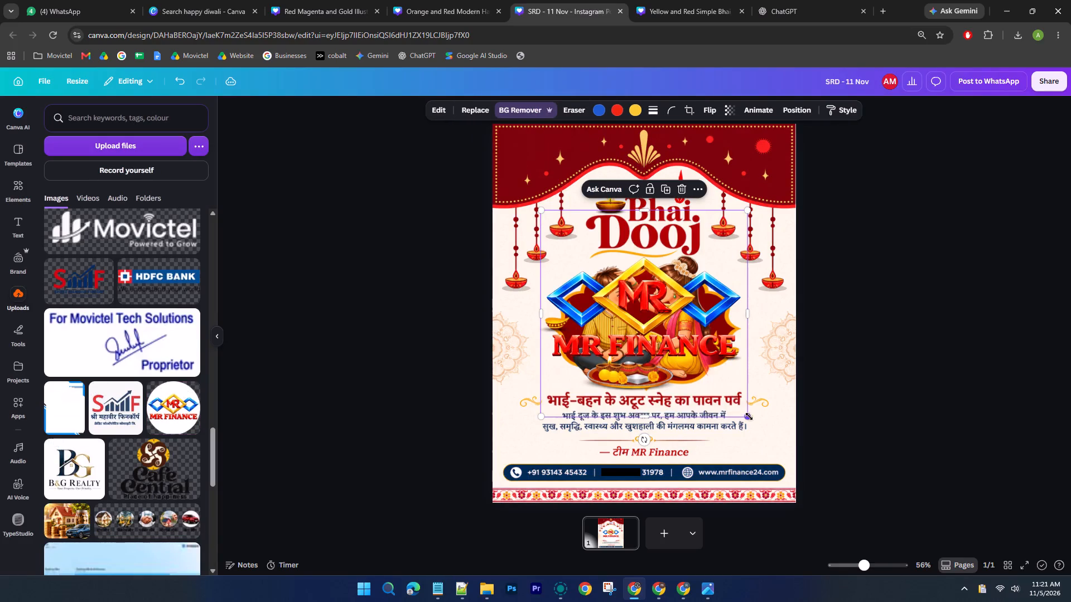
# Shrink the MR Finance logo and position it in the poster's upper-left corner over the red border.
pyautogui.moveTo(749, 416); pyautogui.dragTo(633, 282)
pyautogui.moveTo(593, 251); pyautogui.dragTo(556, 150)
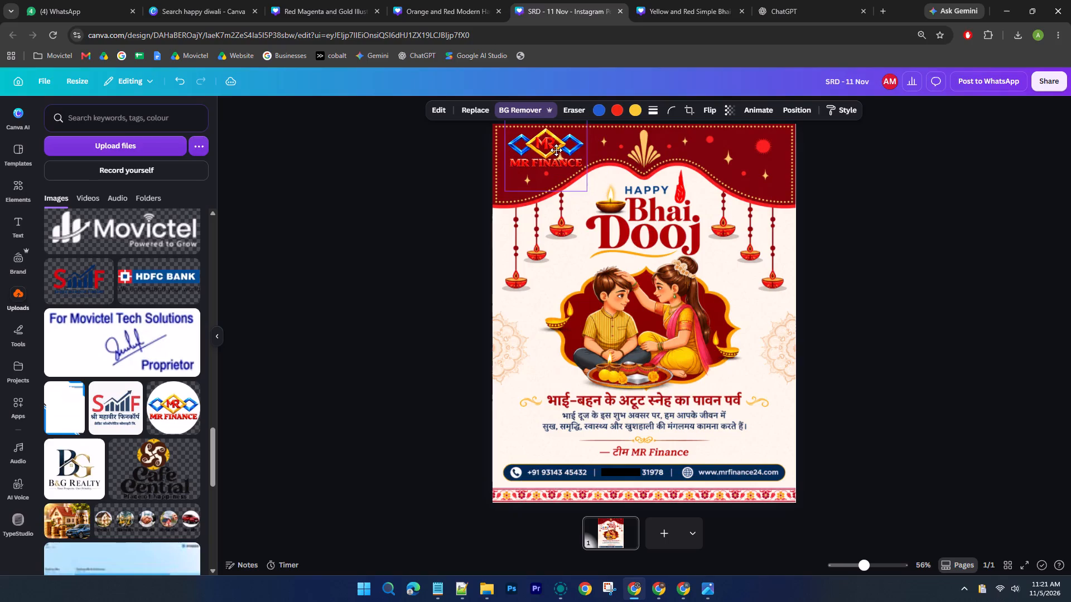
pyautogui.moveTo(556, 150); pyautogui.dragTo(554, 154)
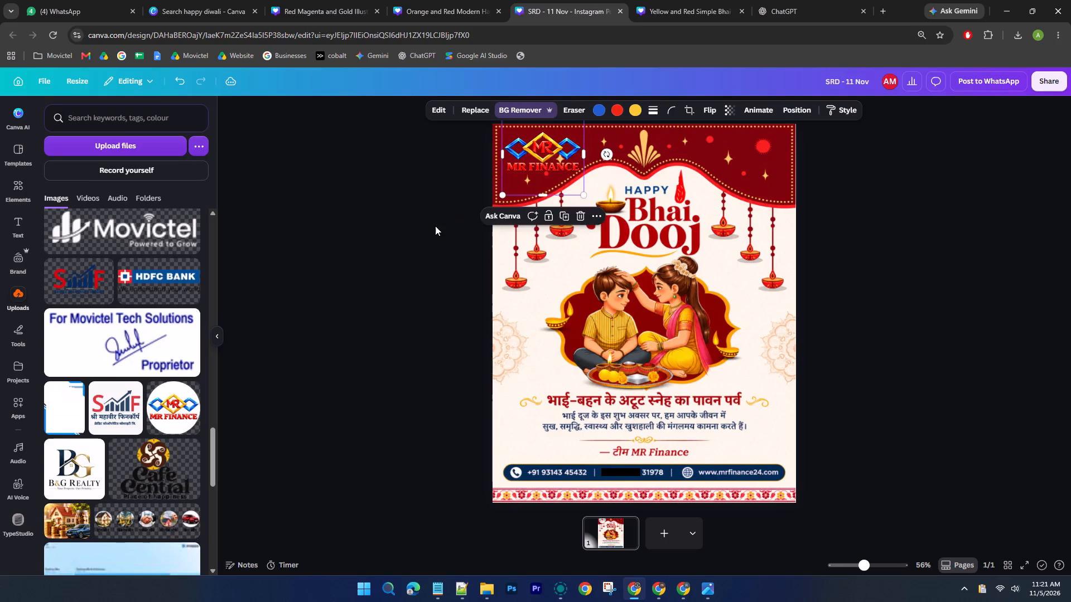
# Move the MR Finance logo off the poster's upper-left corner, across toward the Bhai Dooj heading.
pyautogui.click(435, 226)
pyautogui.keyDown('ctrl'); pyautogui.scroll(7, 541, 150); pyautogui.keyUp('ctrl')
pyautogui.moveTo(364, 178); pyautogui.dragTo(875, 252)
# Add a plain square shape to the poster and reduce it to a smaller rectangle.
pyautogui.click(18, 182)
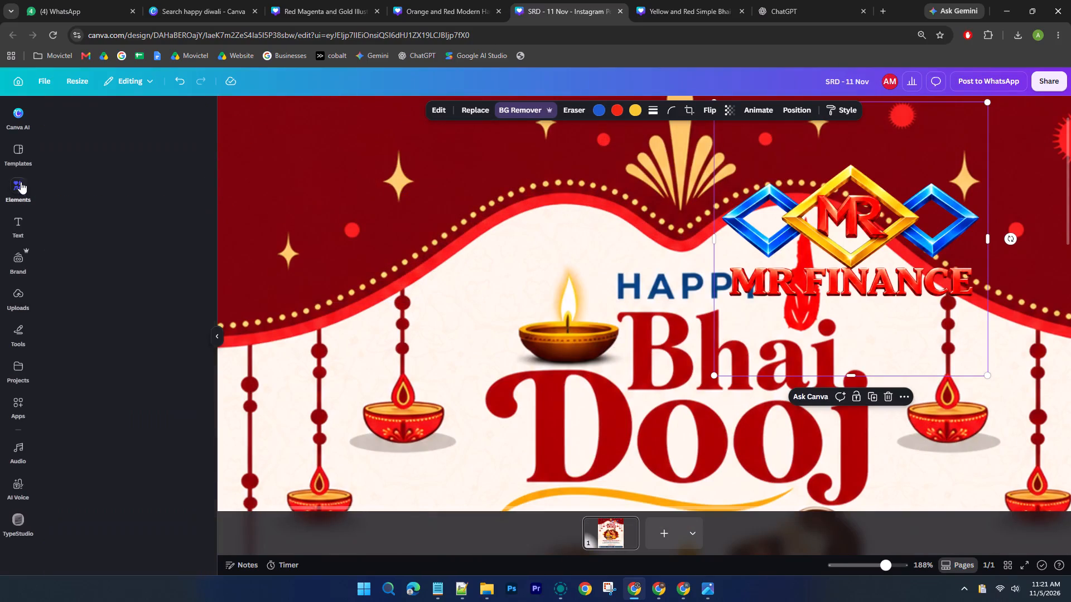
pyautogui.click(69, 176)
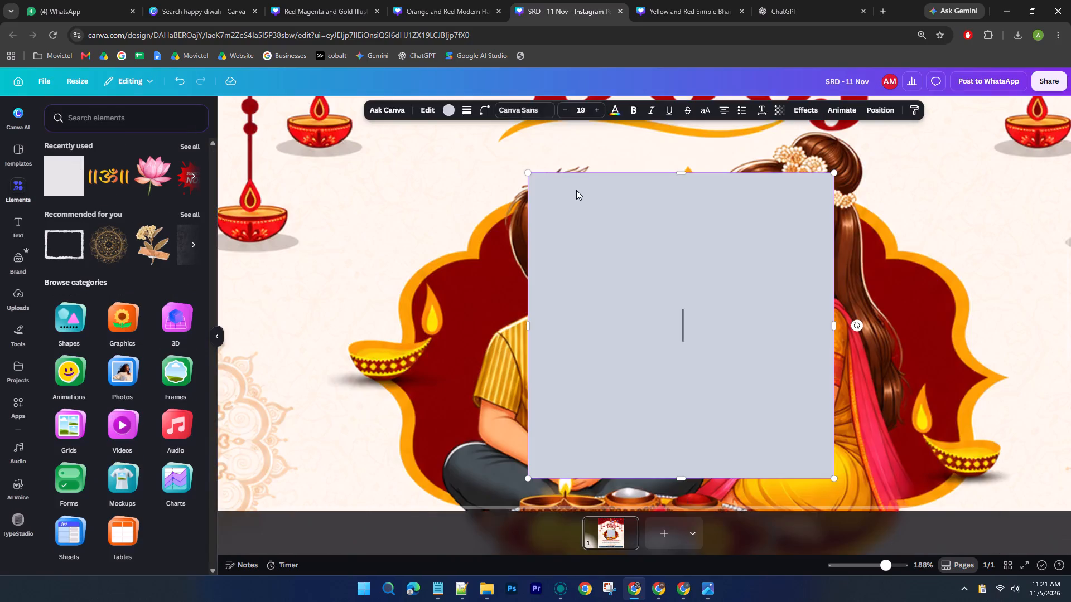
pyautogui.keyDown('ctrl'); pyautogui.scroll(-6, 609, 281); pyautogui.keyUp('ctrl')
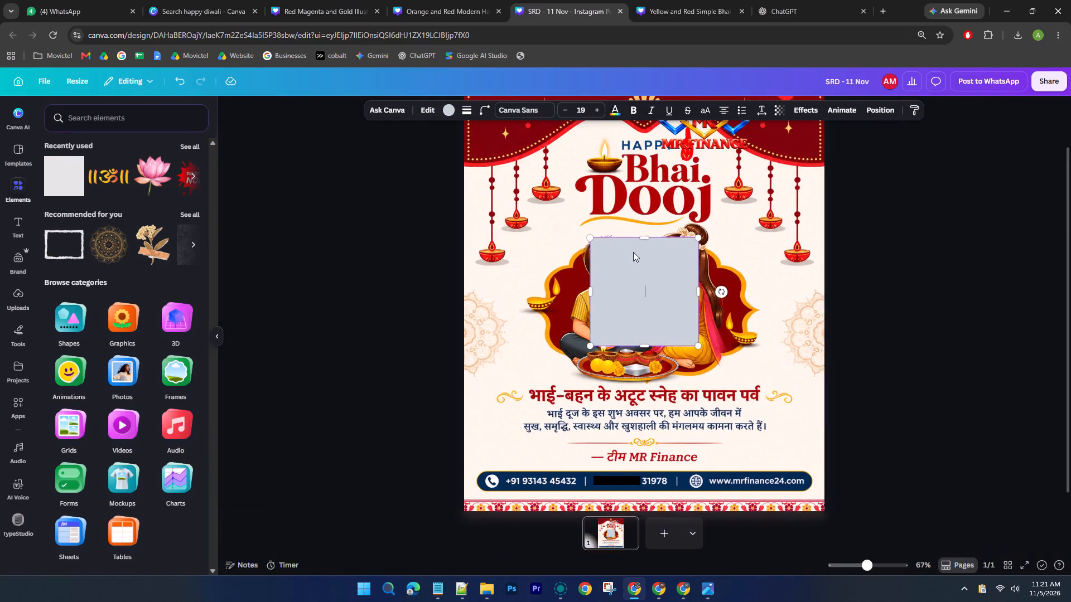
pyautogui.moveTo(590, 242); pyautogui.dragTo(633, 300)
pyautogui.moveTo(636, 283); pyautogui.dragTo(559, 274)
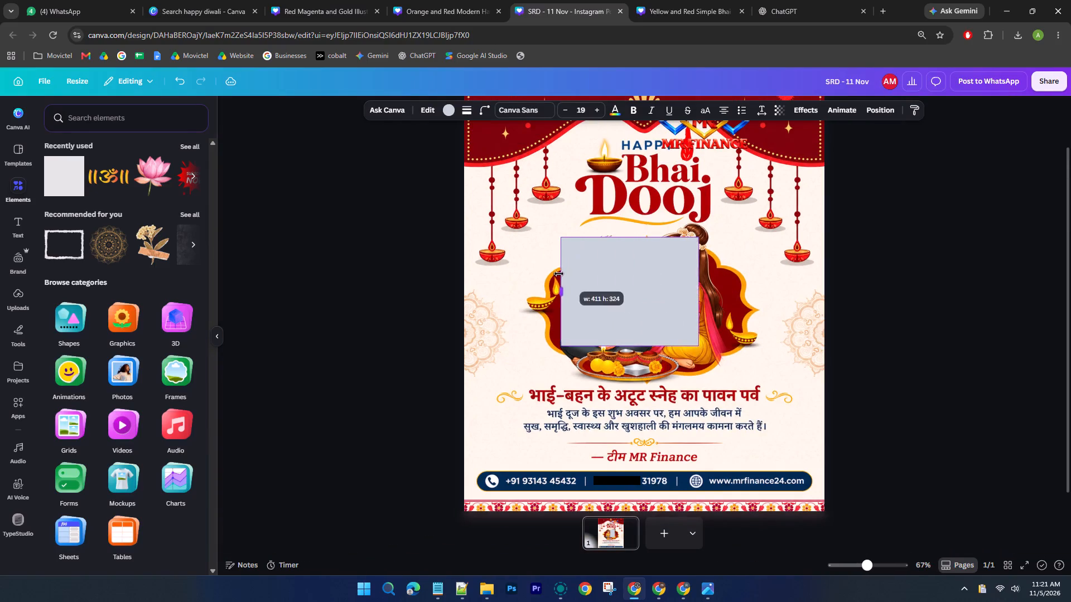
pyautogui.moveTo(559, 274); pyautogui.dragTo(559, 272)
pyautogui.moveTo(557, 240); pyautogui.dragTo(623, 302)
pyautogui.scroll(2, 647, 313)
pyautogui.moveTo(664, 377); pyautogui.dragTo(582, 268)
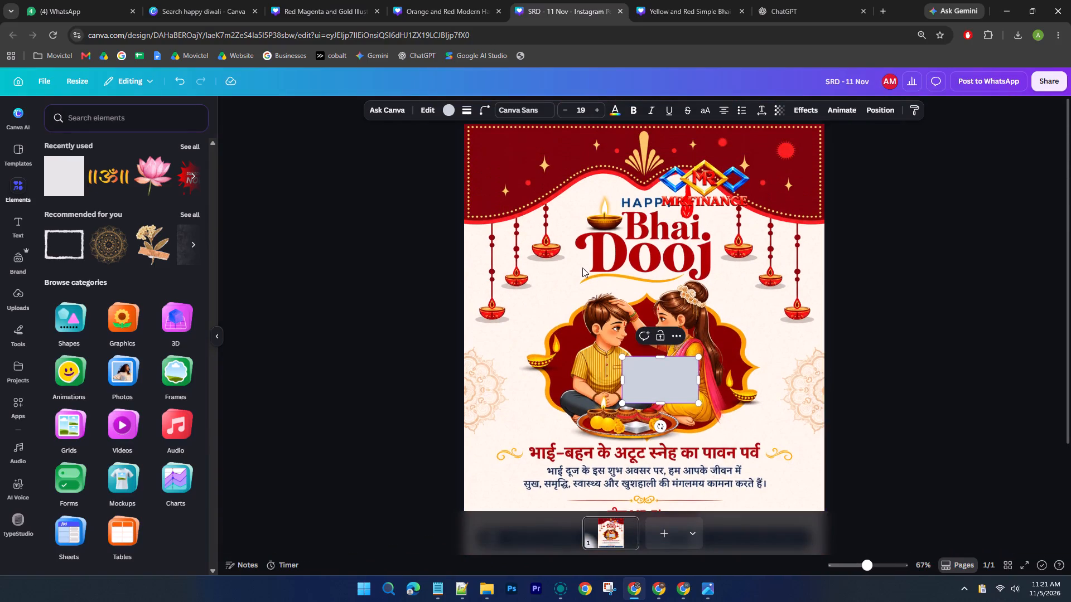
pyautogui.moveTo(582, 268); pyautogui.dragTo(496, 136)
pyautogui.moveTo(650, 376); pyautogui.dragTo(638, 356)
pyautogui.click(345, 324)
# Move the rectangle onto the upper-left red border and shrink it to a small patch covering a gold star.
pyautogui.moveTo(681, 383); pyautogui.dragTo(539, 168)
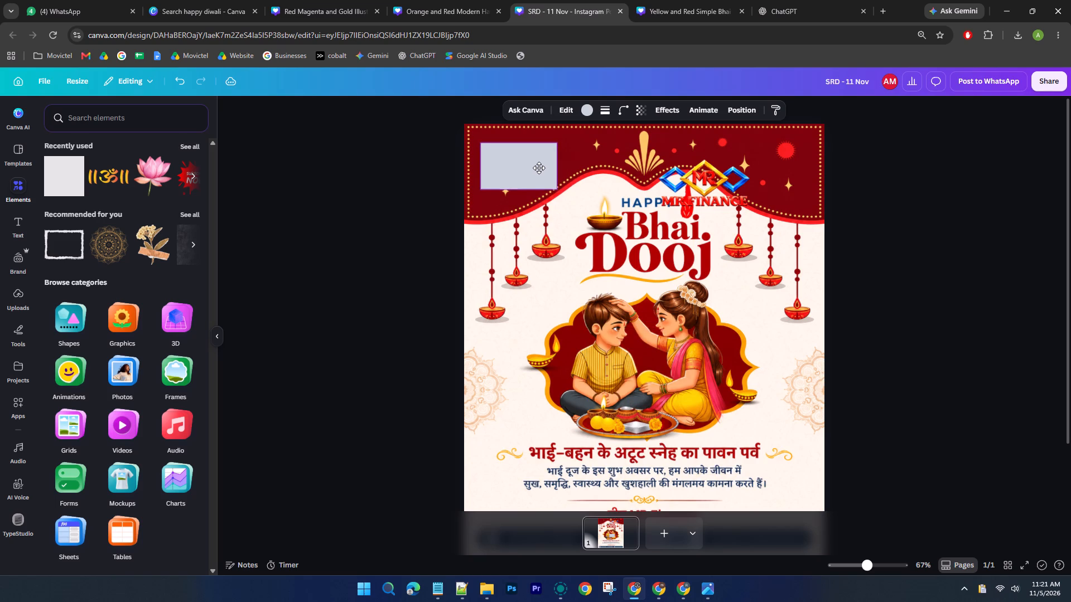
pyautogui.moveTo(539, 168); pyautogui.dragTo(538, 166)
pyautogui.moveTo(482, 166); pyautogui.dragTo(533, 170)
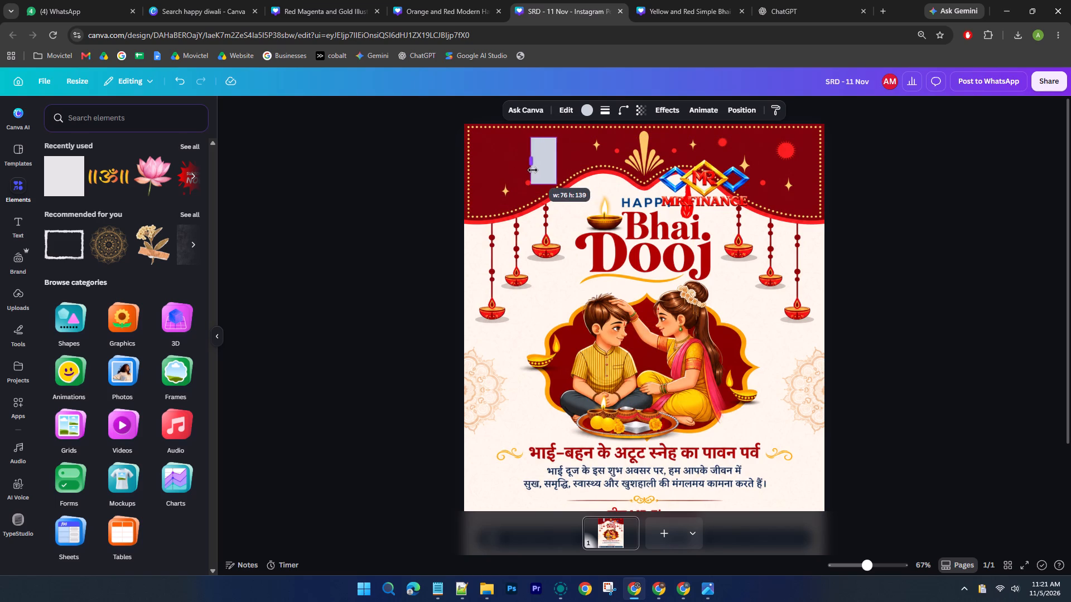
pyautogui.moveTo(533, 170); pyautogui.dragTo(544, 167)
pyautogui.moveTo(555, 138); pyautogui.dragTo(562, 159)
pyautogui.moveTo(555, 172); pyautogui.dragTo(551, 168)
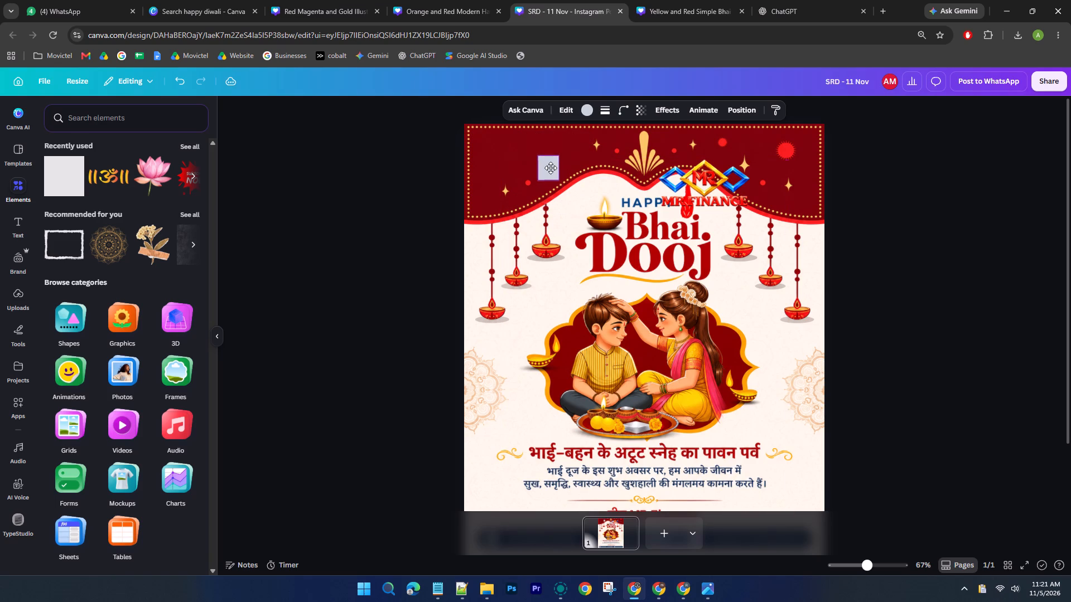
pyautogui.moveTo(551, 168); pyautogui.dragTo(548, 166)
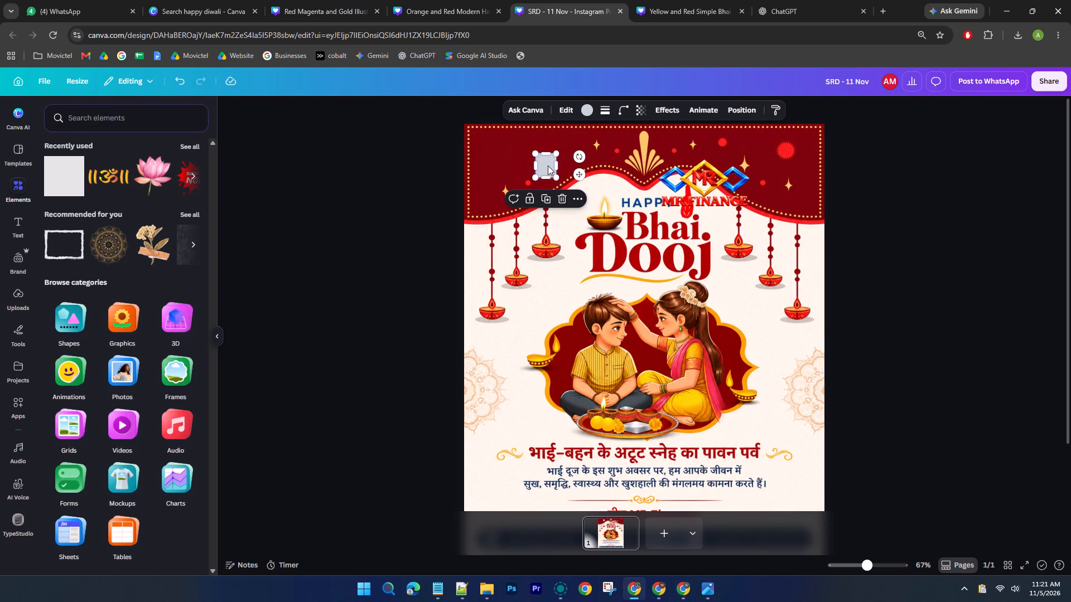
# Fill the small patch with the dark red sampled from the poster's border.
pyautogui.click(583, 110)
pyautogui.click(80, 181)
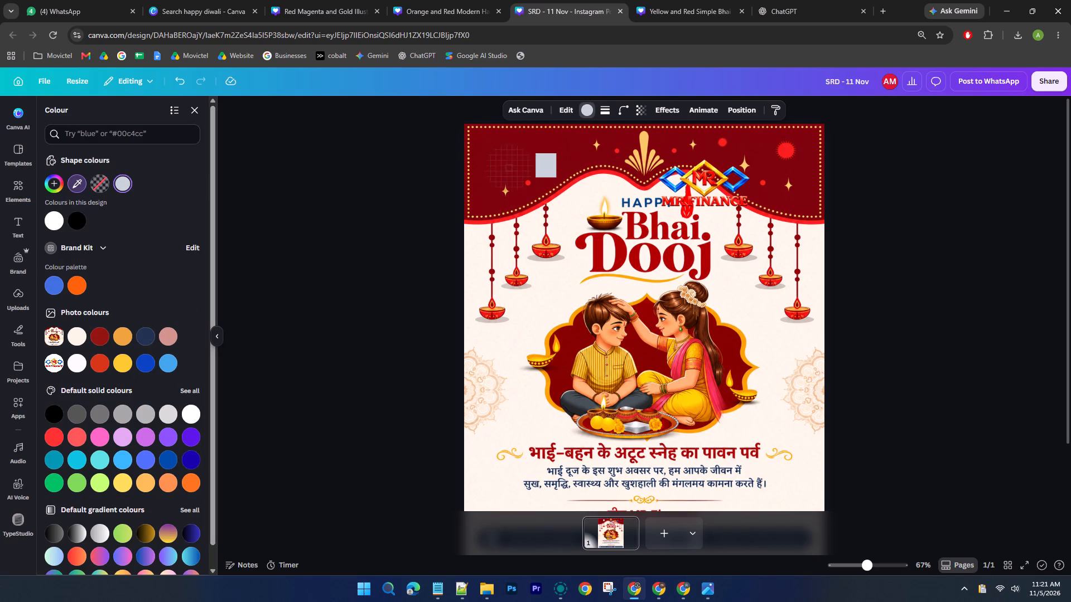
pyautogui.click(506, 145)
pyautogui.click(361, 191)
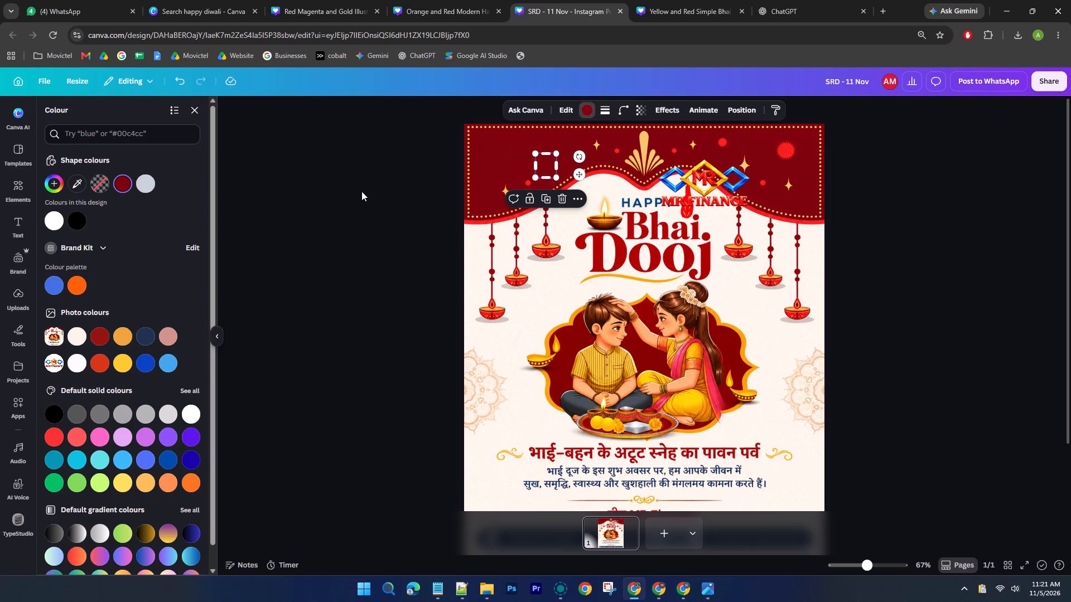
# Duplicate the dark red patch twice and place the copies over the remaining decorations in the upper-left border.
pyautogui.click(456, 178)
pyautogui.click(543, 166)
pyautogui.hotkey('ctrl', 'c')
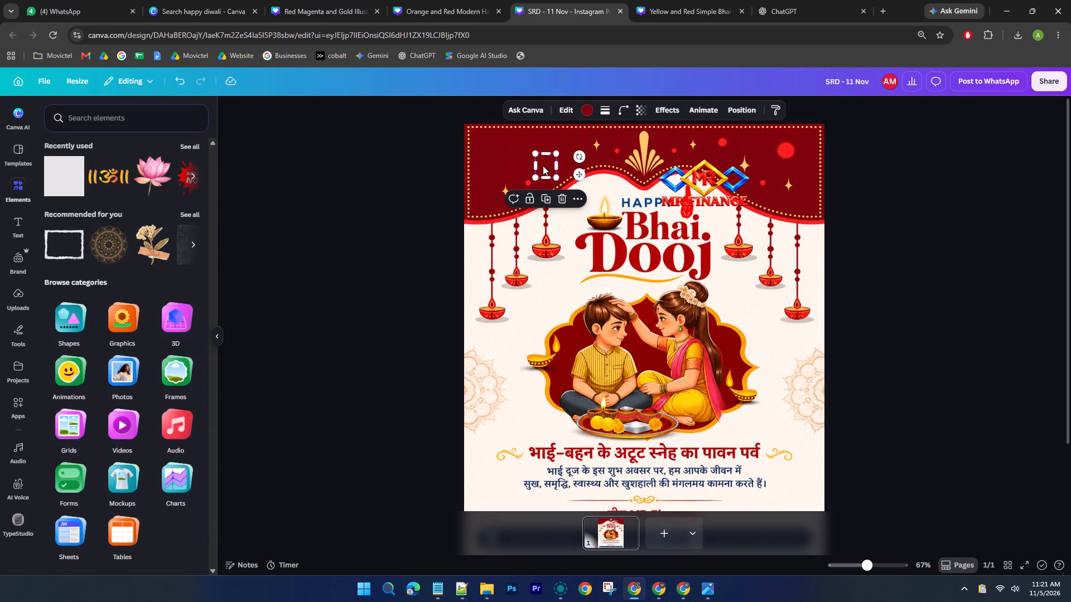
pyautogui.hotkey('ctrl', 'v')
pyautogui.moveTo(552, 170); pyautogui.dragTo(525, 183)
pyautogui.hotkey('ctrl', 'v')
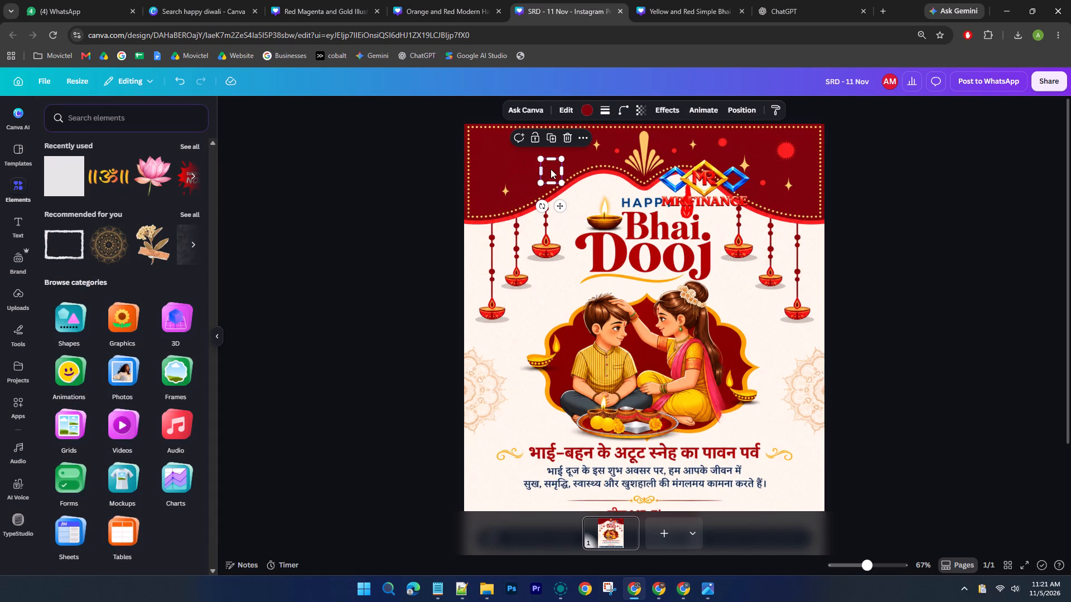
pyautogui.moveTo(551, 169); pyautogui.dragTo(504, 187)
pyautogui.click(362, 193)
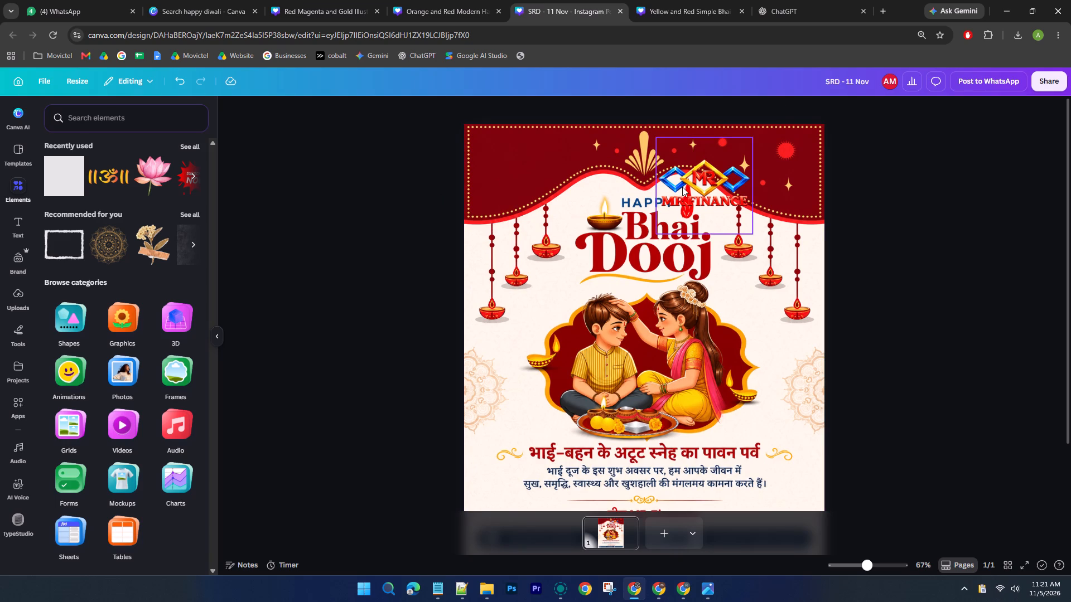
# Return the MR Finance logo to the upper-left corner and layer it above all three dark red patches.
pyautogui.moveTo(682, 186); pyautogui.dragTo(488, 166)
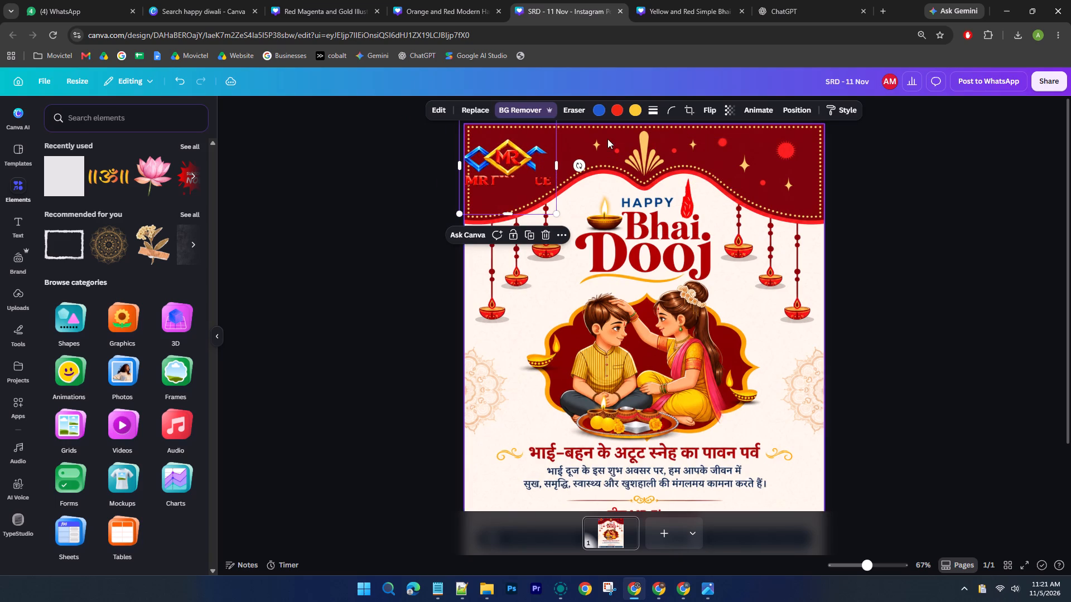
pyautogui.rightClick(481, 173)
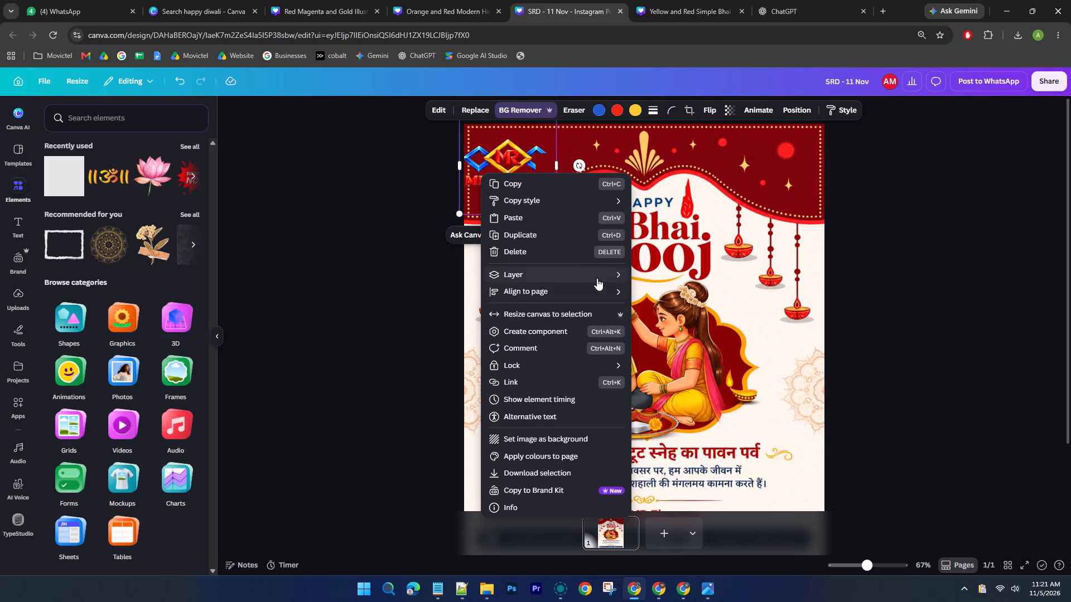
pyautogui.click(597, 278)
pyautogui.click(659, 347)
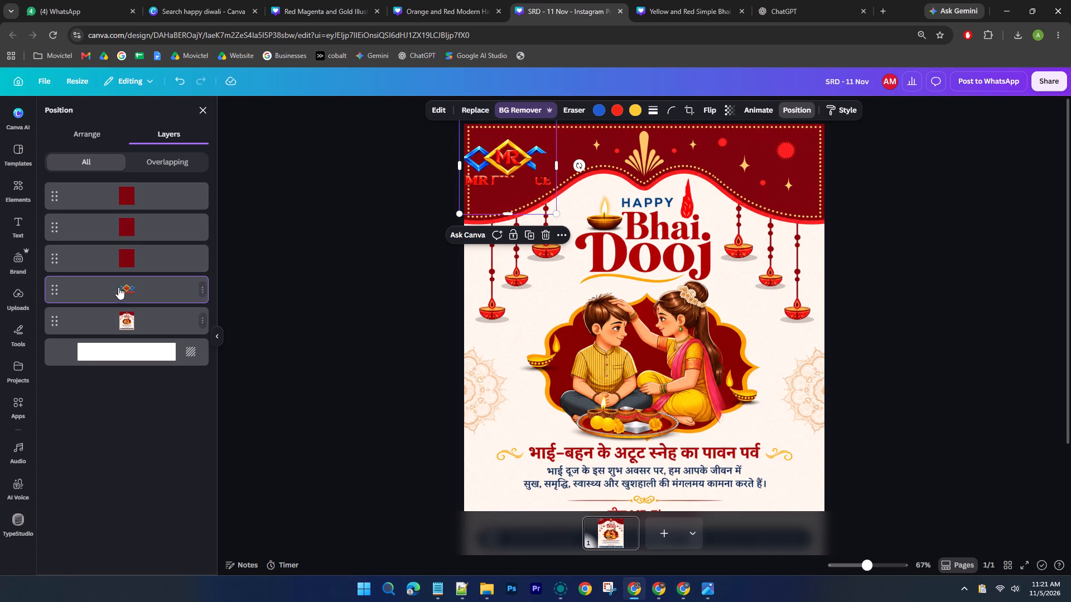
pyautogui.moveTo(119, 285); pyautogui.dragTo(137, 178)
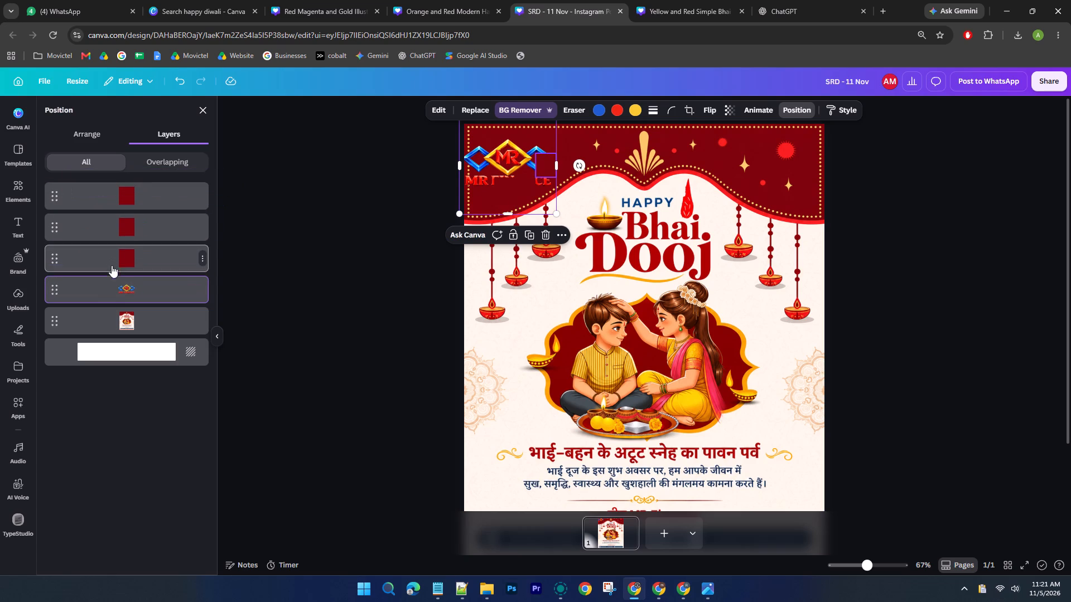
pyautogui.moveTo(118, 288); pyautogui.dragTo(113, 212)
pyautogui.moveTo(116, 222); pyautogui.dragTo(119, 178)
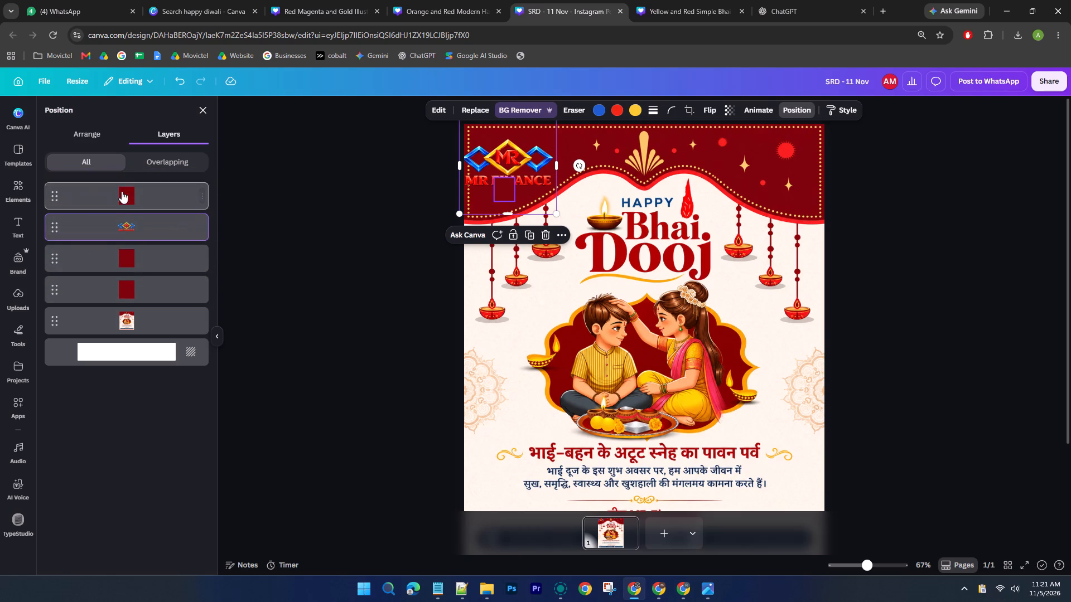
pyautogui.moveTo(119, 221); pyautogui.dragTo(121, 172)
pyautogui.moveTo(122, 196); pyautogui.dragTo(122, 198)
pyautogui.moveTo(122, 198); pyautogui.dragTo(120, 239)
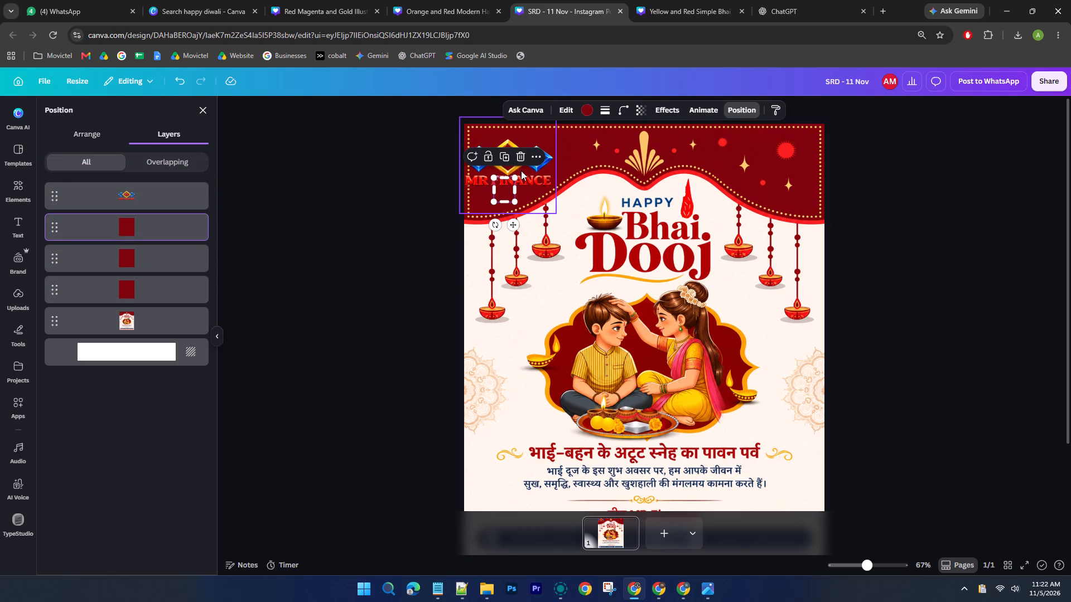
pyautogui.click(375, 202)
# Shift the MR Finance logo slightly right within the upper-left border and shrink it a little.
pyautogui.click(518, 139)
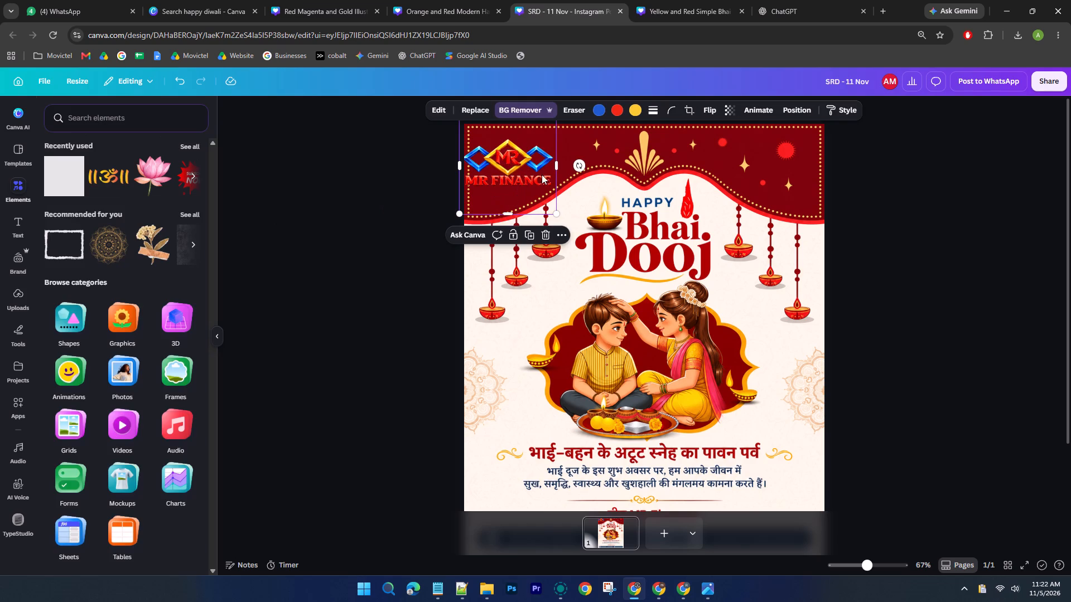
pyautogui.moveTo(535, 169); pyautogui.dragTo(548, 169)
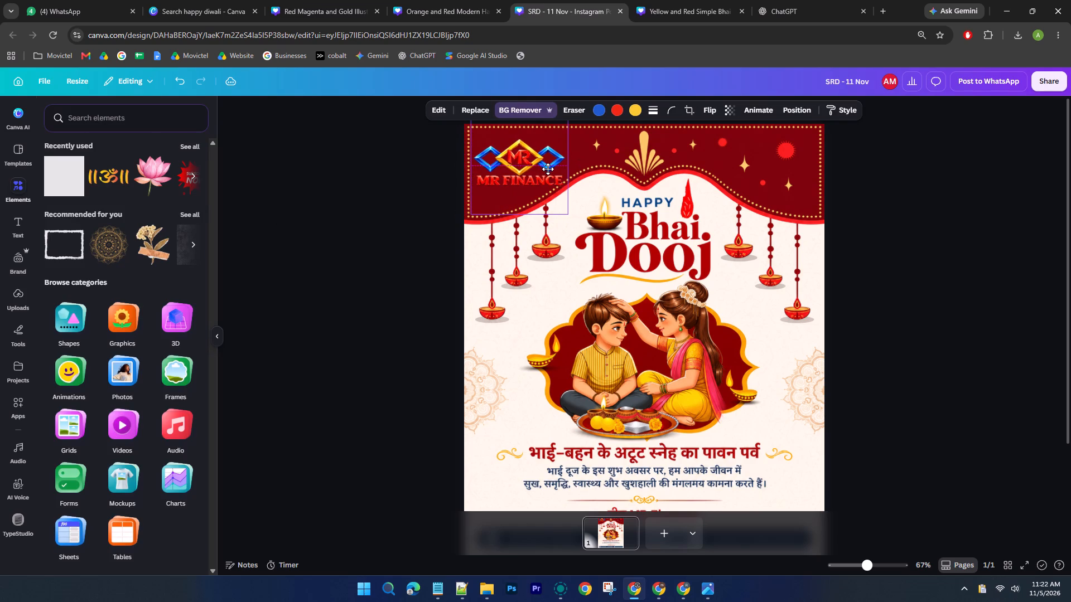
pyautogui.moveTo(548, 169); pyautogui.dragTo(547, 169)
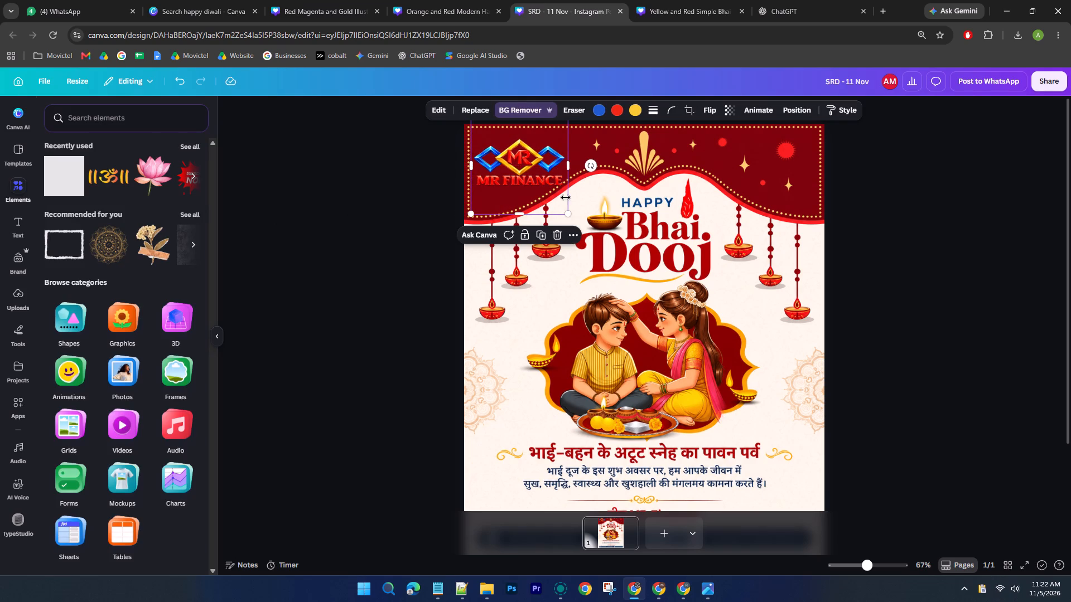
pyautogui.moveTo(568, 214); pyautogui.dragTo(564, 207)
pyautogui.click(308, 237)
pyautogui.scroll(-1, 406, 285)
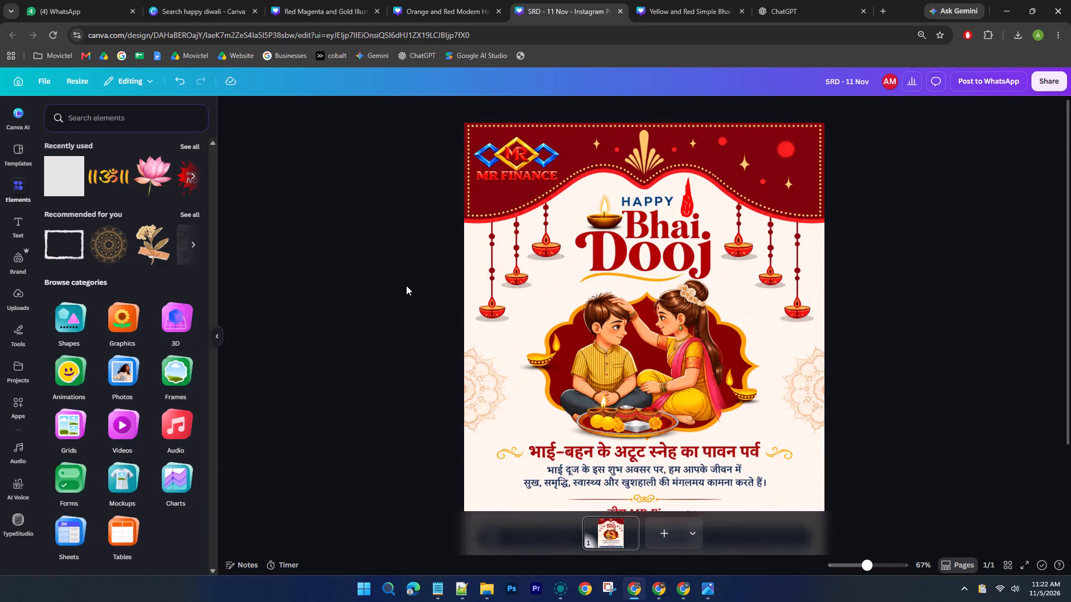
pyautogui.keyDown('ctrl'); pyautogui.scroll(-1, 406, 285); pyautogui.keyUp('ctrl')
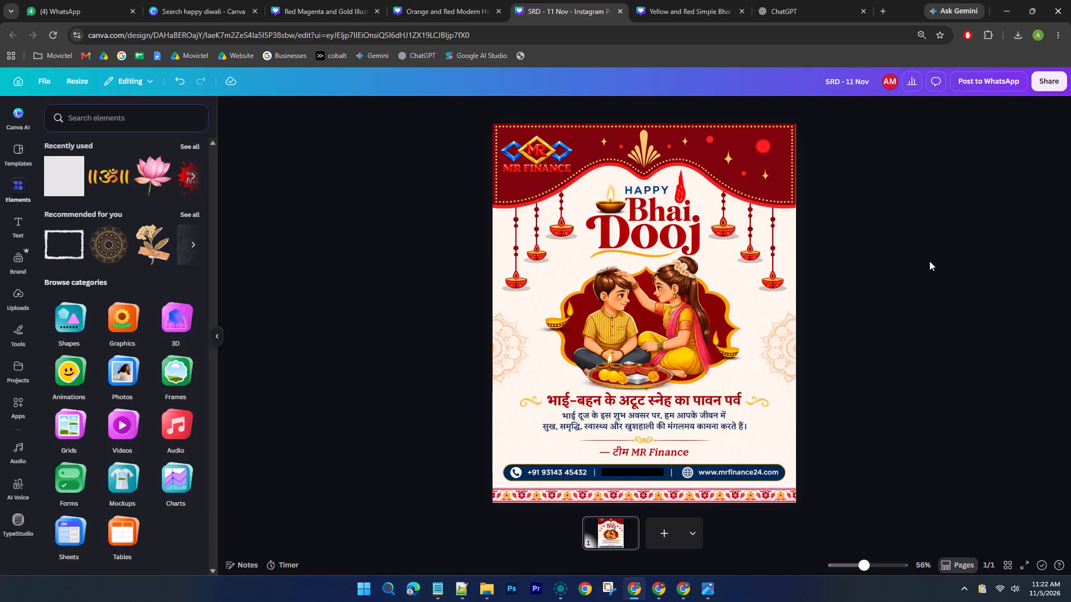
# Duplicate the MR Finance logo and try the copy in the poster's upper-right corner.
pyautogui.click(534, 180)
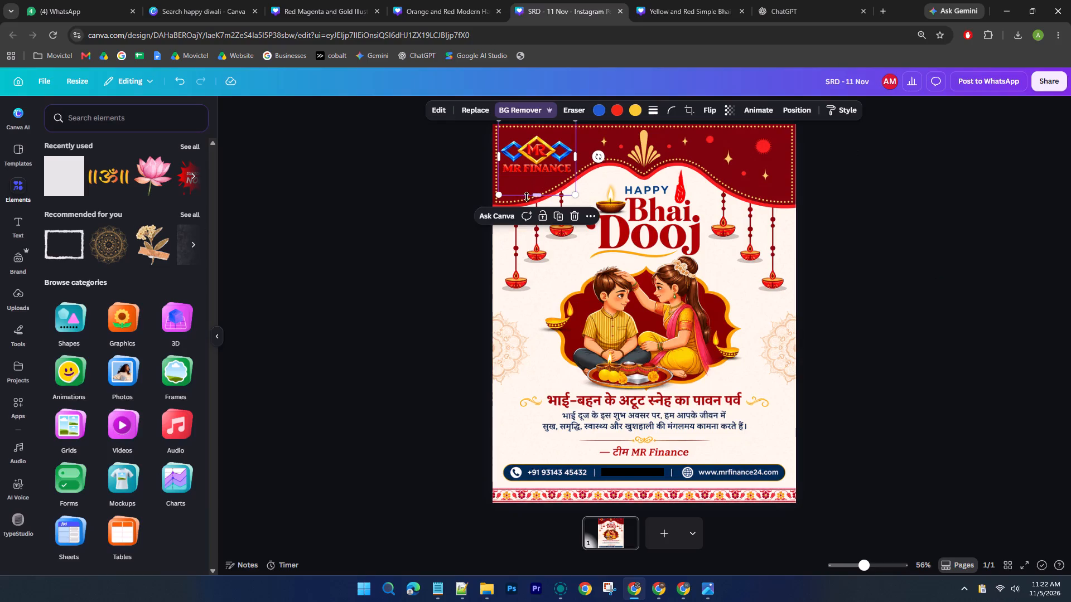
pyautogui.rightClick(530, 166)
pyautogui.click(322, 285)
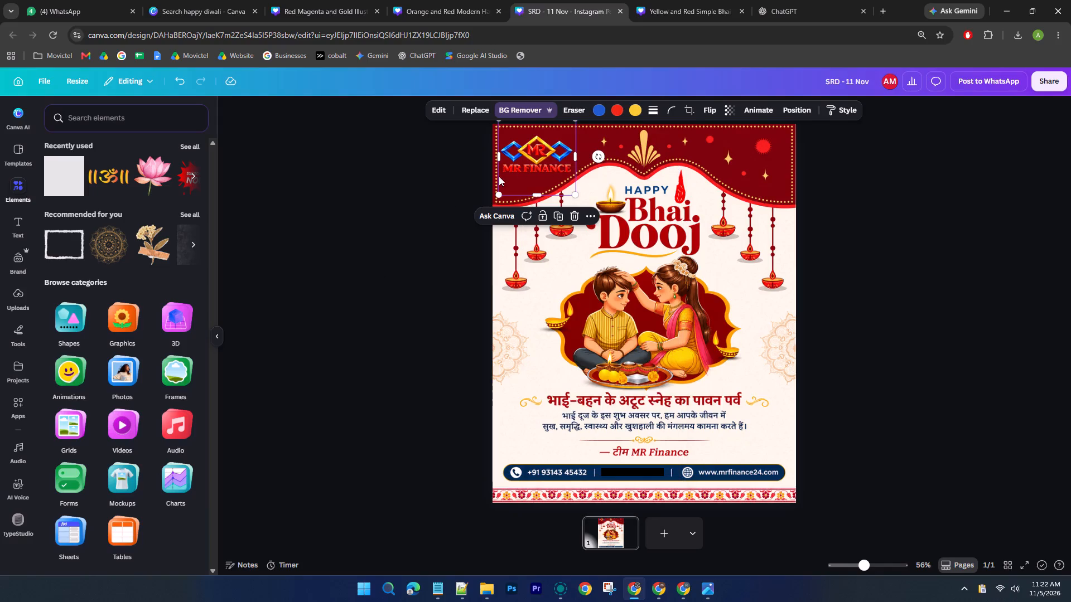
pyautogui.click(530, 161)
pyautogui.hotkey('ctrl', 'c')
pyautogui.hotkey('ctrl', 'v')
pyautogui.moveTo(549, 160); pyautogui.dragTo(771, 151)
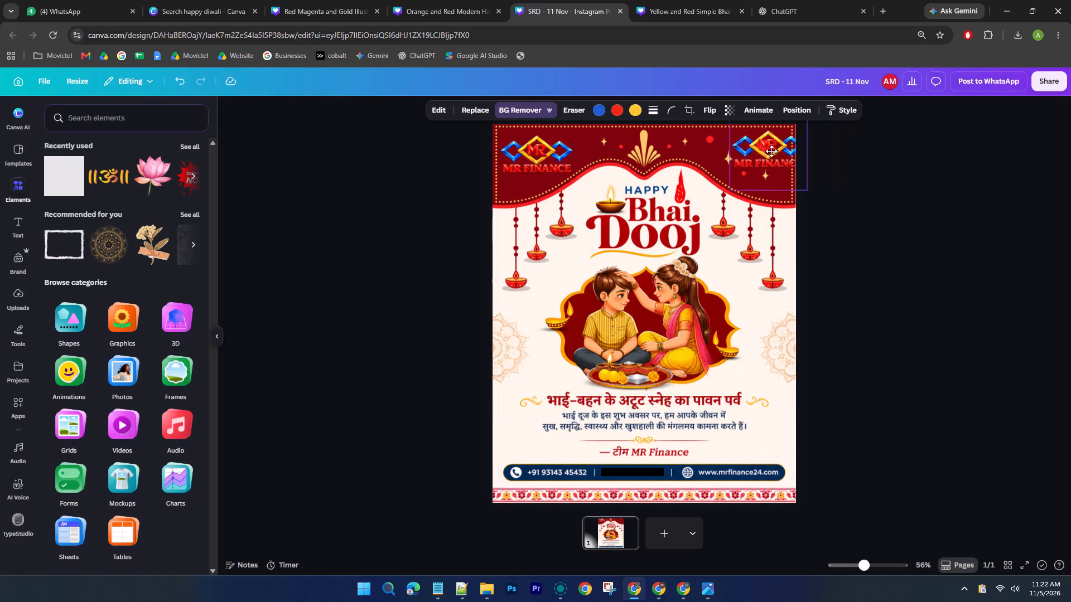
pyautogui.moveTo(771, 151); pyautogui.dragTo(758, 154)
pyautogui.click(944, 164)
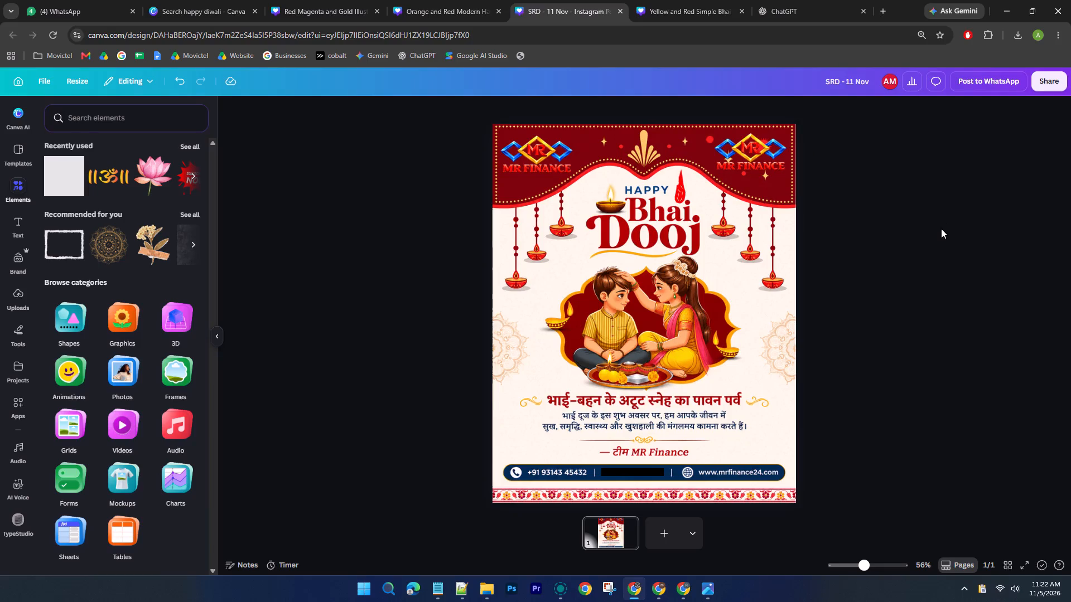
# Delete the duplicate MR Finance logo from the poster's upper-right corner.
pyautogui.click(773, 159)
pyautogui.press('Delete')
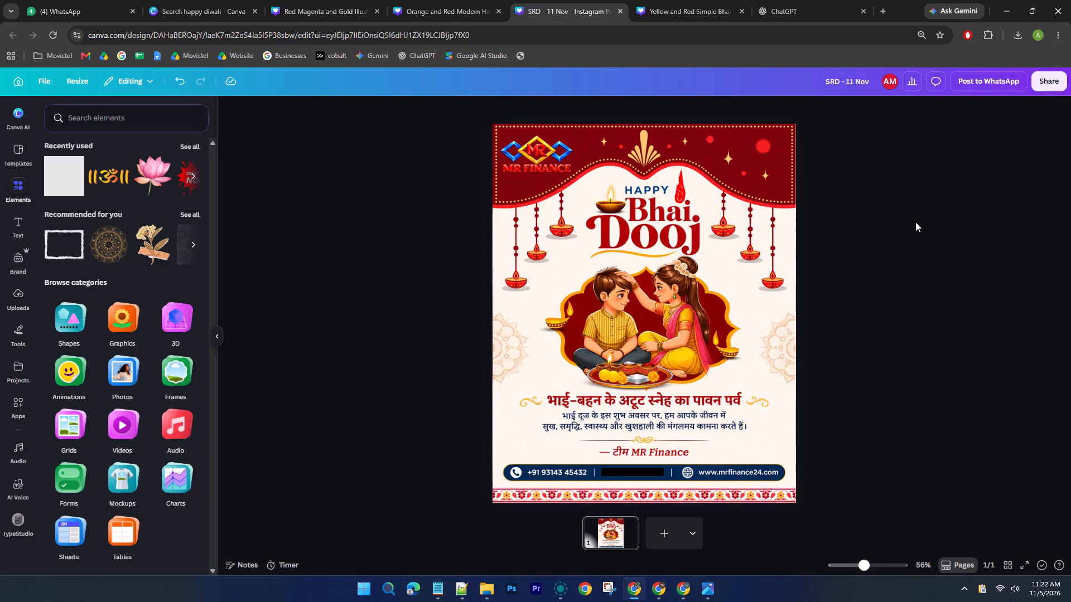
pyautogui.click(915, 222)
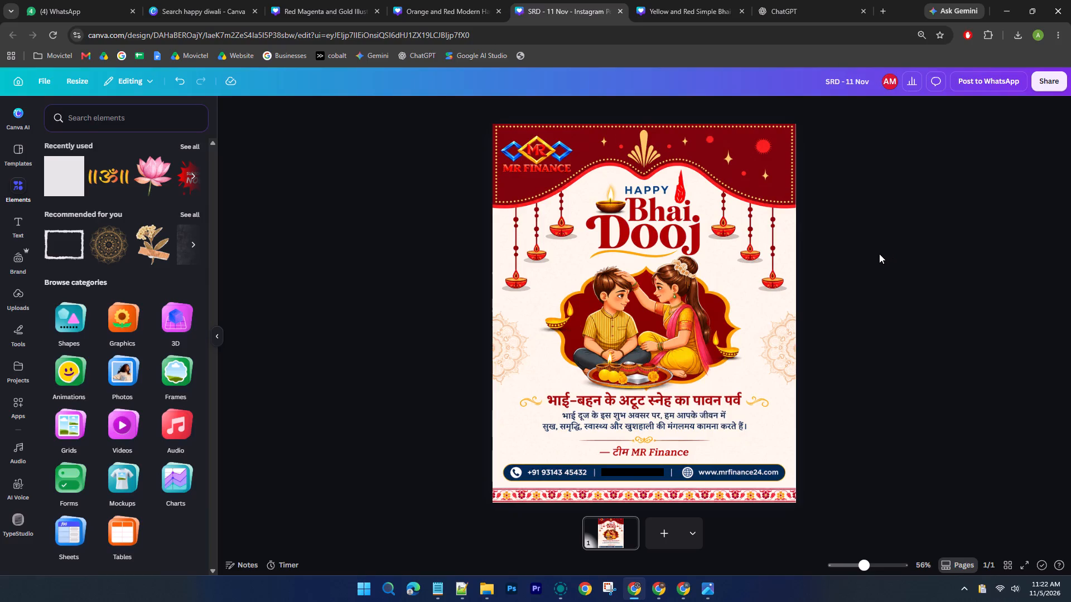
# Download the MR Finance Bhai Dooj poster as a high-quality PNG at 1,080 × 1,350 px.
pyautogui.click(1055, 72)
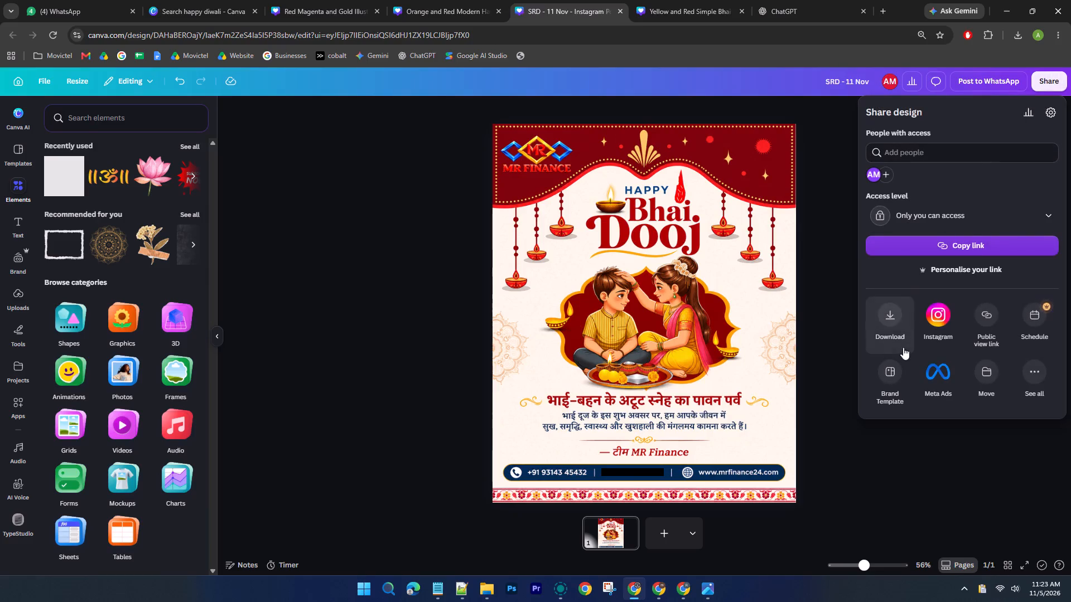
pyautogui.click(891, 322)
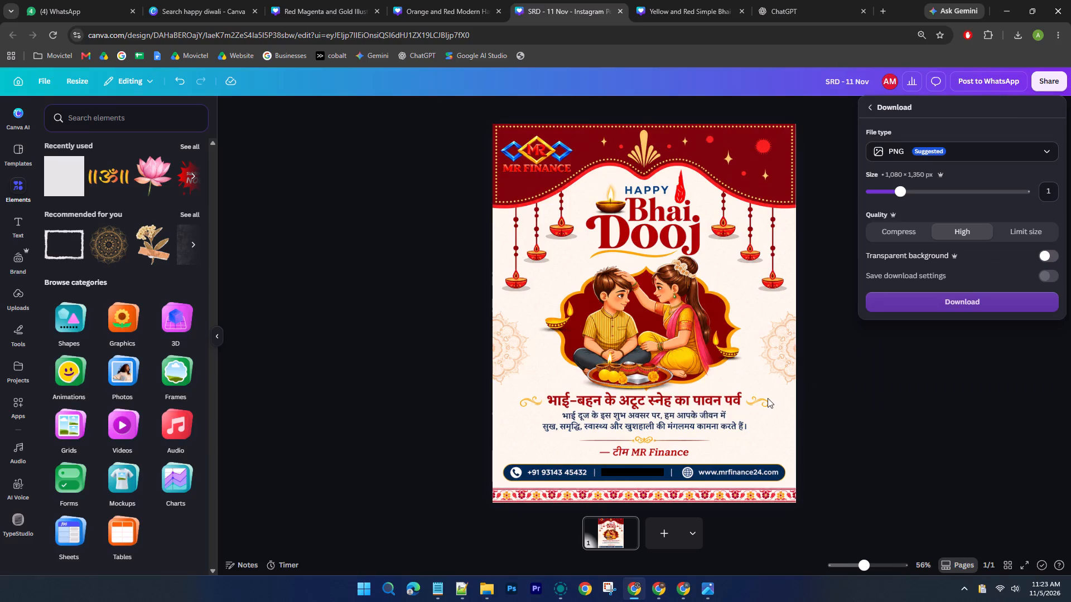
pyautogui.click(983, 297)
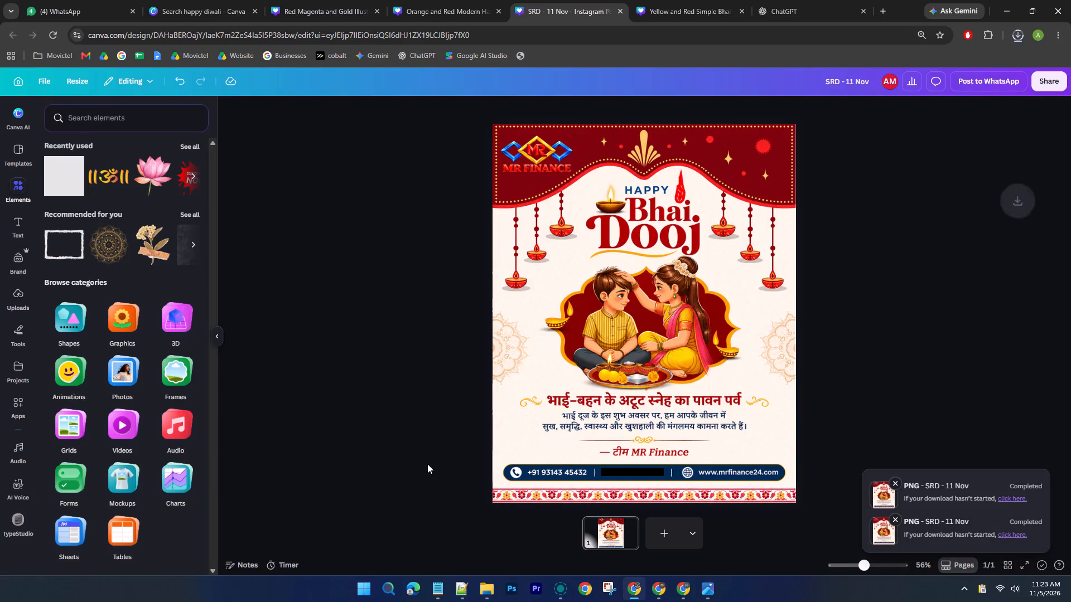
# In the Downloads folder, rename the newly exported SRD - 11 Nov poster as MR Finance - 11 Nov.
pyautogui.click(484, 589)
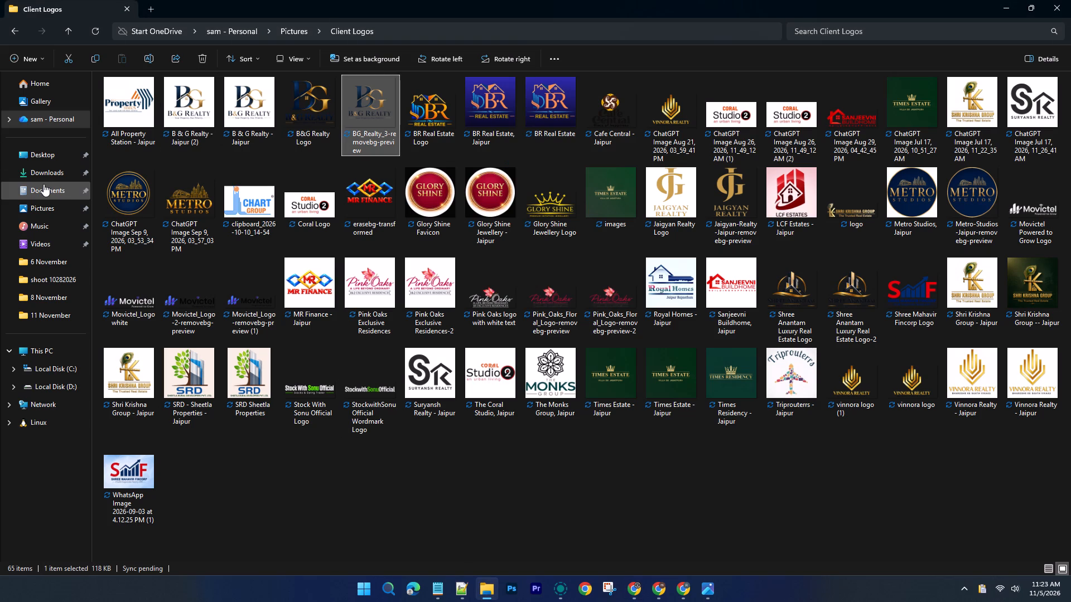
pyautogui.click(52, 166)
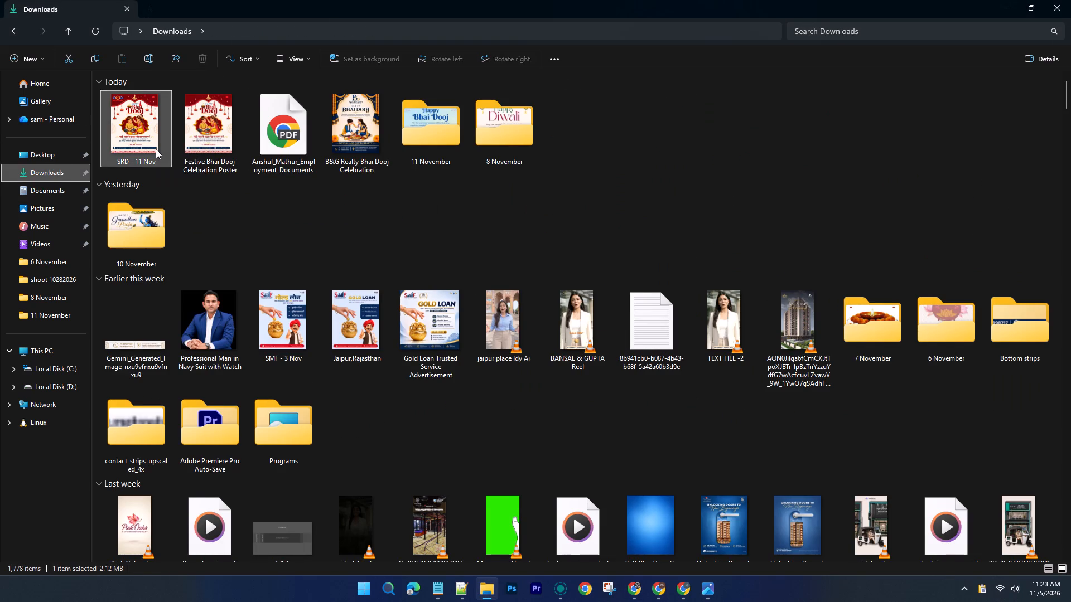
pyautogui.click(235, 94)
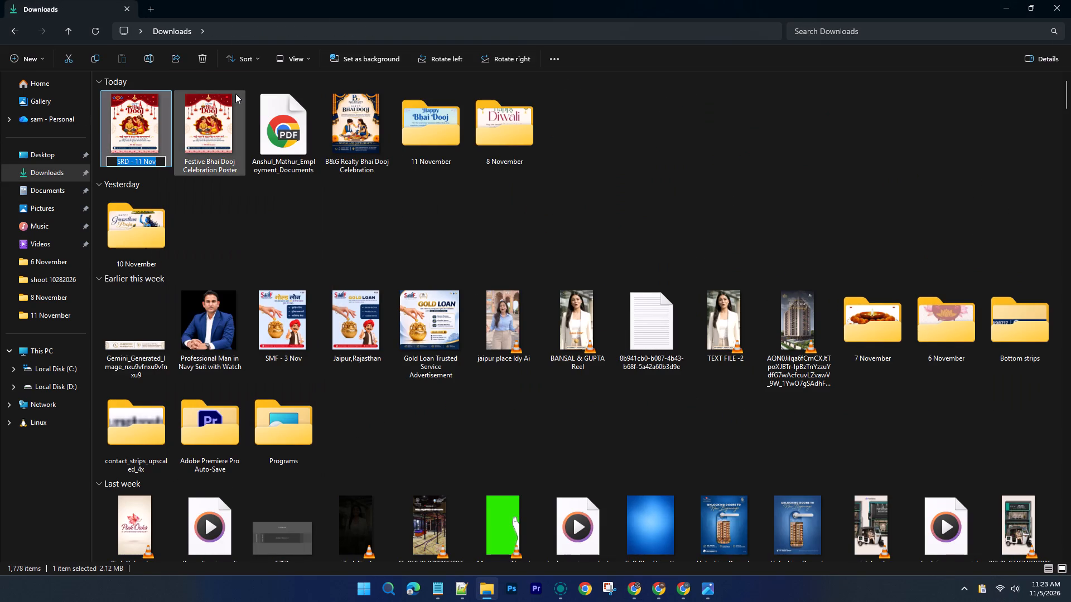
pyautogui.press('Left')
pyautogui.hotkey('shift', 'Right')
pyautogui.hotkey('shift', 'Right')
pyautogui.hotkey('shift', 'Right')
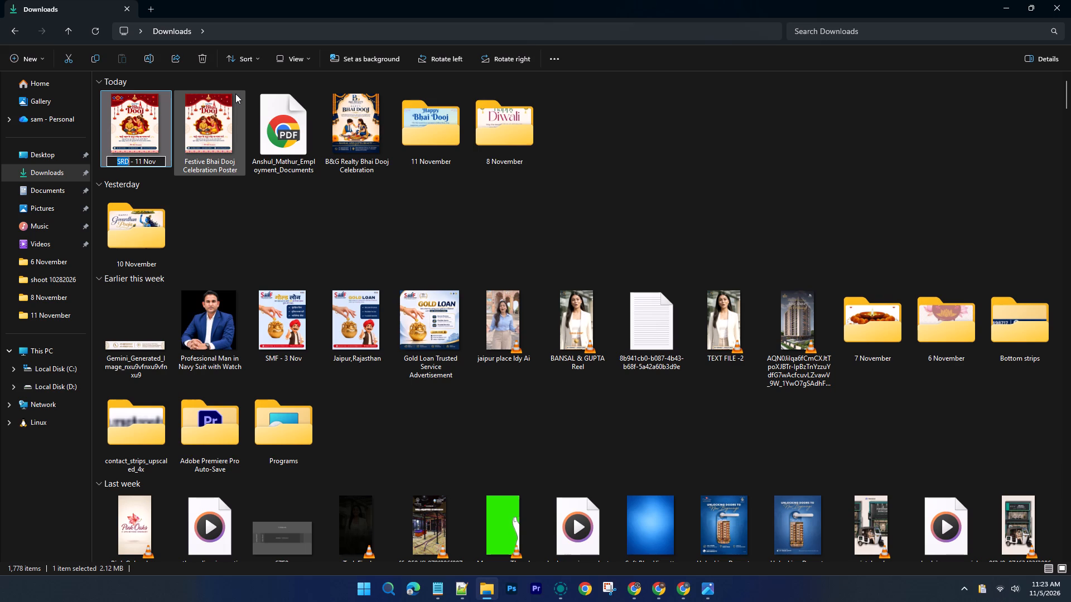
pyautogui.write('MR Finance')
pyautogui.press('Tab')
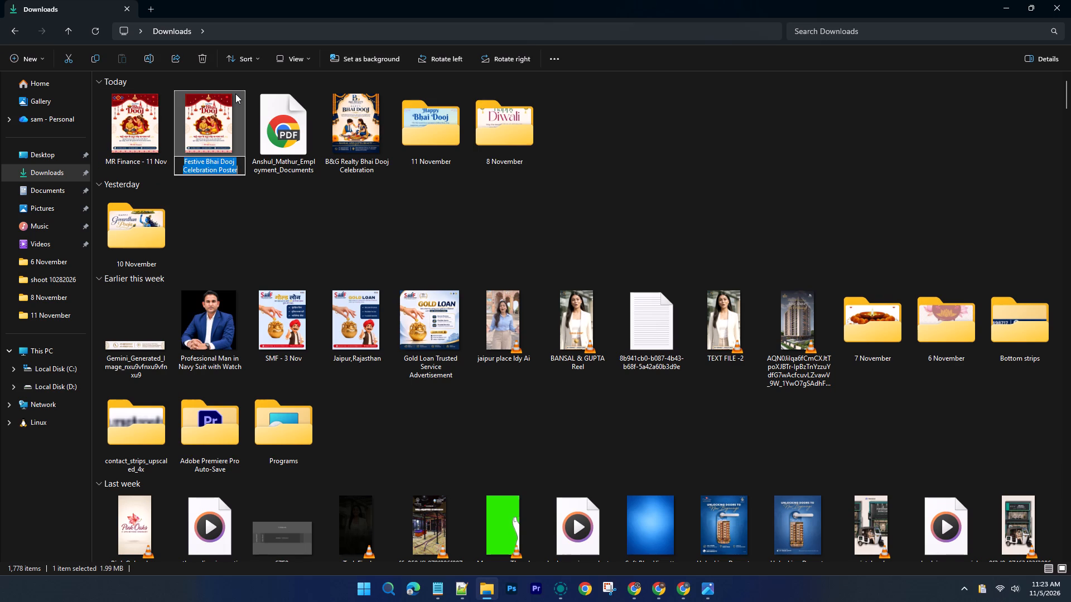
# Delete the leftover Festive Bhai Dooj Celebration Poster image from Downloads.
pyautogui.write('SRD')
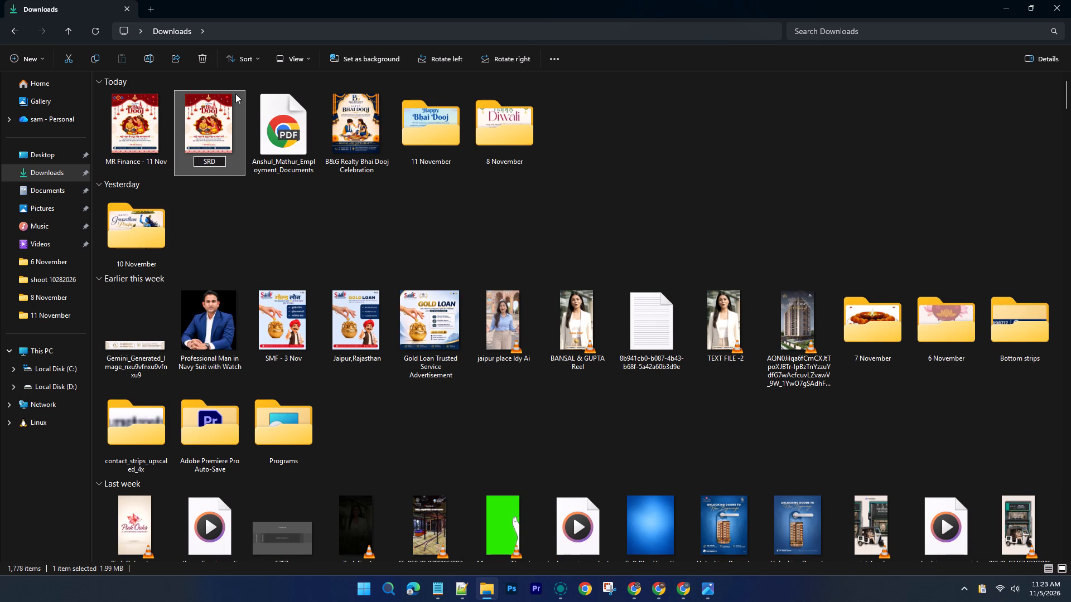
pyautogui.click(224, 127)
pyautogui.press('Delete')
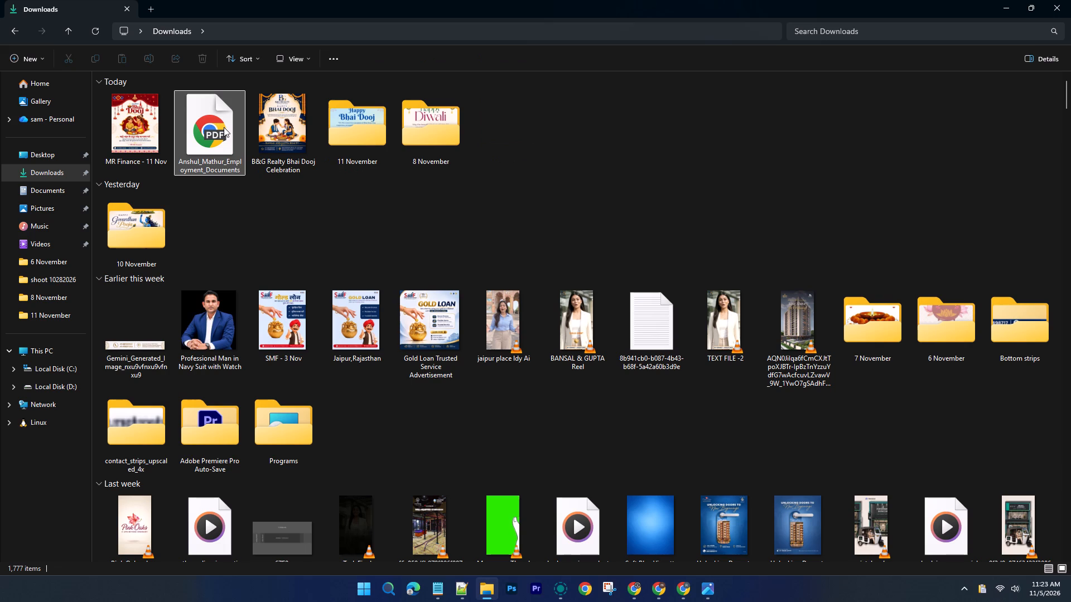
# Rename the B&G Realty Bhai Dooj Celebration image as B&G Realty - 11 Nov.
pyautogui.rightClick(261, 133)
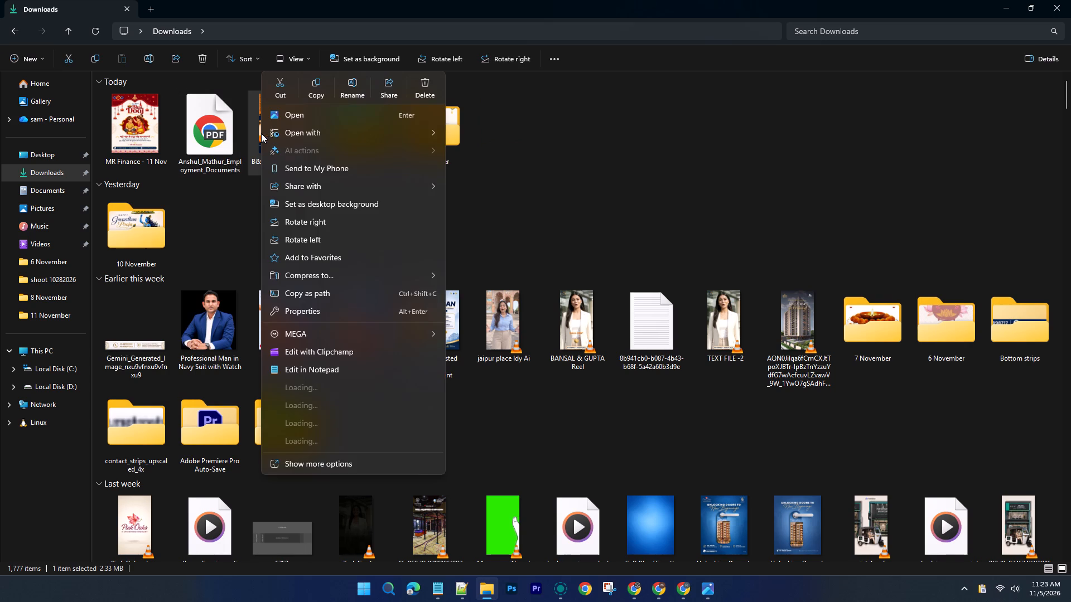
pyautogui.click(351, 80)
pyautogui.press('Right')
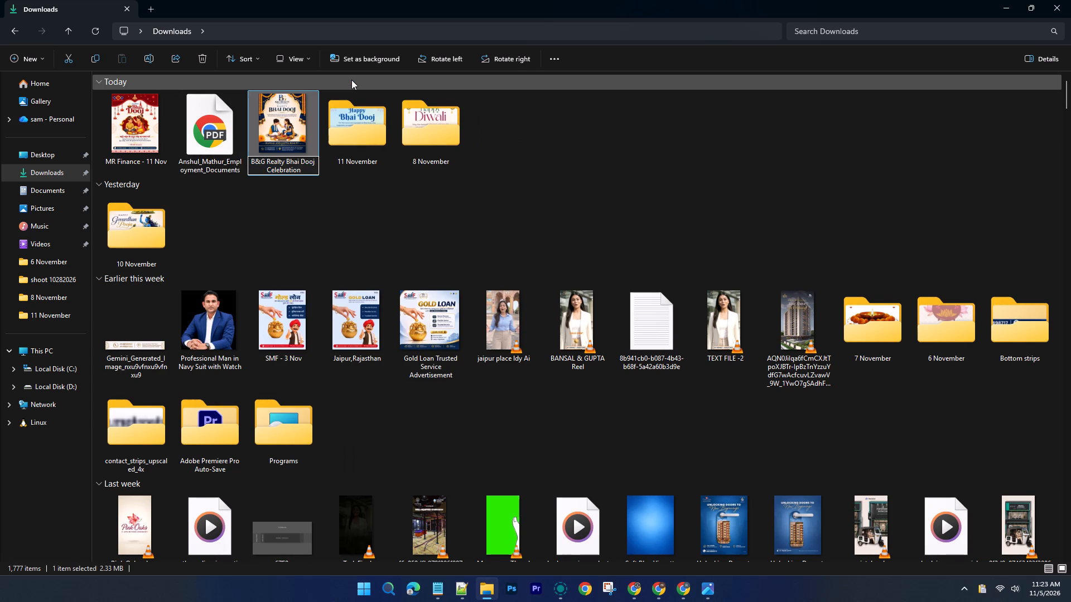
pyautogui.press('BackSpace')
pyautogui.press('BackSpace')
pyautogui.press('BackSpace')
pyautogui.press('BackSpace')
pyautogui.press('BackSpace')
pyautogui.press('BackSpace')
pyautogui.press('BackSpace')
pyautogui.press('BackSpace')
pyautogui.press('BackSpace')
pyautogui.press('BackSpace')
pyautogui.press('BackSpace')
pyautogui.press('BackSpace')
pyautogui.press('BackSpace')
pyautogui.press('BackSpace')
pyautogui.press('BackSpace')
pyautogui.press('BackSpace')
pyautogui.press('BackSpace')
pyautogui.press('BackSpace')
pyautogui.press('BackSpace')
pyautogui.press('BackSpace')
pyautogui.write('-')
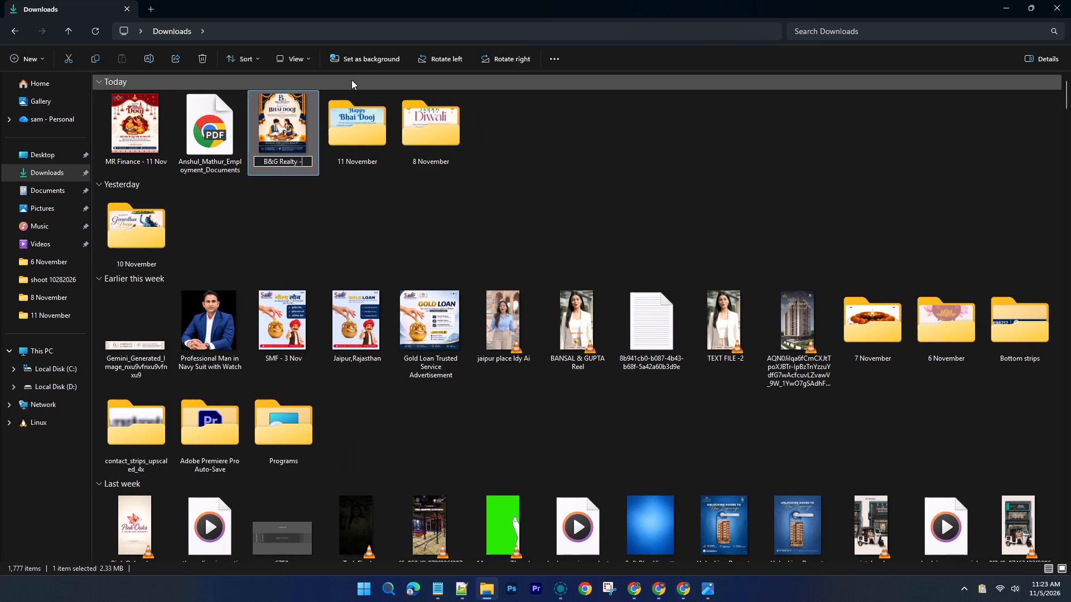
pyautogui.press('space')
pyautogui.write('11 Nov')
pyautogui.press('Return')
# Move the MR Finance and B&G Realty posters into the 11 November folder and open that folder.
pyautogui.keyDown('ctrl'); pyautogui.click(146, 135); pyautogui.keyUp('ctrl')
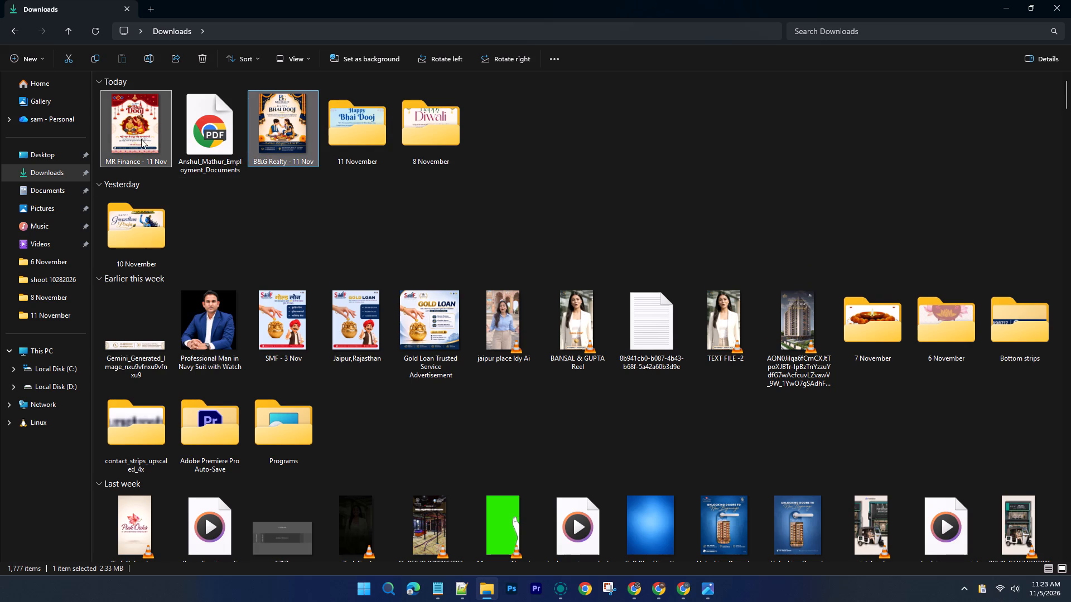
pyautogui.moveTo(143, 139); pyautogui.dragTo(337, 128)
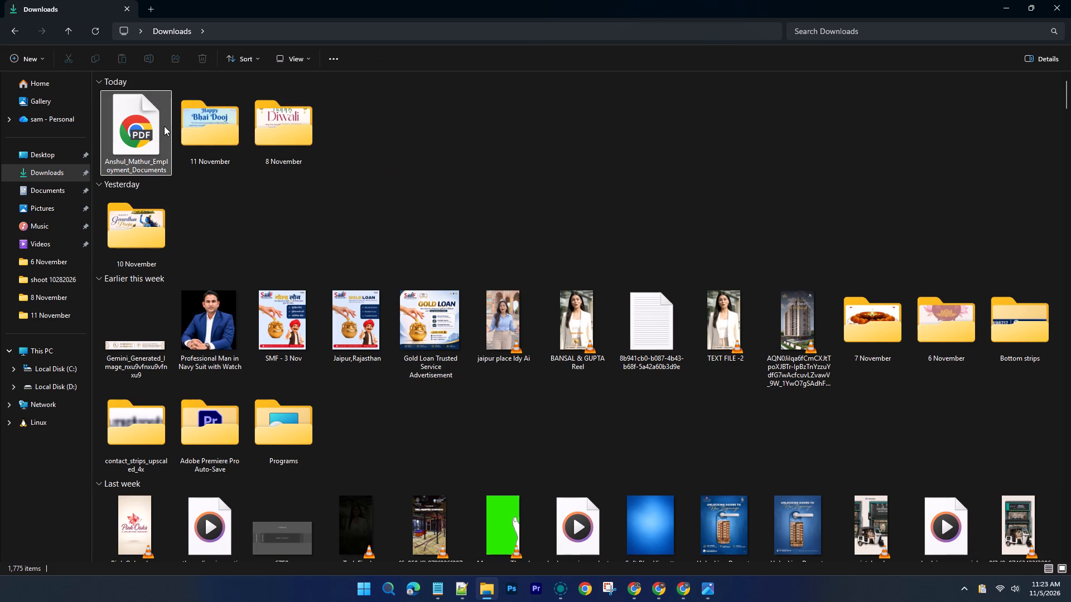
pyautogui.doubleClick(187, 122)
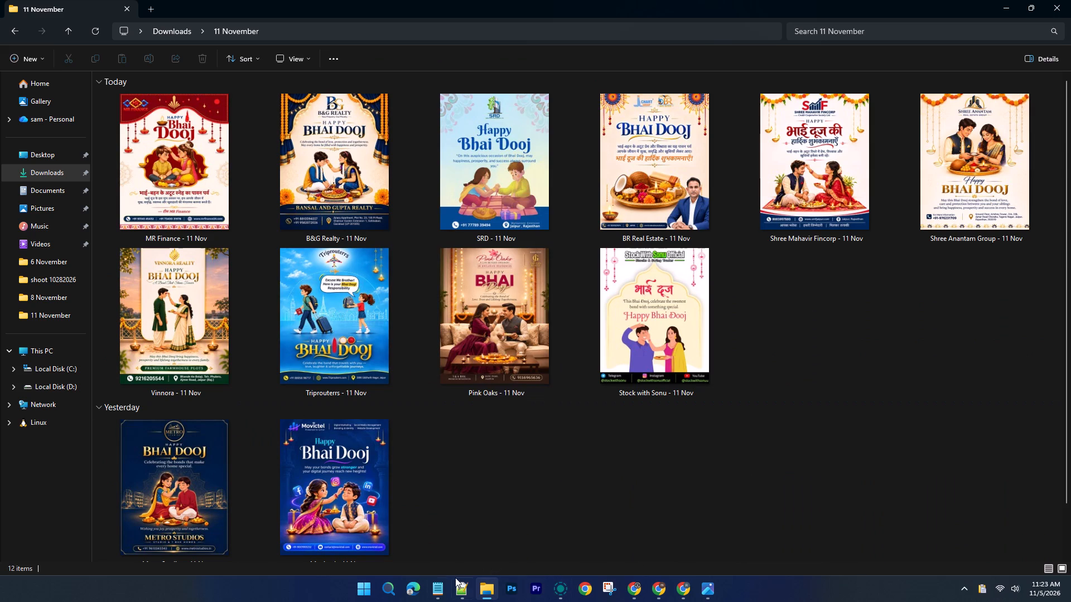
# In the Notepad checklist, mark BG and MR with bullets under BHAI DOOJ REEL.
pyautogui.click(433, 586)
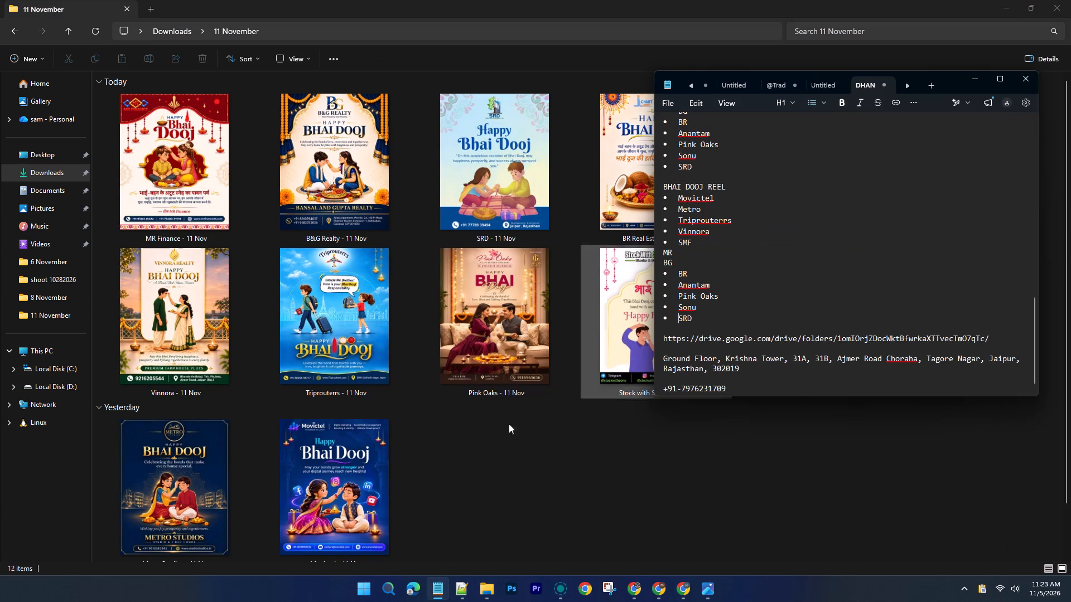
pyautogui.scroll(-2, 464, 484)
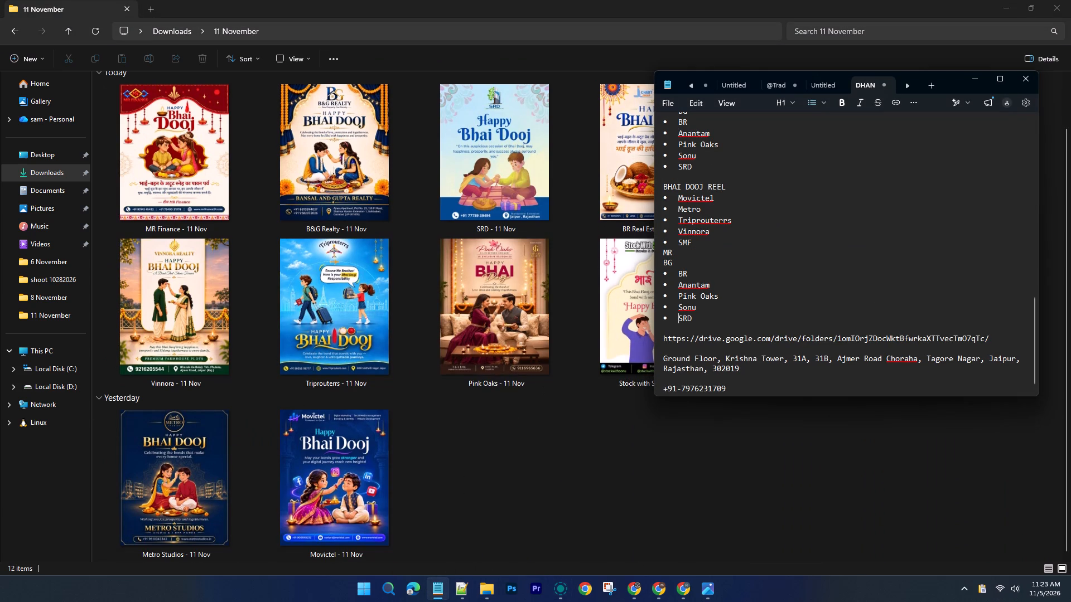
pyautogui.click(664, 258)
pyautogui.write('-')
pyautogui.press('space')
pyautogui.press('Up')
pyautogui.press('Left')
pyautogui.press('Left')
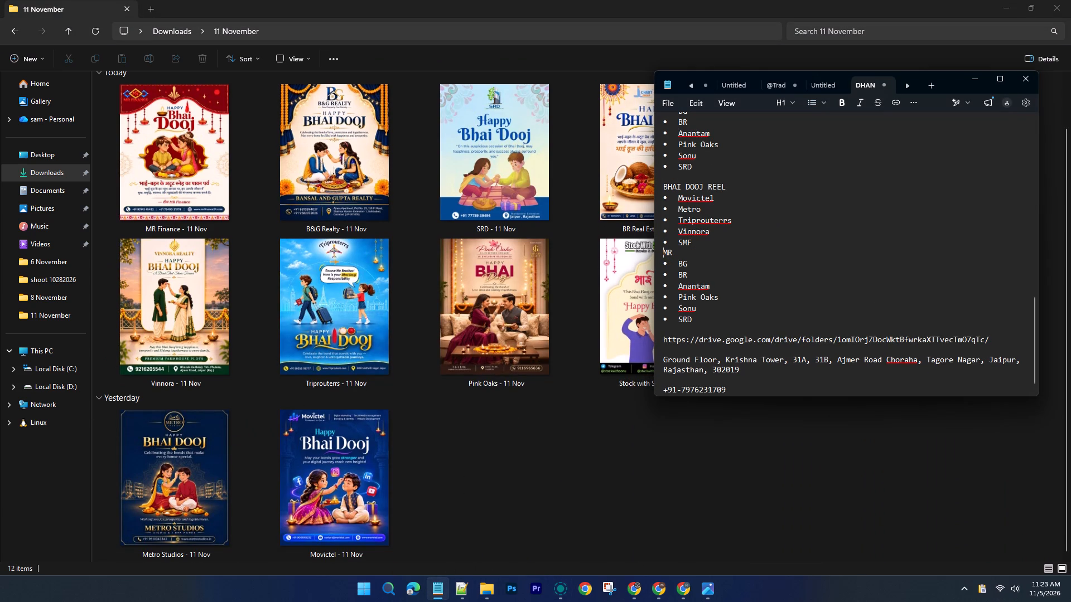
pyautogui.write('-')
pyautogui.press('space')
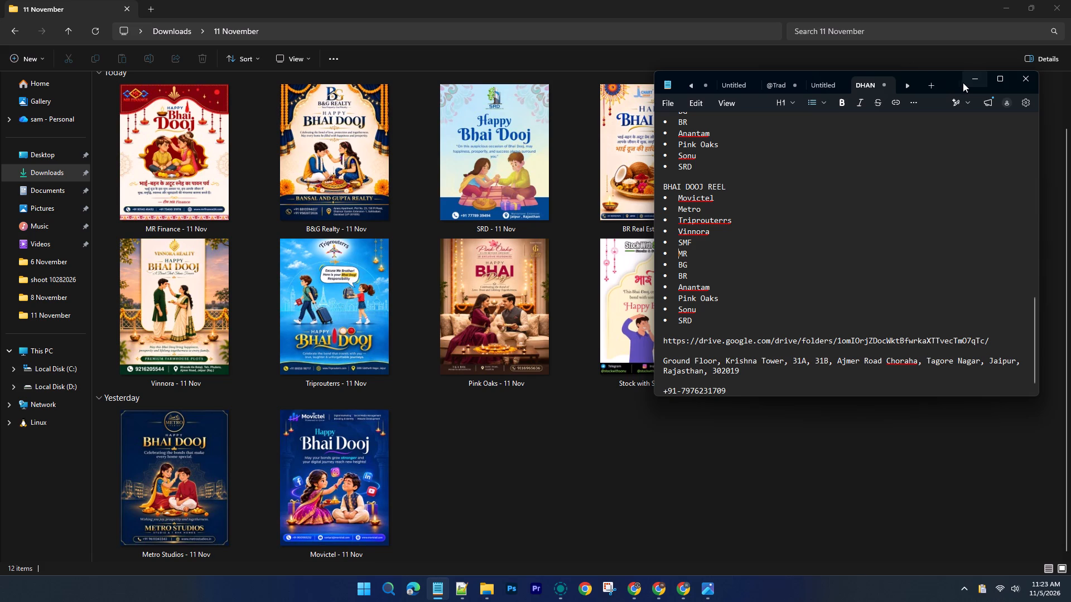
pyautogui.click(969, 81)
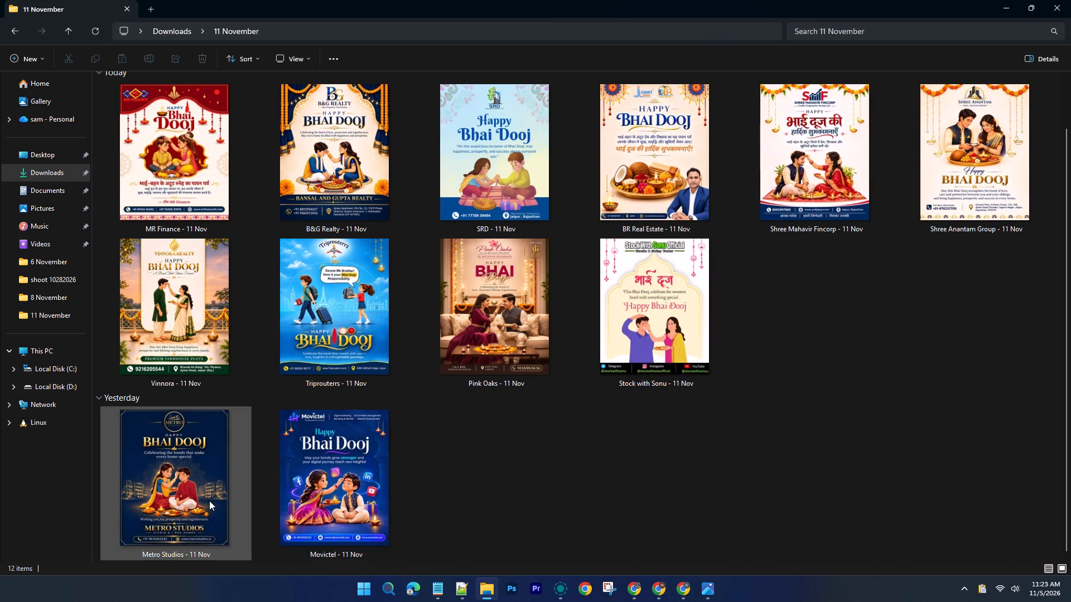
# Check the posters in the 11 November folder against the BHAI DOOJ REEL client list in Notepad.
pyautogui.click(342, 336)
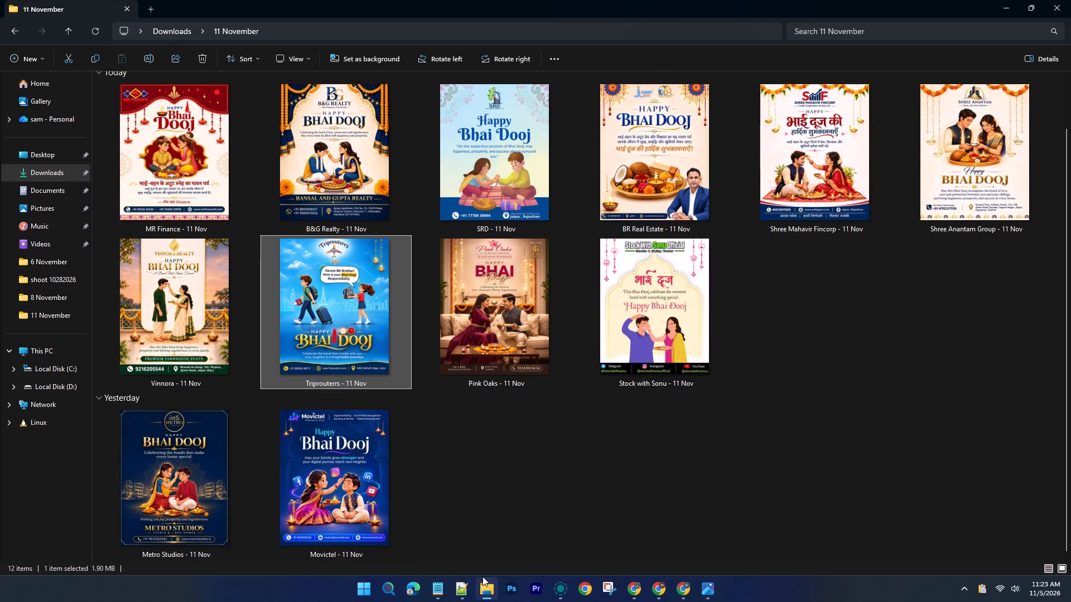
pyautogui.click(446, 582)
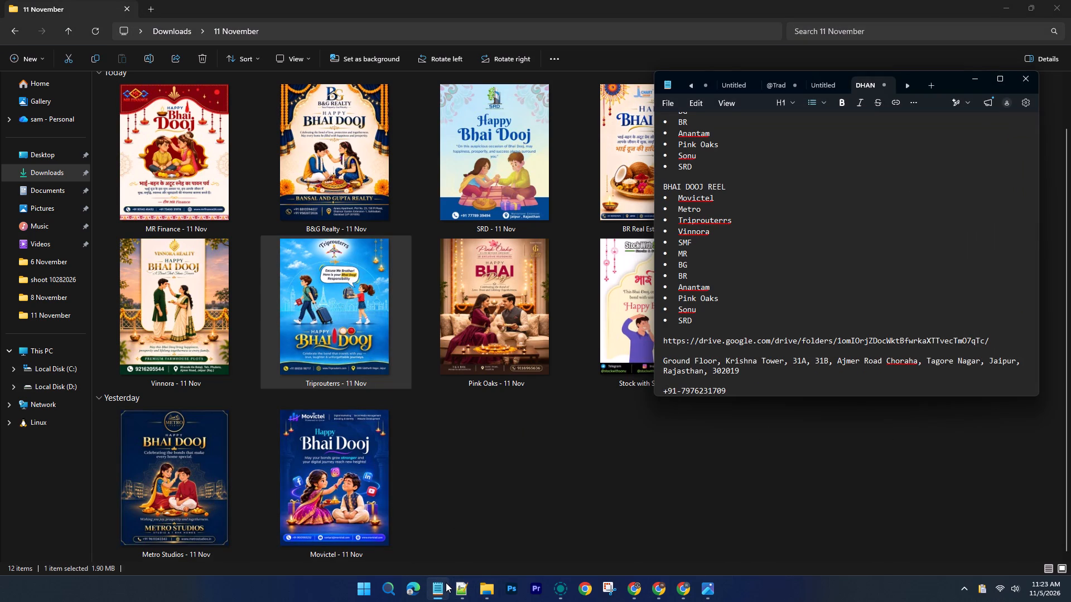
pyautogui.click(446, 582)
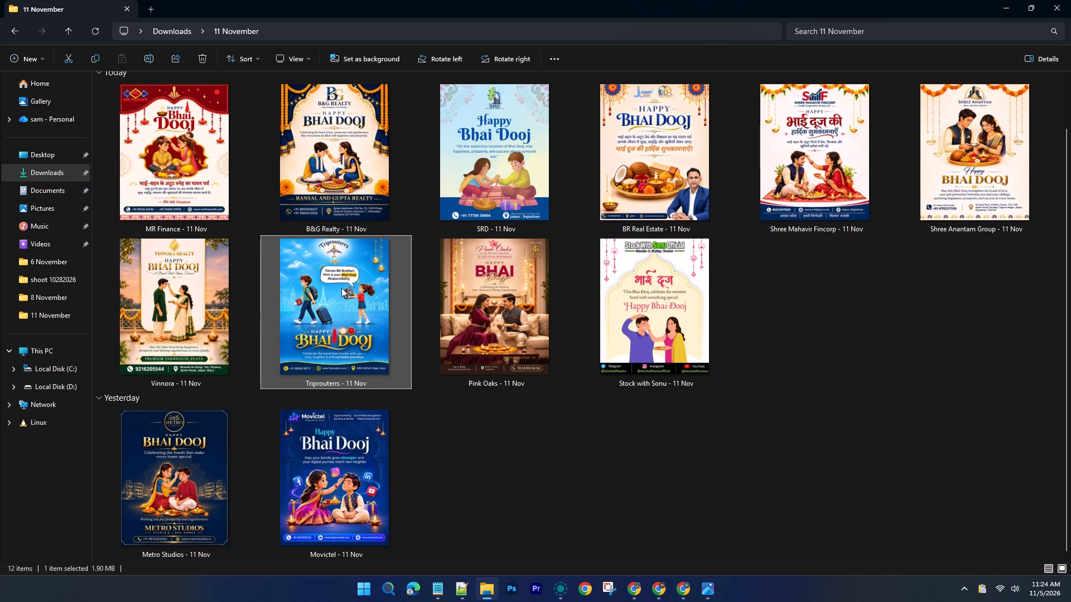
pyautogui.click(785, 200)
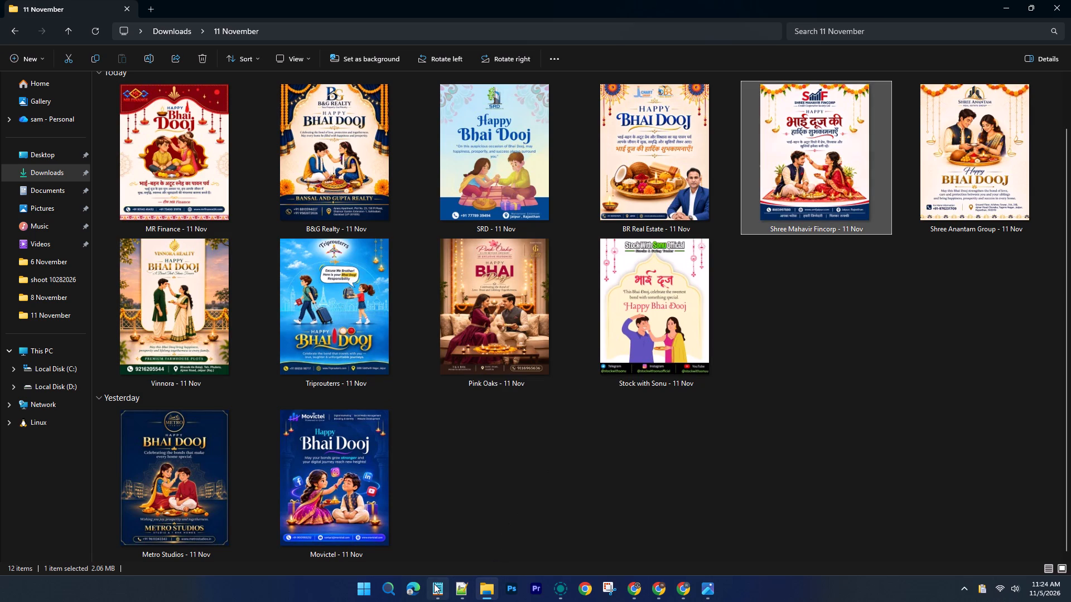
pyautogui.click(434, 584)
pyautogui.click(434, 584)
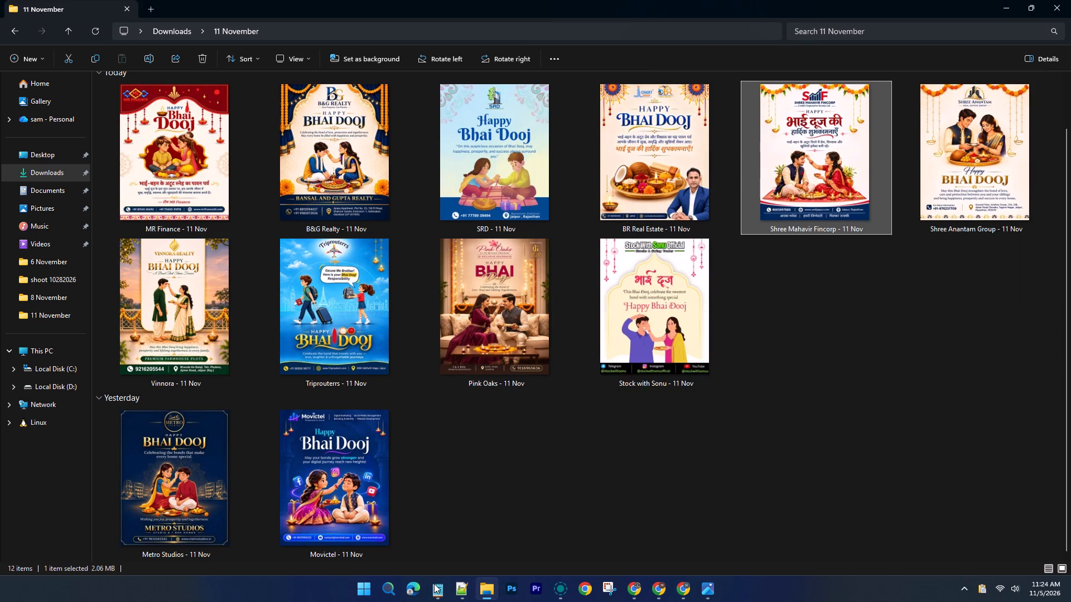
pyautogui.click(434, 584)
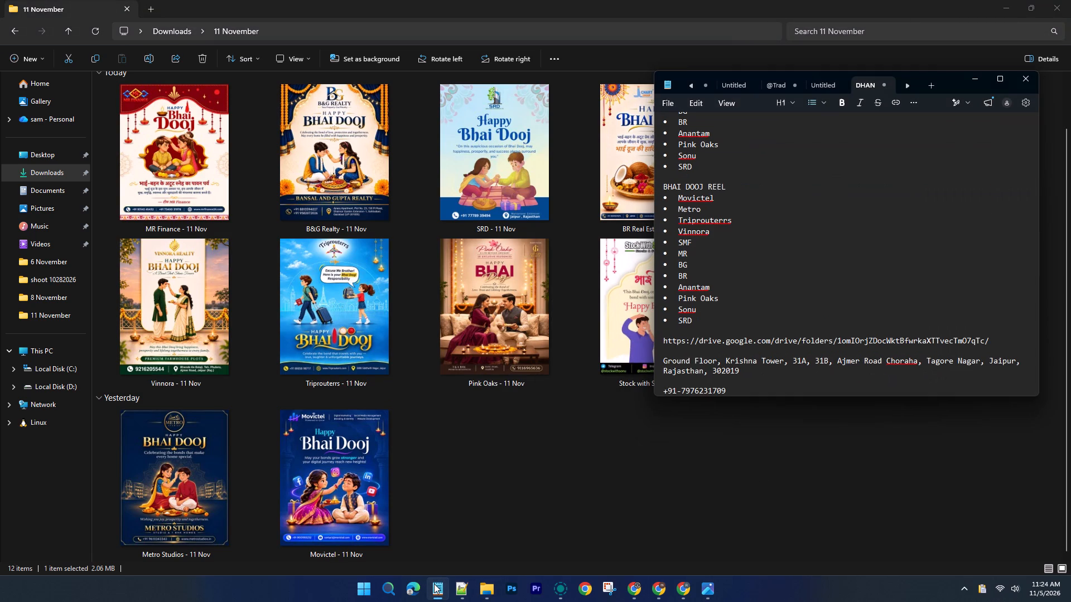
pyautogui.click(434, 584)
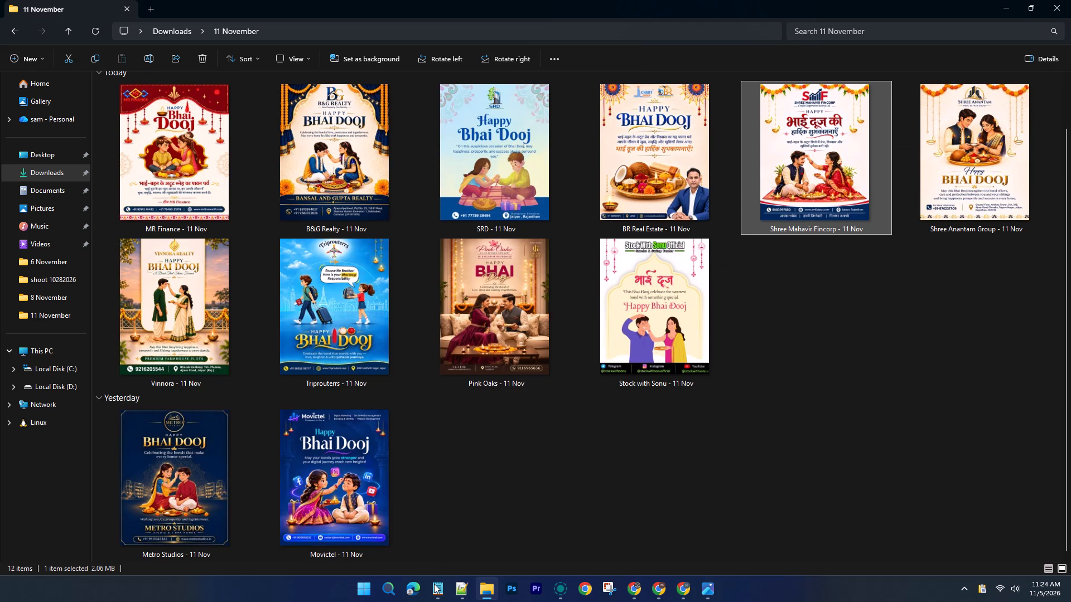
pyautogui.click(434, 584)
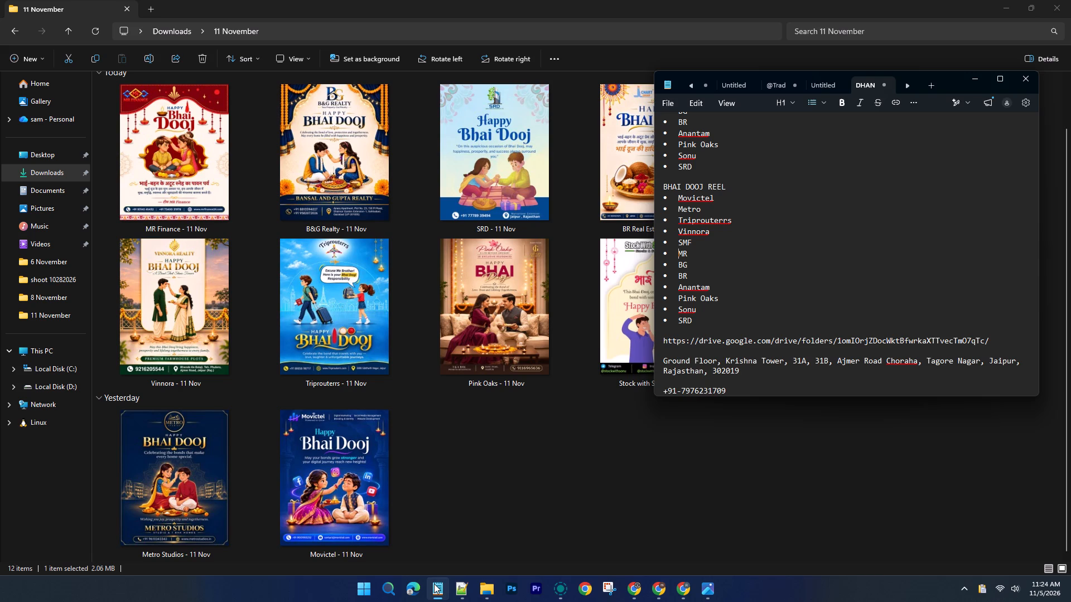
pyautogui.click(434, 584)
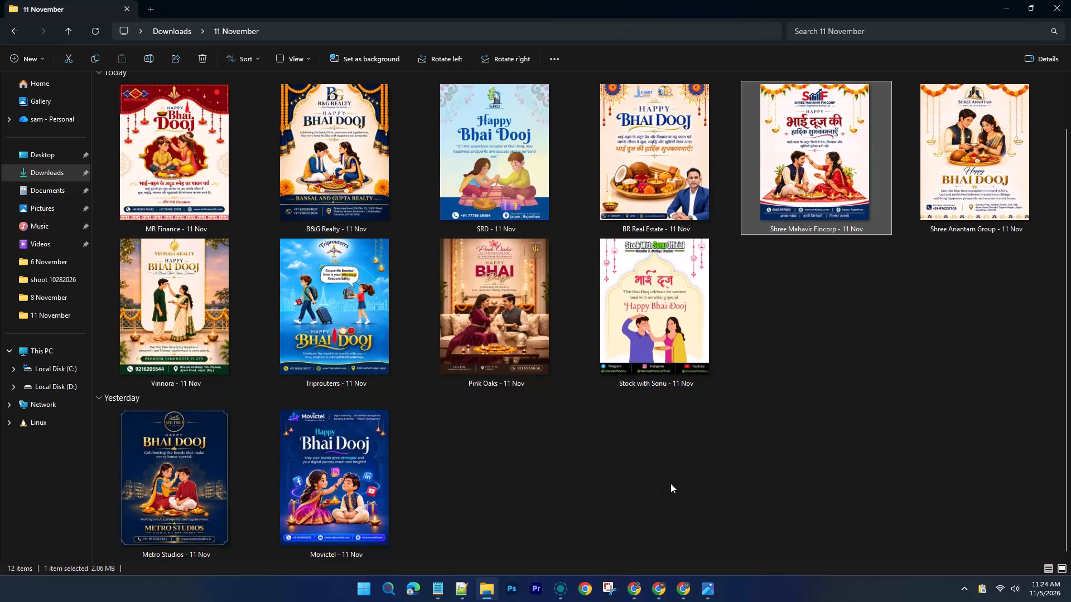
# Open the Movictel and Metro Studios 11 Nov posters full size to check their contact details.
pyautogui.doubleClick(340, 478)
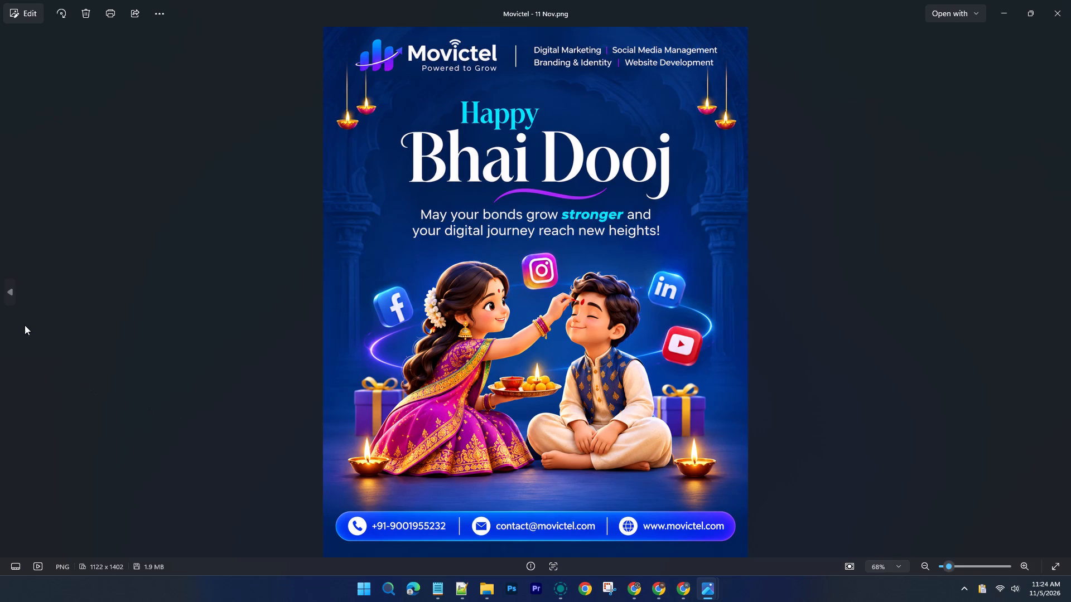
pyautogui.click(10, 294)
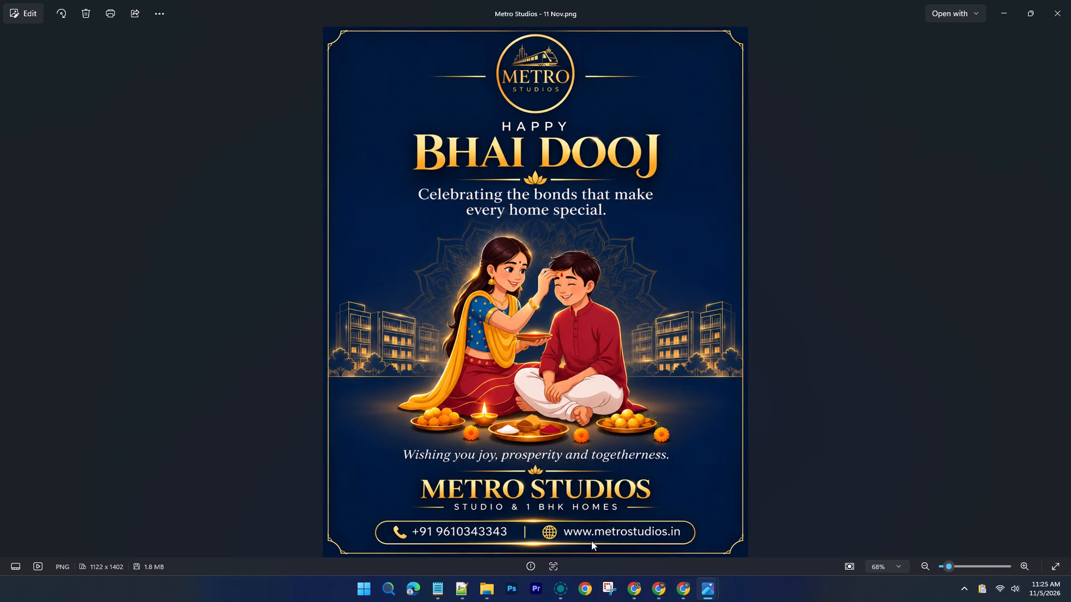
# Open Metro Studios' Instagram profile and check the website address on its first two posts.
pyautogui.click(491, 590)
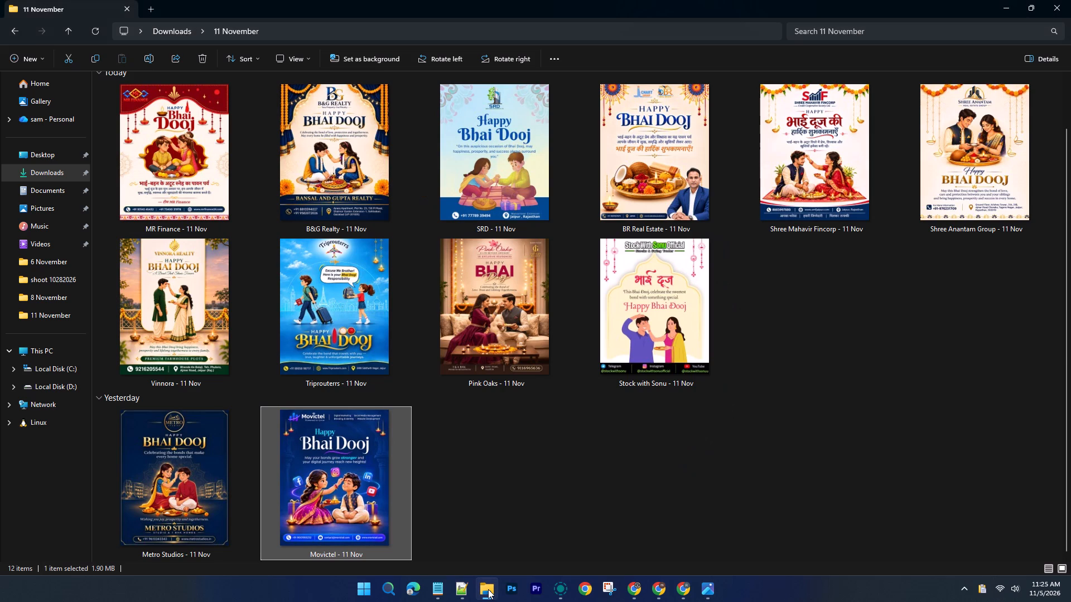
pyautogui.click(631, 589)
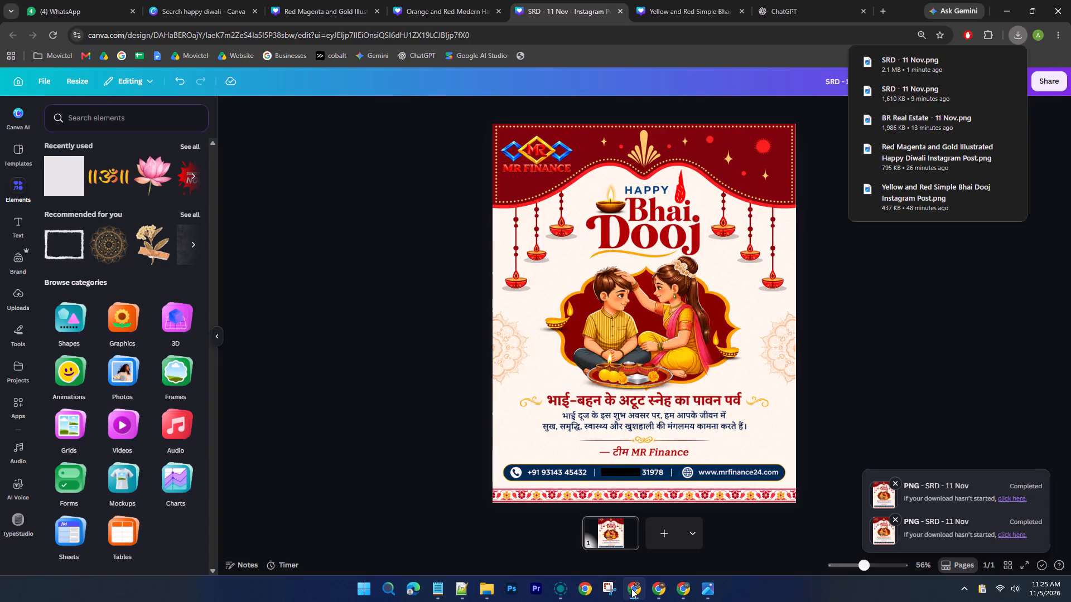
pyautogui.click(655, 594)
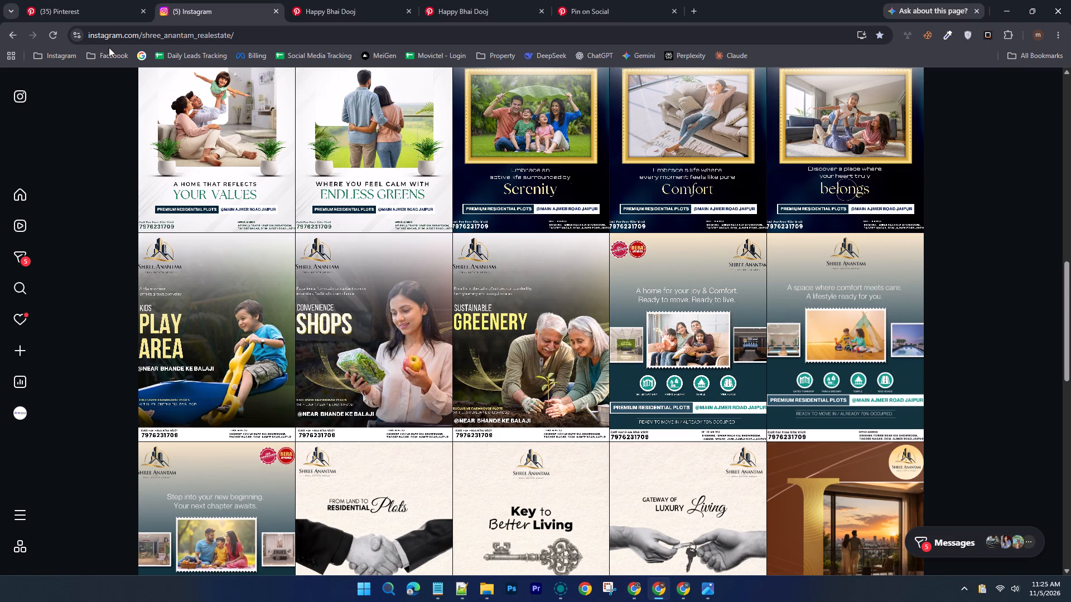
pyautogui.click(71, 62)
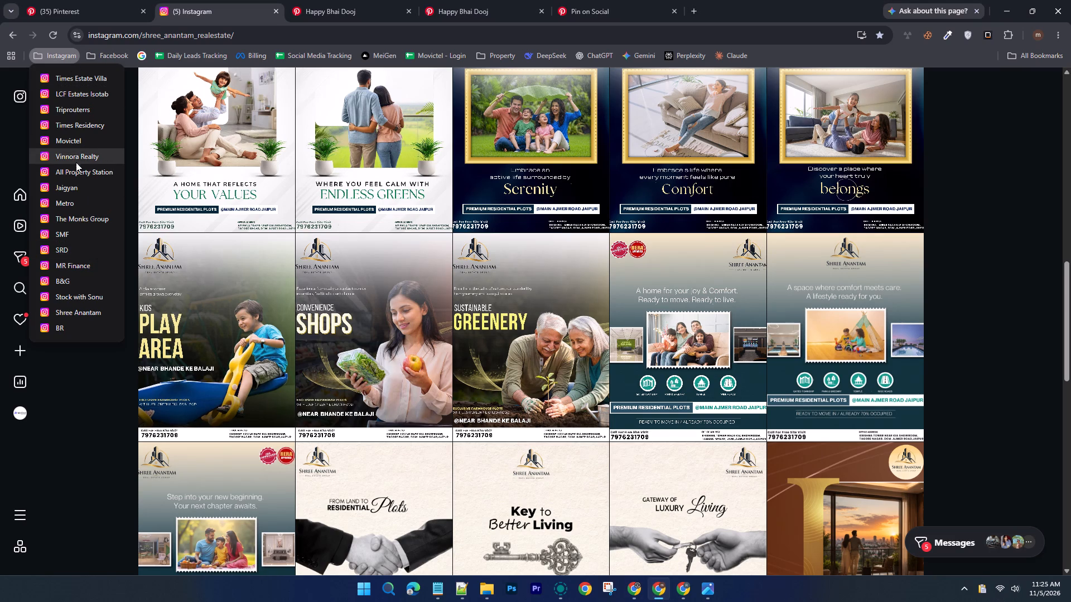
pyautogui.click(81, 201)
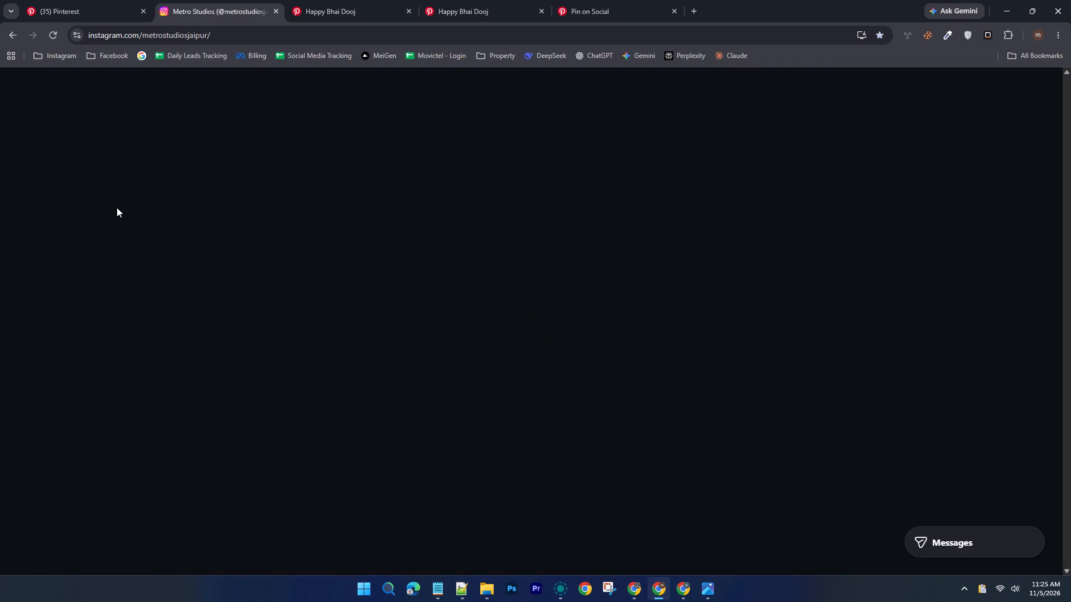
pyautogui.click(210, 339)
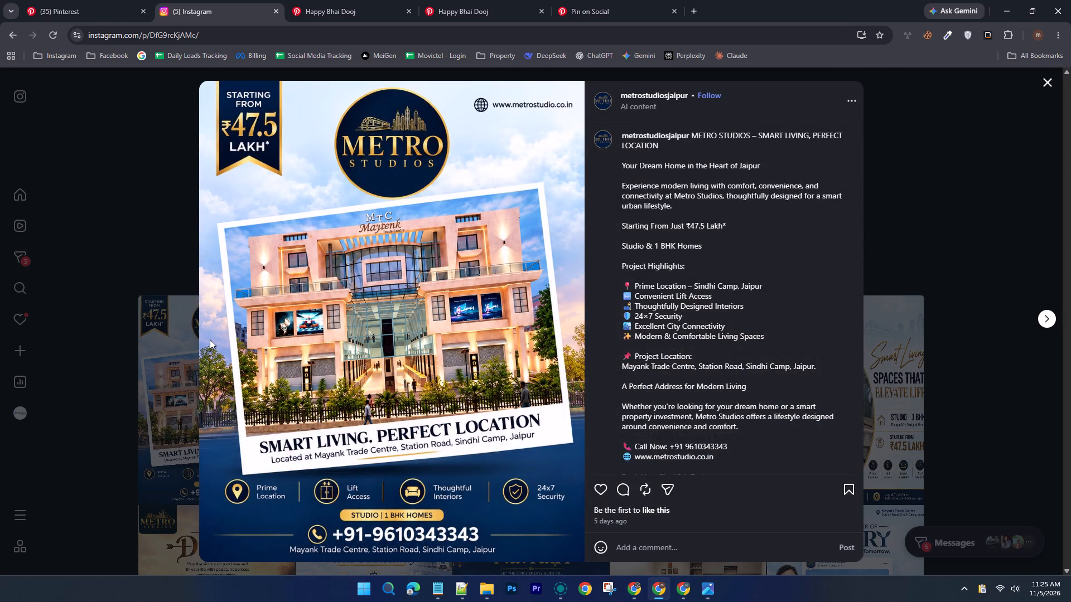
pyautogui.click(1041, 321)
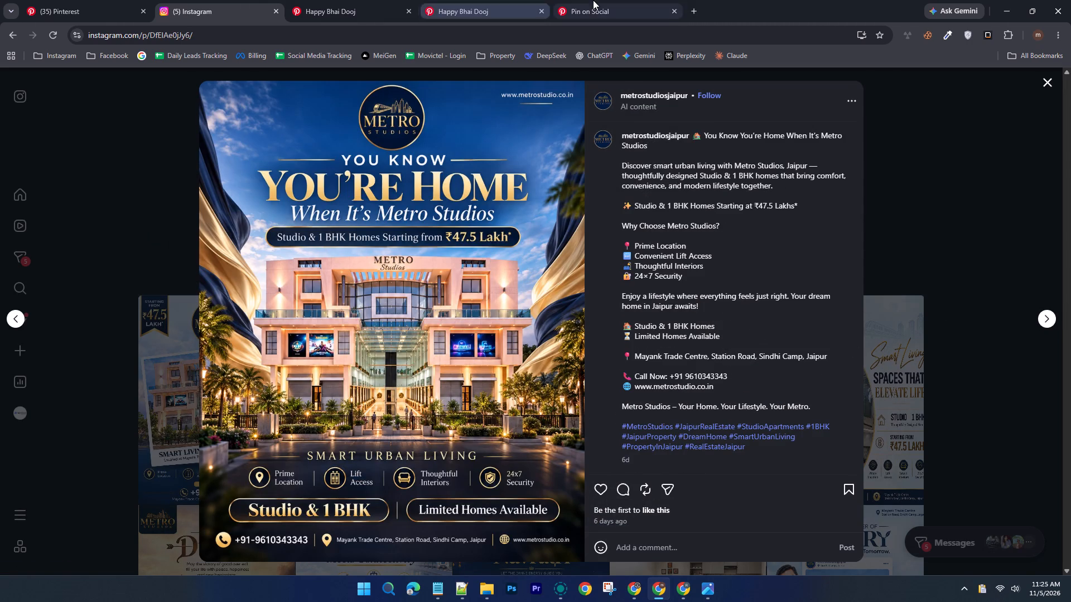
# Try to open metrostudio.co.in in a new browser tab.
pyautogui.click(694, 7)
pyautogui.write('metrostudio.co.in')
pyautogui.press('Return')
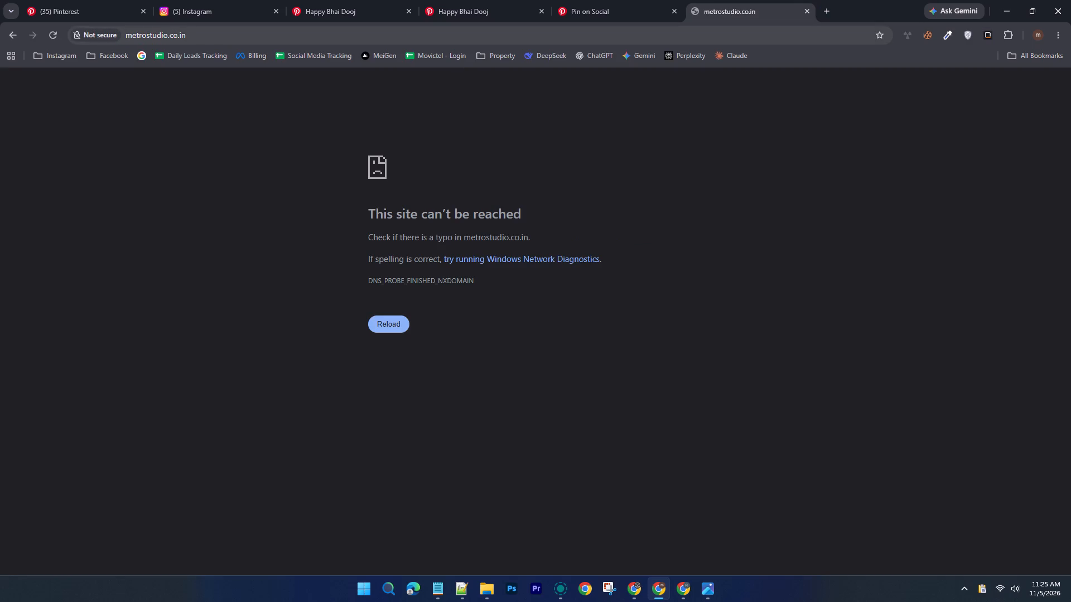
# Search Google for metrostudios and open the Metro Studios — Mayank Trade Centre, Jaipur website.
pyautogui.moveTo(166, 35); pyautogui.dragTo(317, 29)
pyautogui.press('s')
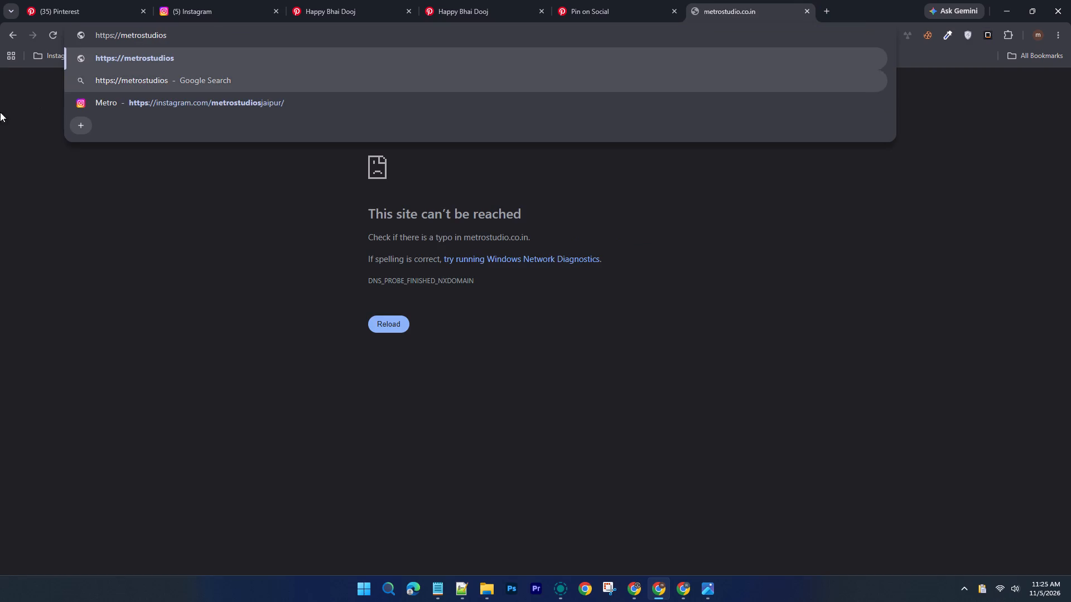
pyautogui.moveTo(123, 36); pyautogui.dragTo(15, 36)
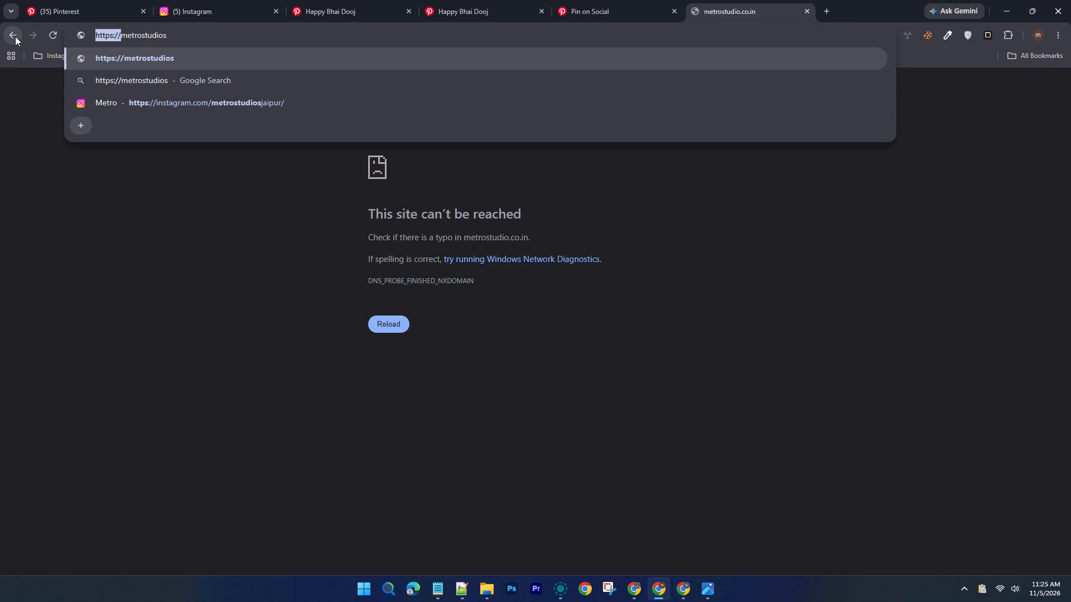
pyautogui.press('BackSpace')
pyautogui.press('Return')
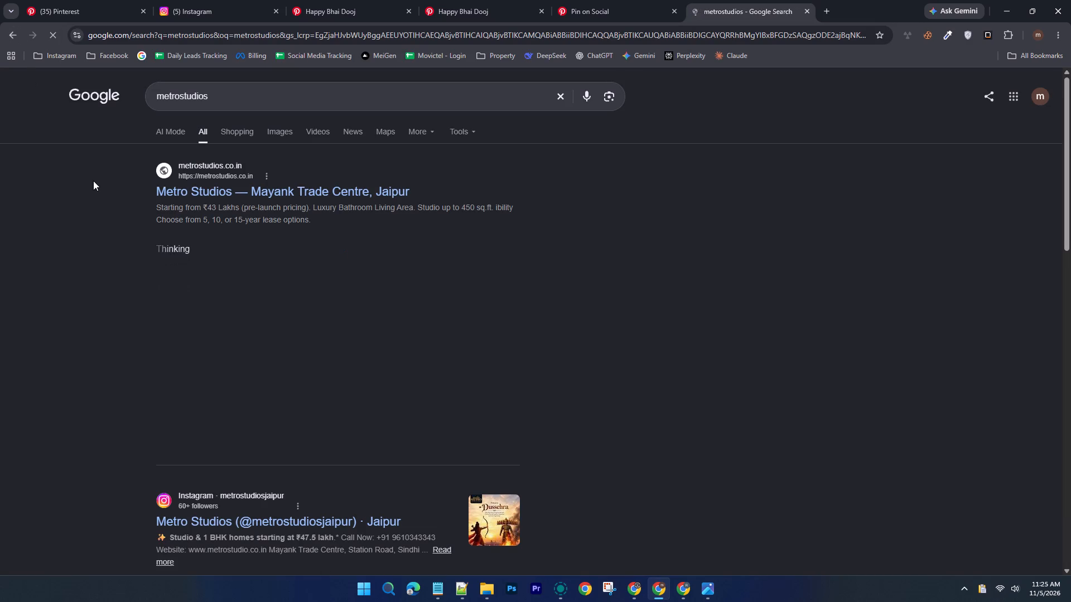
pyautogui.click(191, 186)
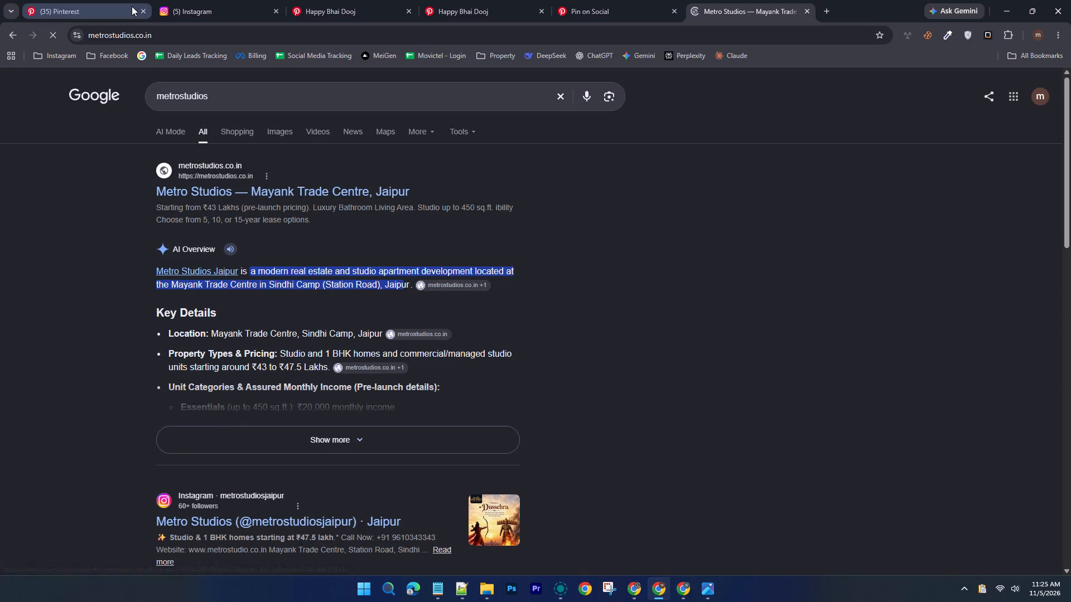
pyautogui.click(153, 36)
pyautogui.click(153, 36)
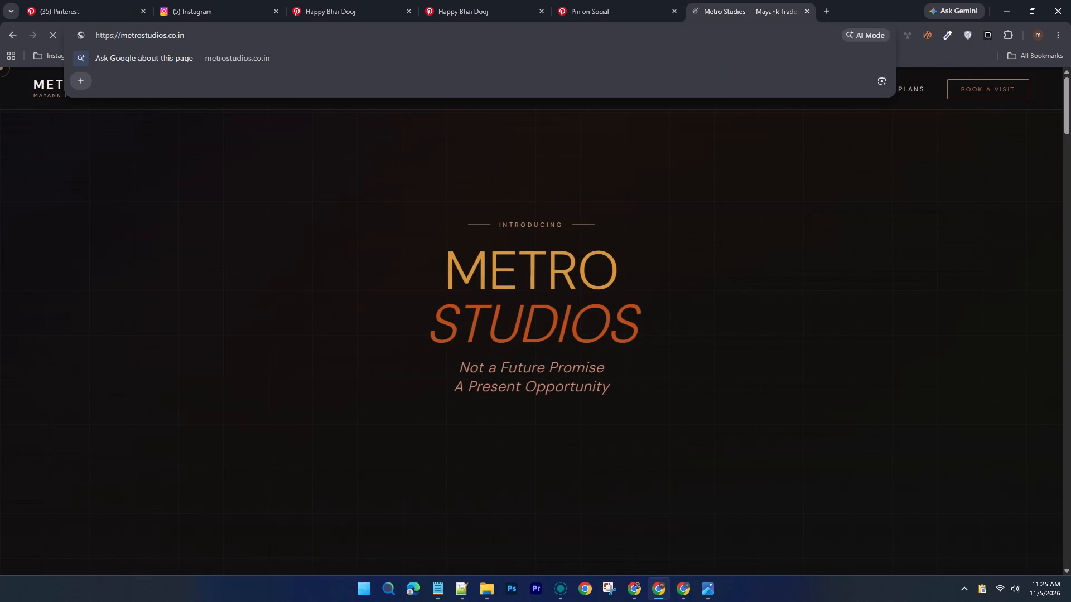
pyautogui.moveTo(118, 36); pyautogui.dragTo(210, 31)
pyautogui.click(210, 31)
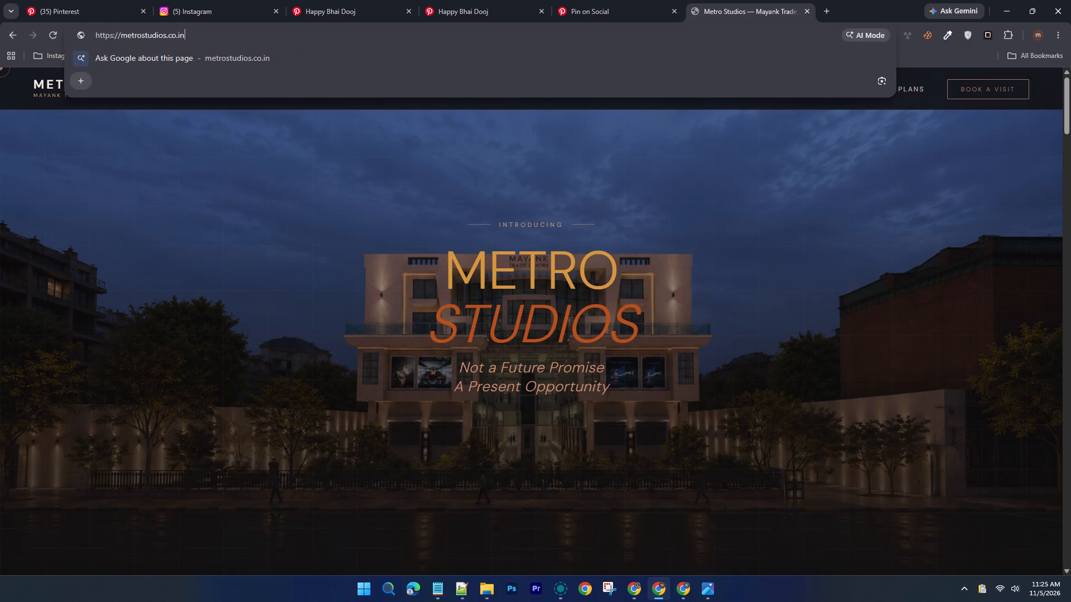
pyautogui.moveTo(120, 33); pyautogui.dragTo(354, 30)
pyautogui.hotkey('ctrl', 'c')
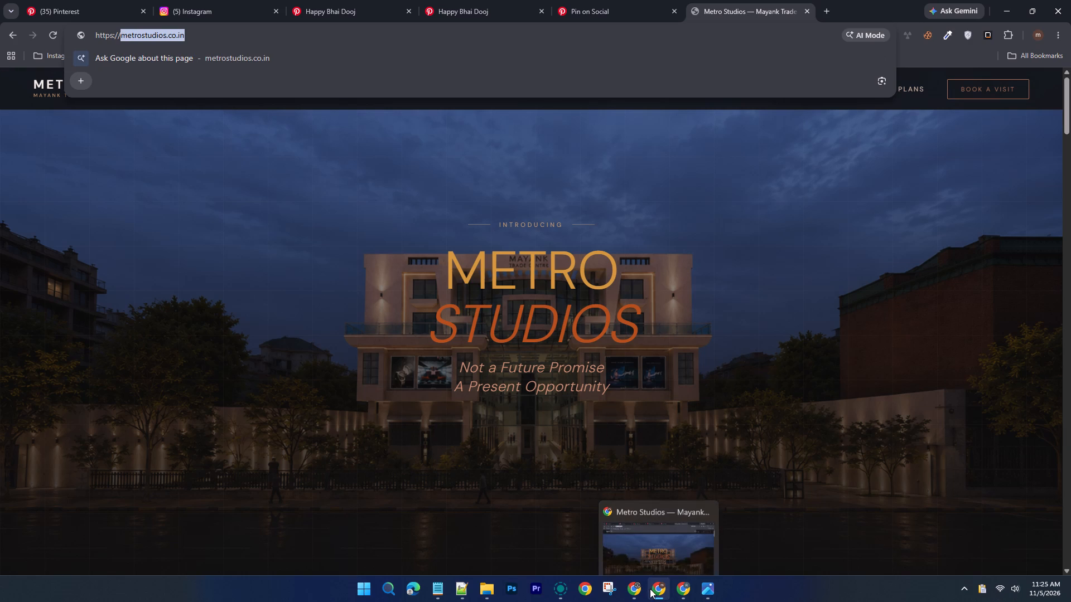
# Switch back to the Metro Studios - 11 Nov poster in Photos to compare its website address.
pyautogui.click(699, 590)
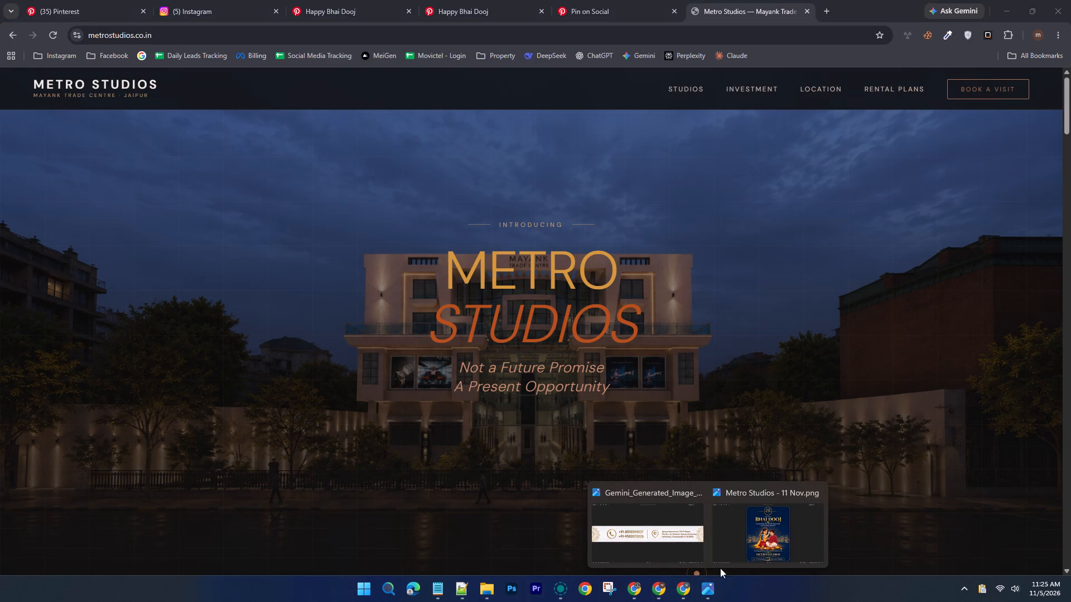
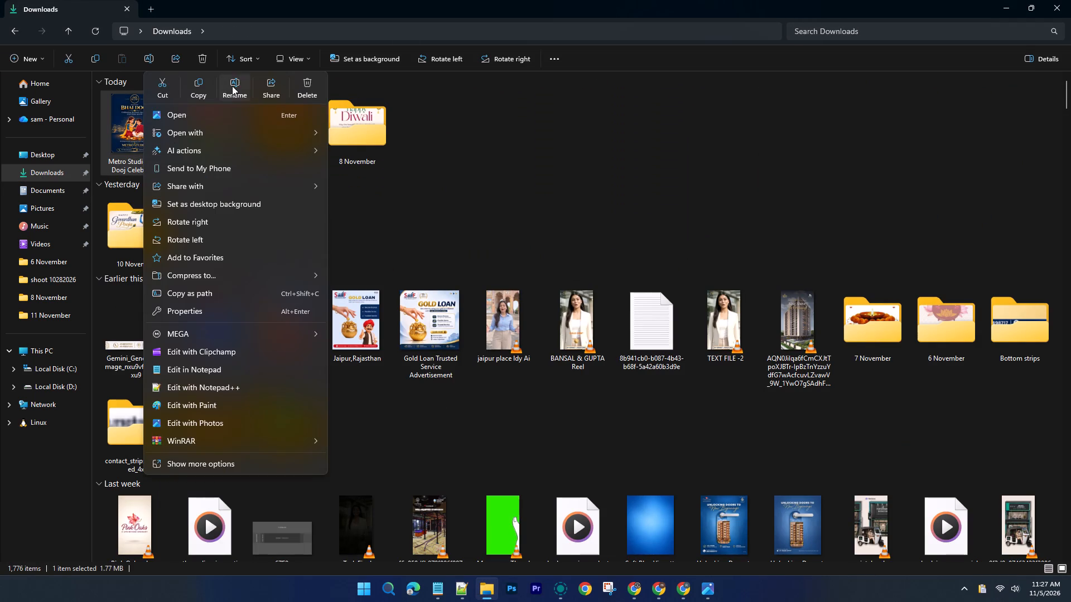
pyautogui.click(232, 86)
pyautogui.hotkey('ctrl', 'v')
pyautogui.click(139, 130)
pyautogui.moveTo(137, 133); pyautogui.dragTo(255, 137)
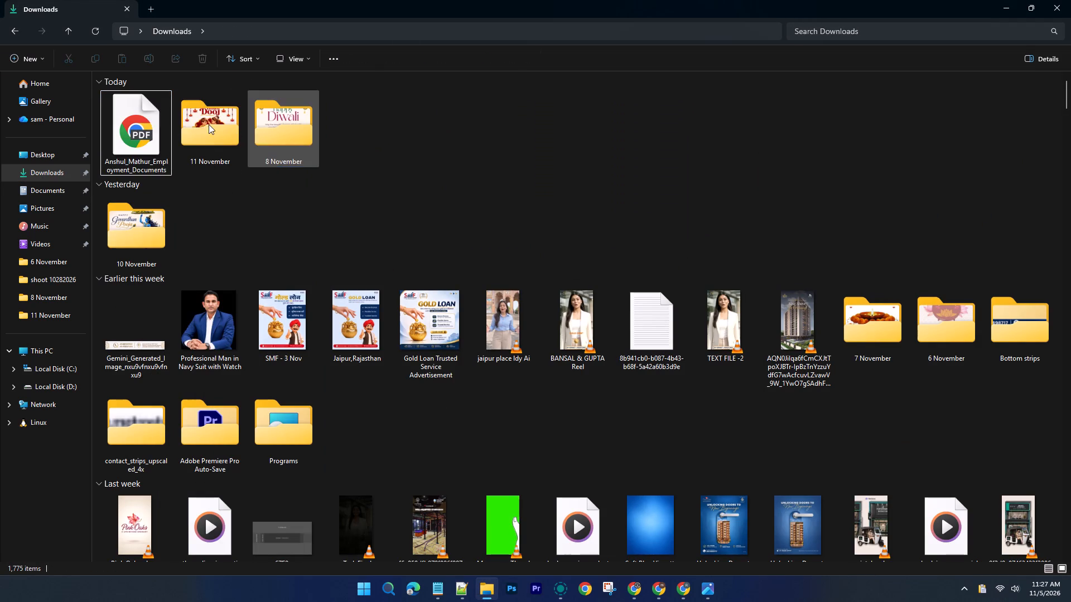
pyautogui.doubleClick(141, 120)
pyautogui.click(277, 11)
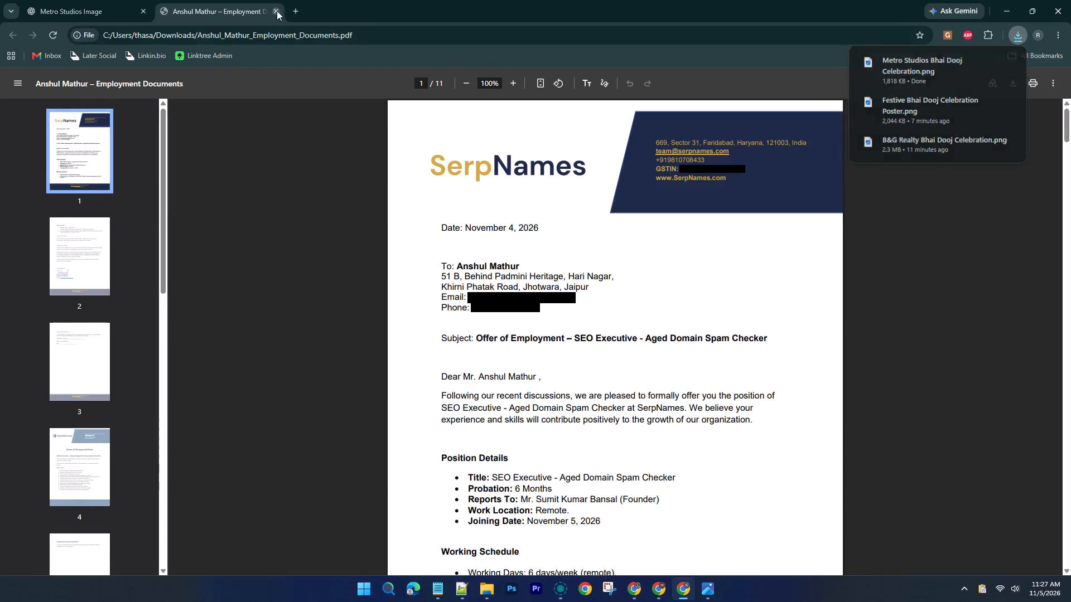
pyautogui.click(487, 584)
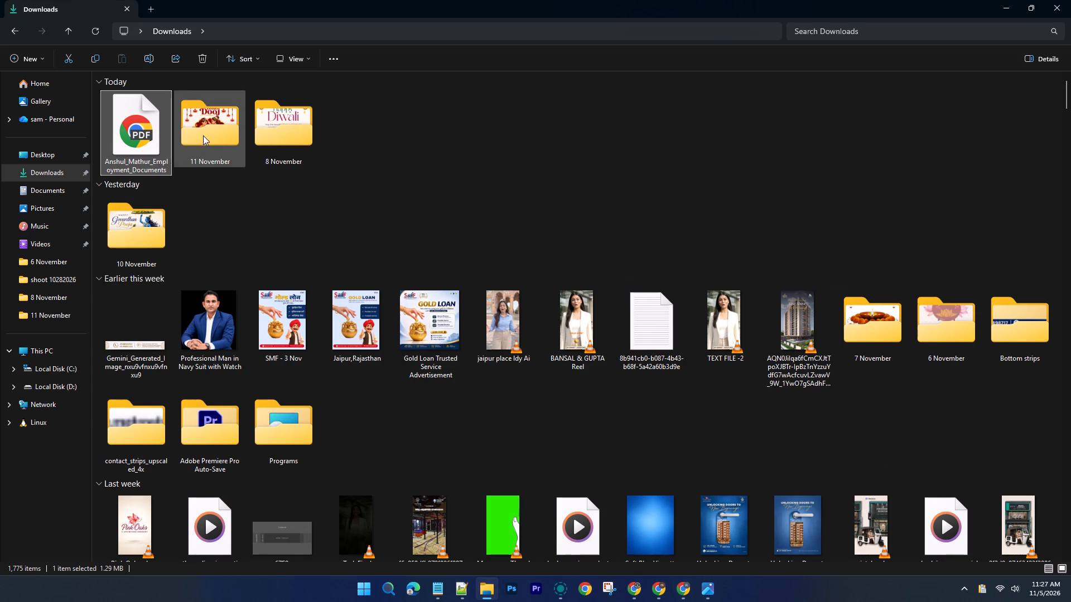
# In the 11 November folder, proofread the Metro Studios and Triprouterrs posters, consulting the Bhai Dooj client list in Notepad after each.
pyautogui.doubleClick(203, 135)
pyautogui.doubleClick(170, 125)
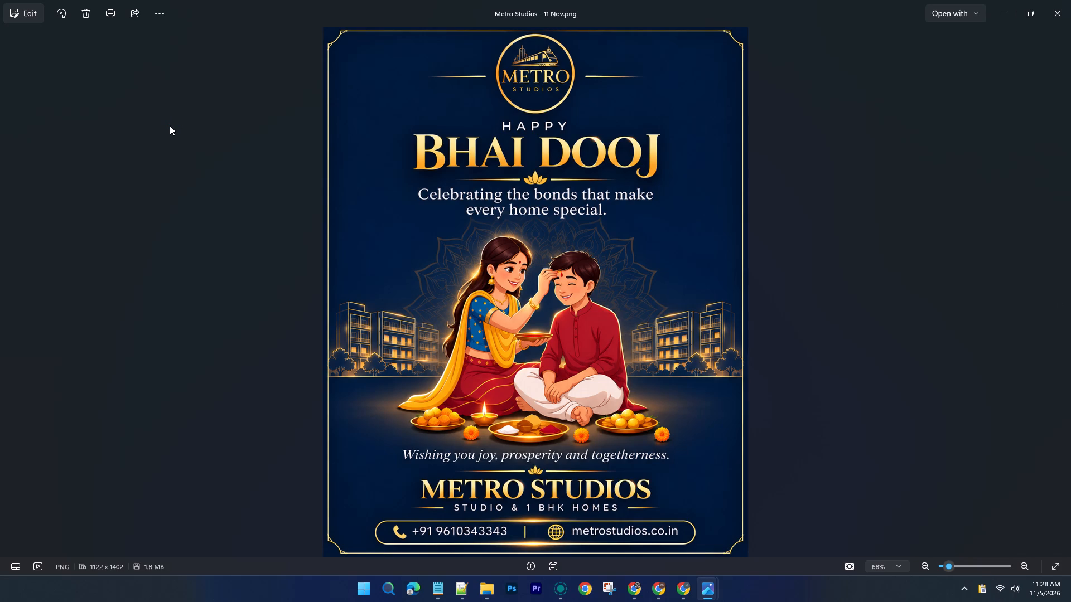
pyautogui.click(1070, 0)
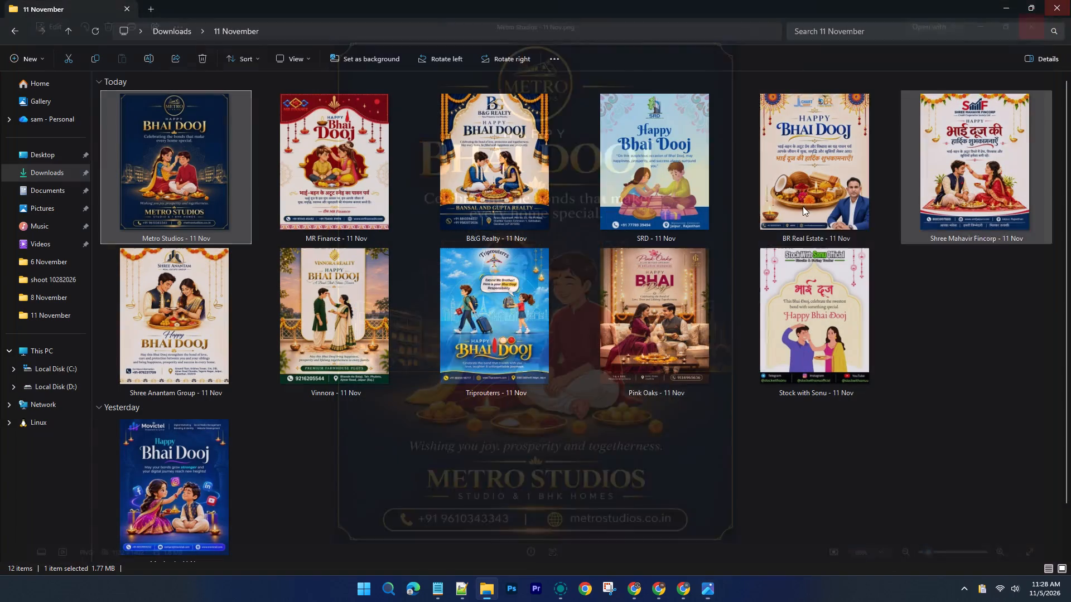
pyautogui.click(443, 580)
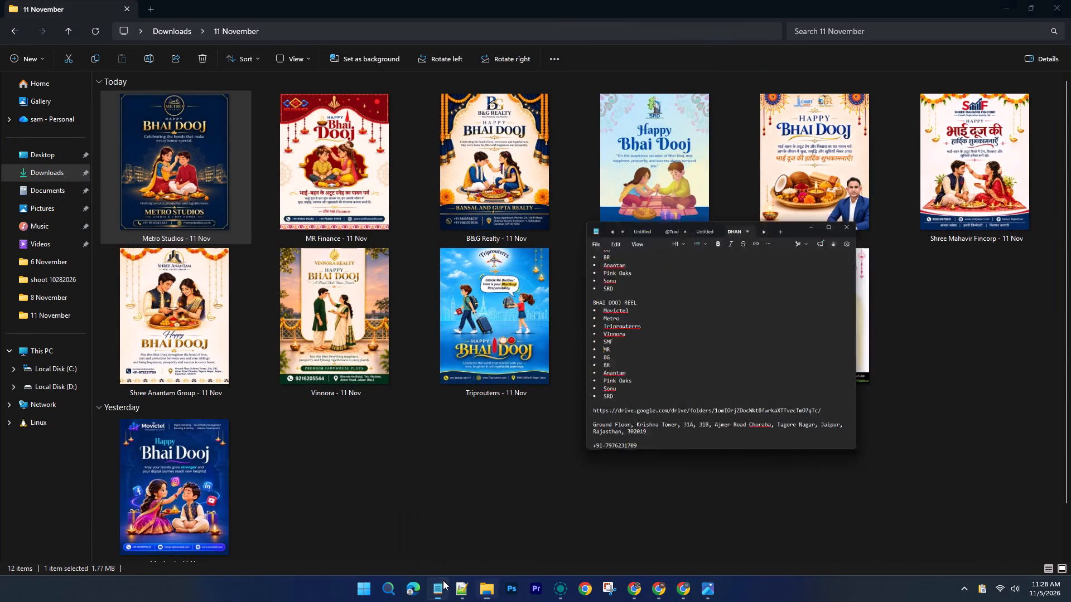
pyautogui.click(443, 580)
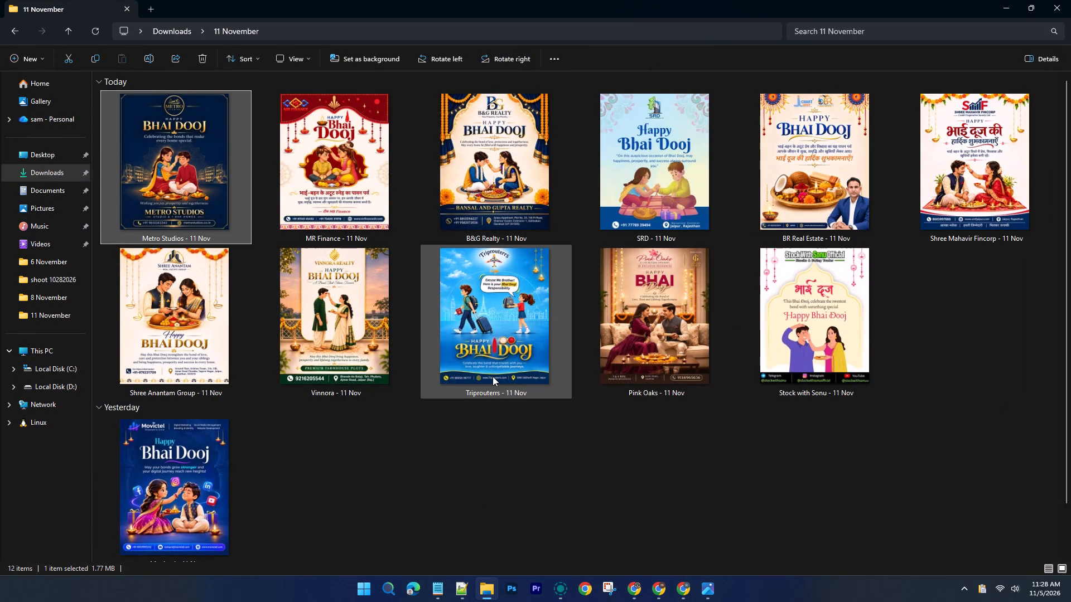
pyautogui.doubleClick(493, 376)
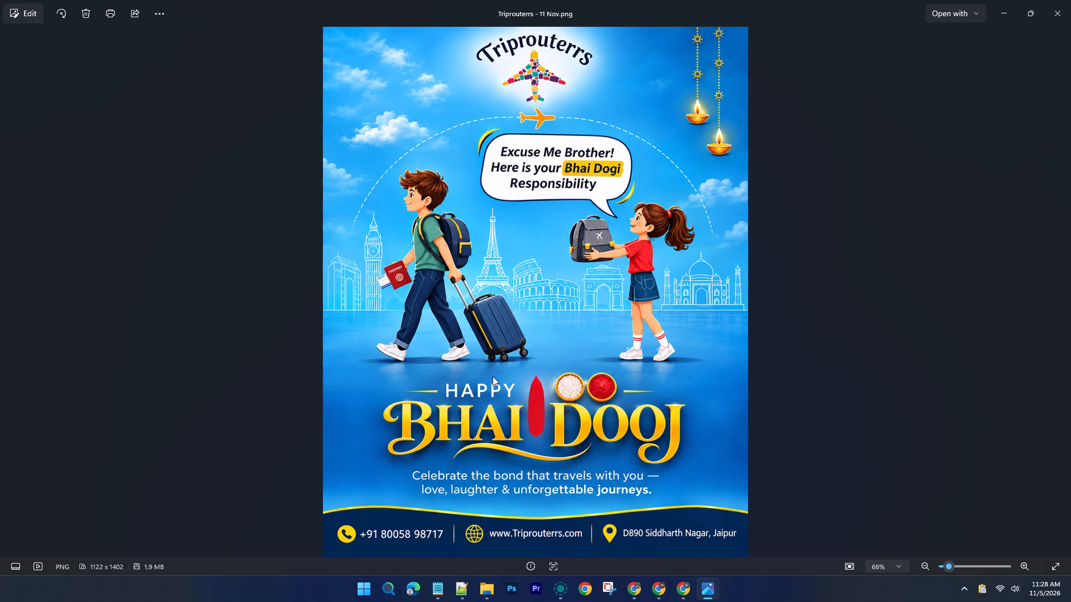
pyautogui.click(1070, 0)
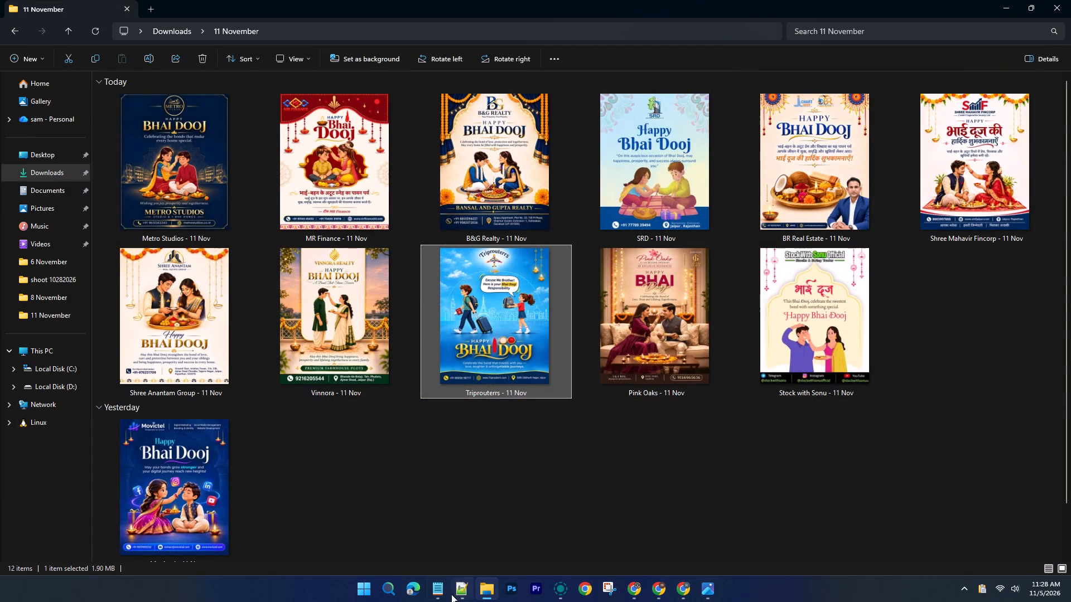
pyautogui.click(439, 594)
pyautogui.click(439, 594)
# Proofread the Vinnora and Shree Mahavir Fincorp posters, consulting the Notepad client list after each.
pyautogui.doubleClick(367, 335)
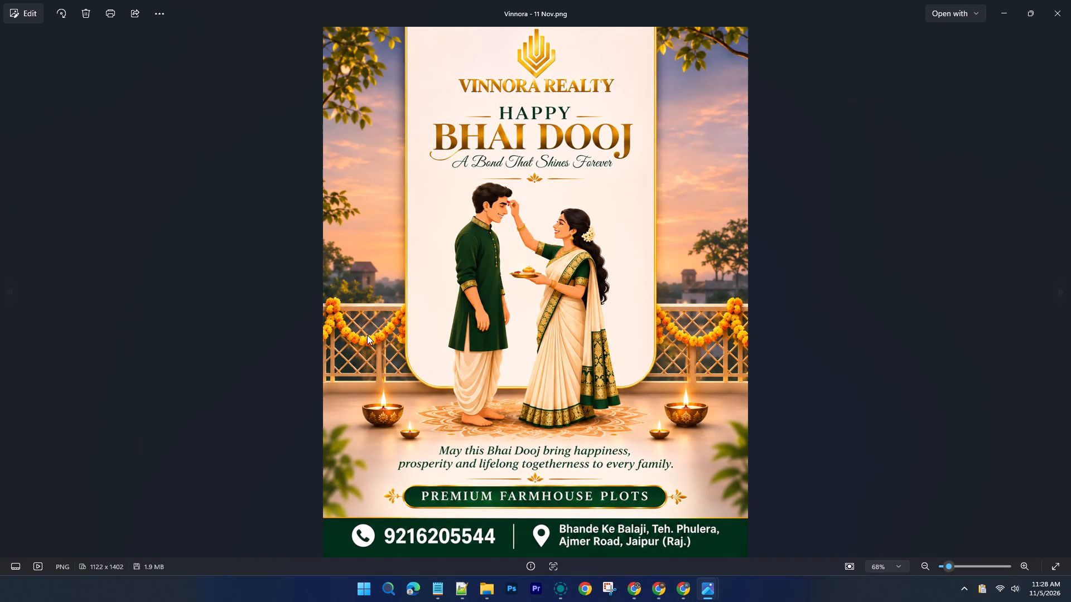
pyautogui.click(1070, 0)
pyautogui.click(437, 586)
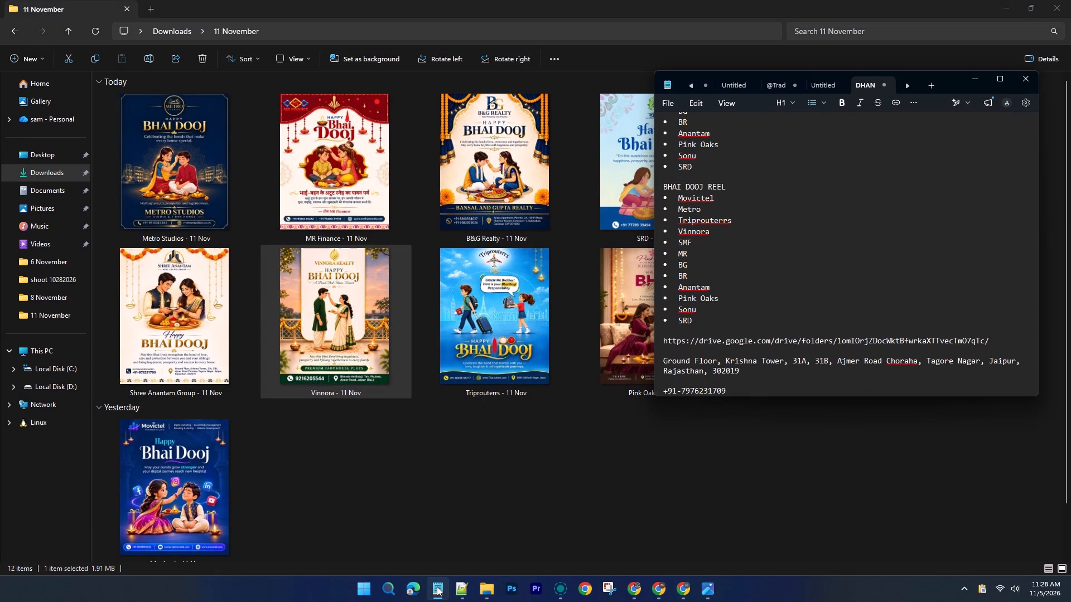
pyautogui.click(437, 586)
pyautogui.doubleClick(963, 169)
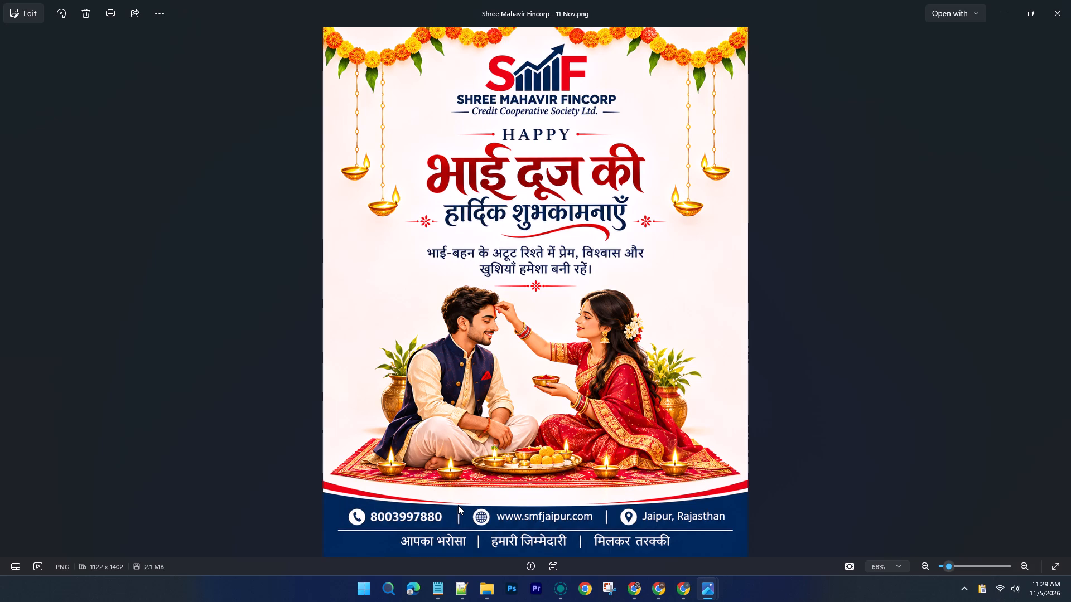
pyautogui.click(442, 601)
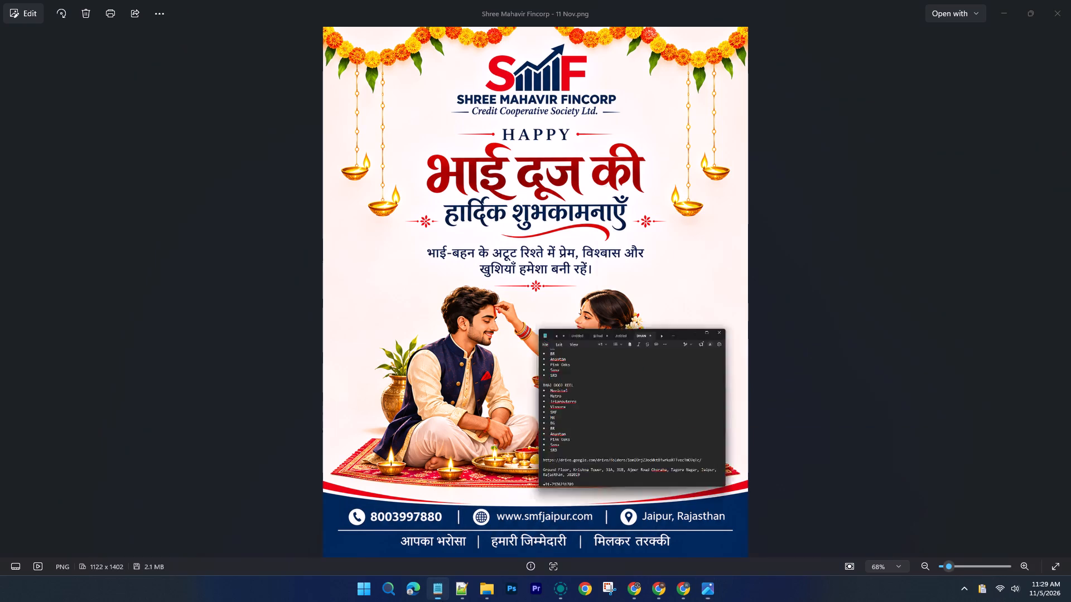
pyautogui.click(442, 600)
pyautogui.click(1070, 0)
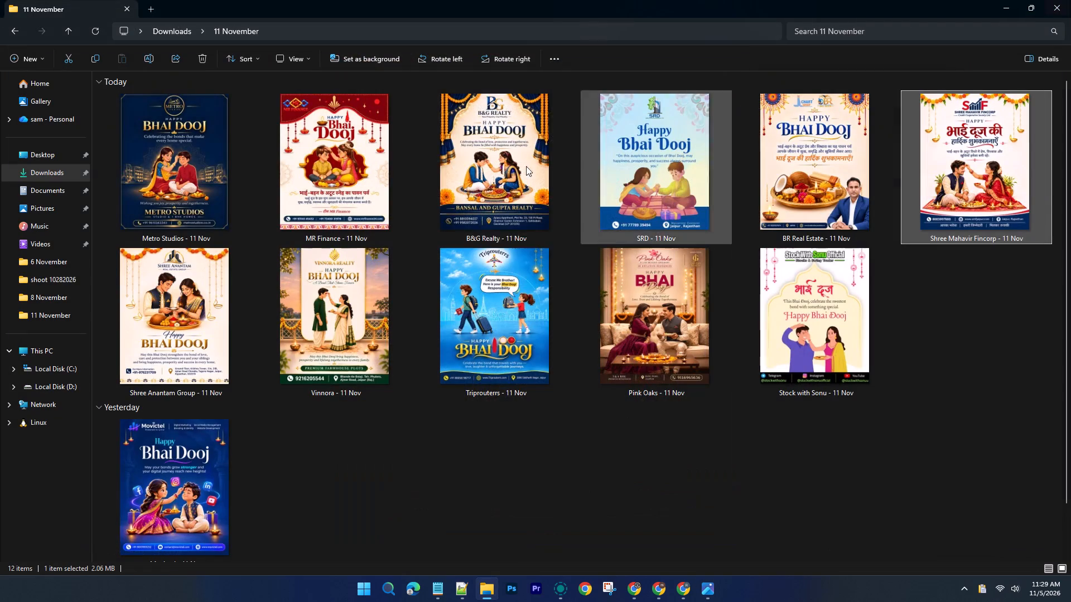
# Proofread the MR Finance and B&G Realty posters, consulting the Notepad client list after each.
pyautogui.doubleClick(314, 198)
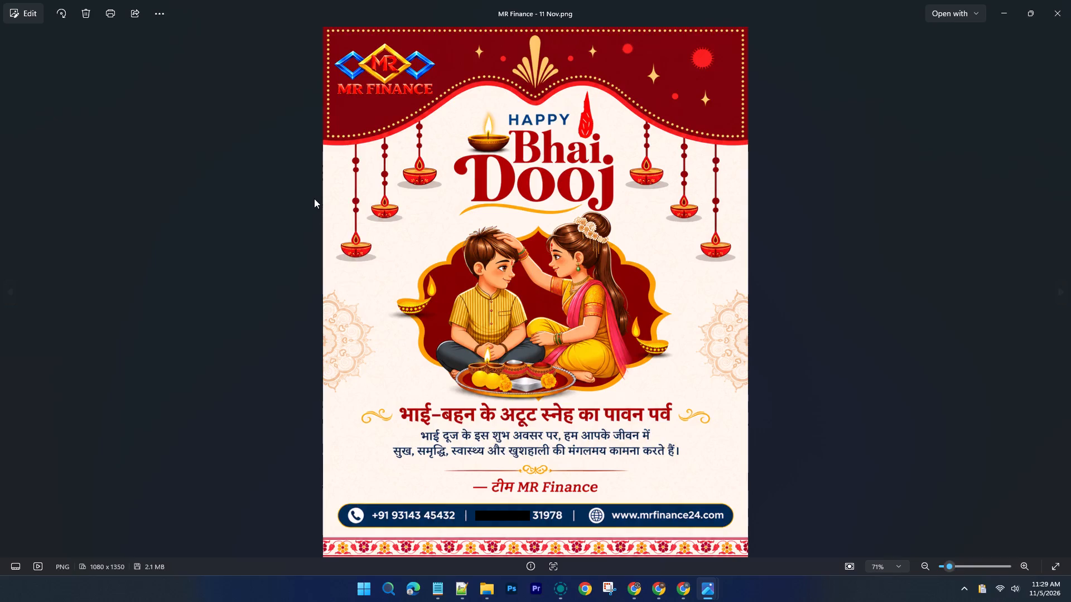
pyautogui.click(1070, 0)
pyautogui.click(444, 591)
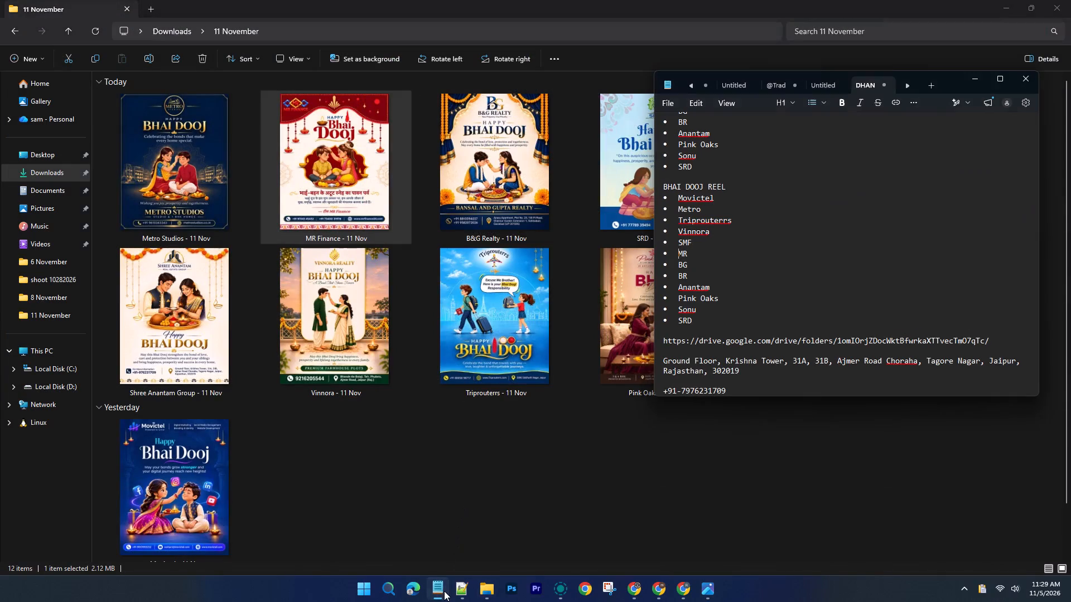
pyautogui.click(444, 591)
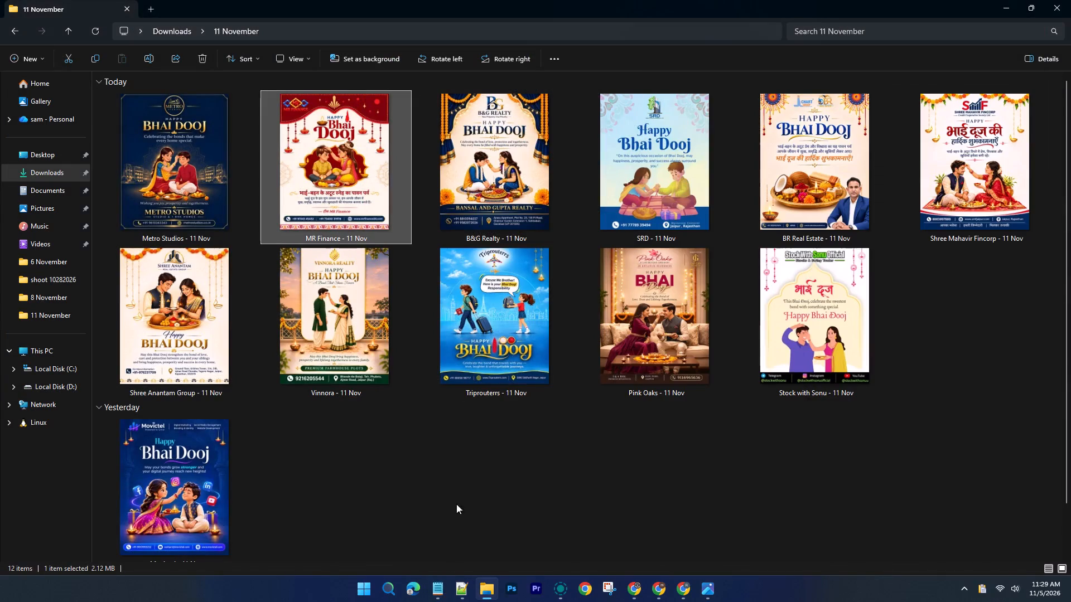
pyautogui.doubleClick(518, 203)
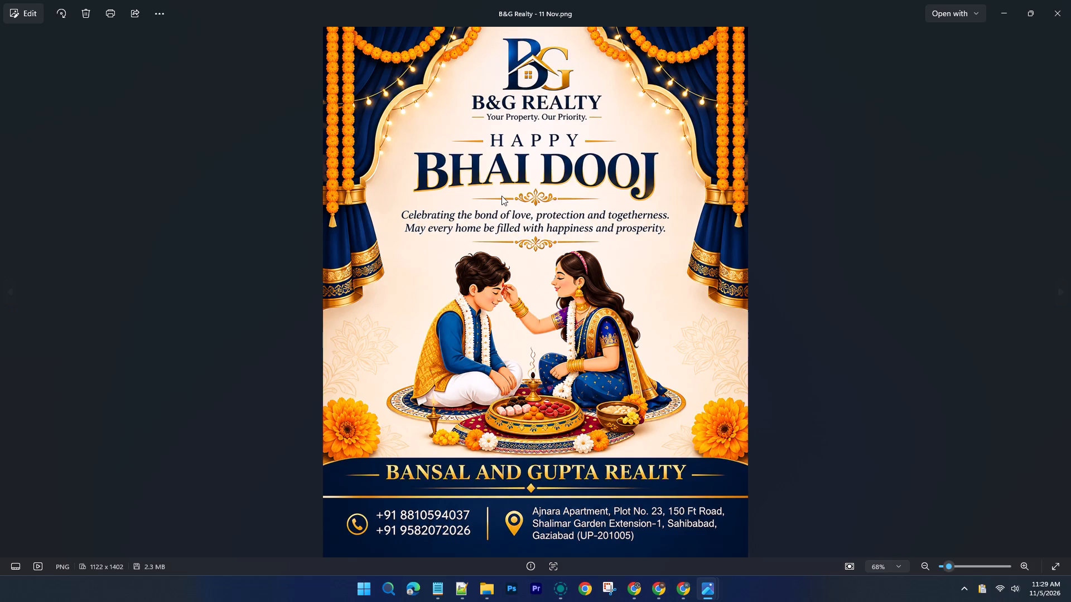
pyautogui.click(1070, 0)
pyautogui.click(452, 596)
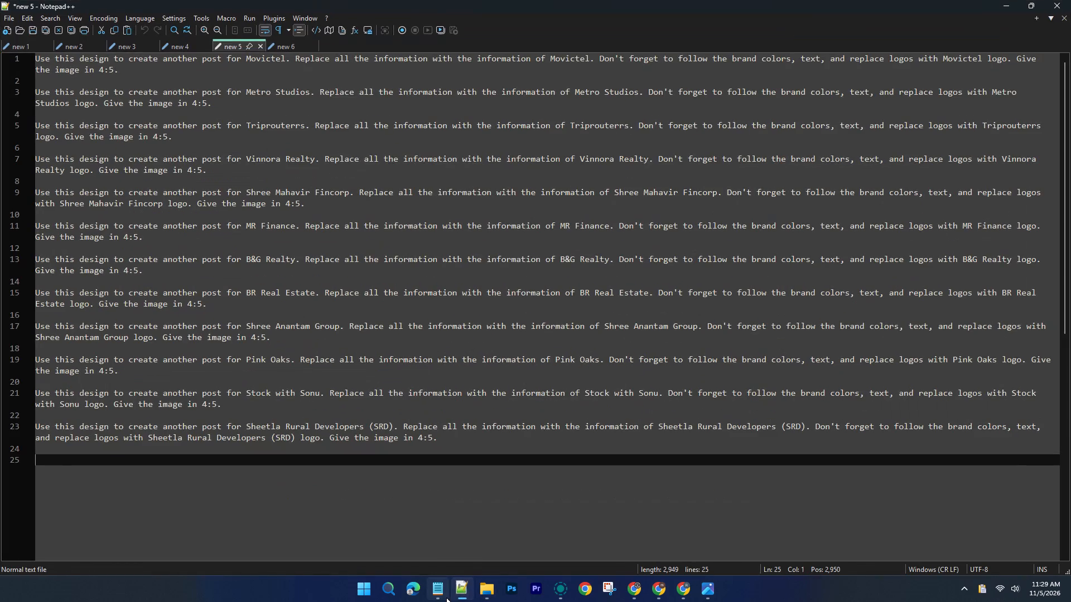
pyautogui.click(453, 593)
pyautogui.click(442, 590)
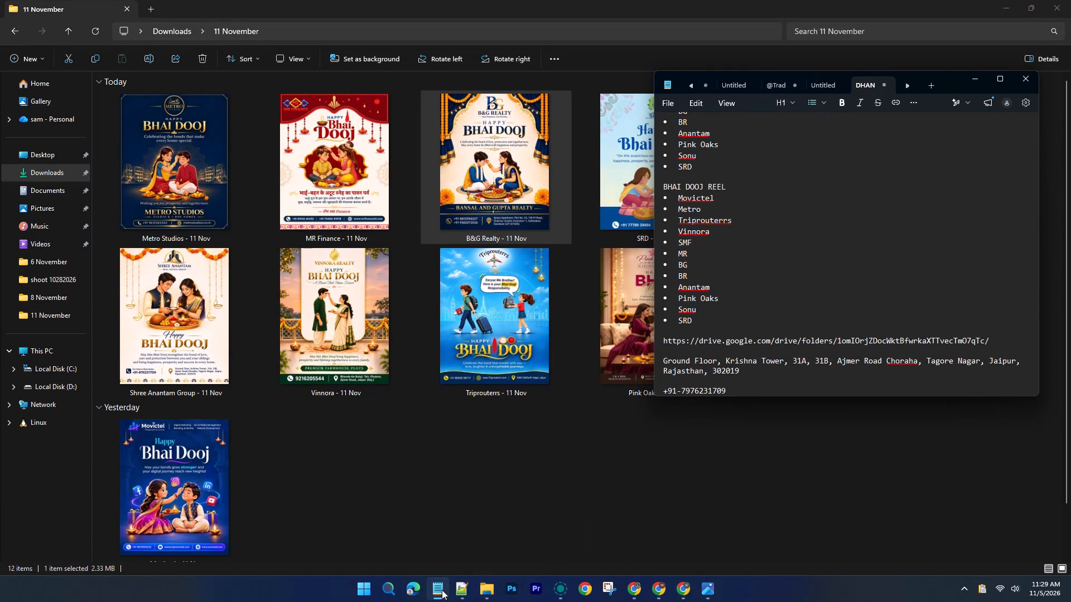
pyautogui.click(442, 590)
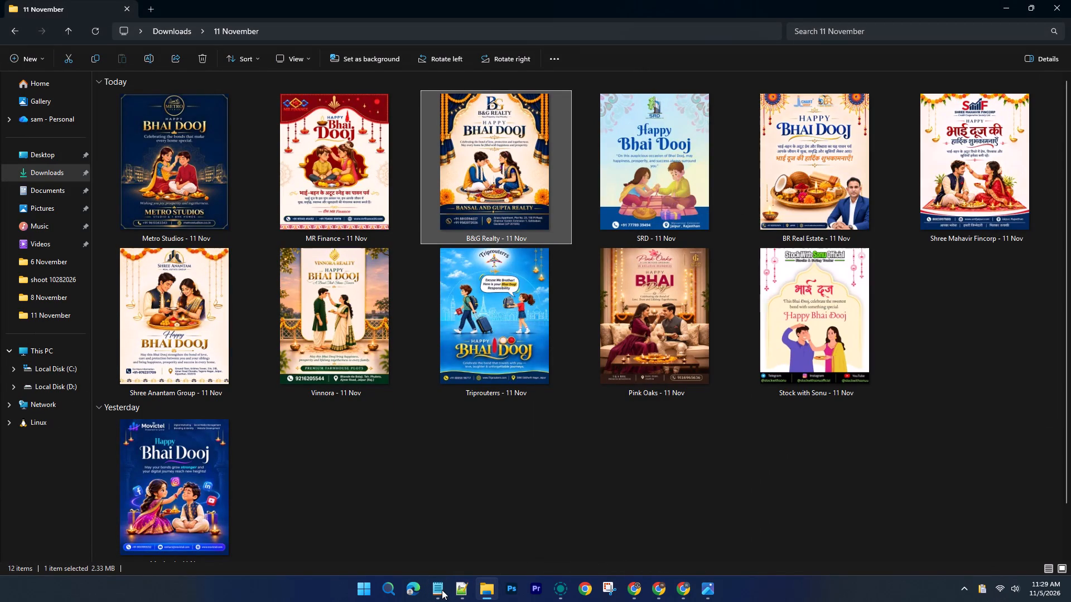
# Proofread the BR Real Estate and Shree Anantam Group posters at full size.
pyautogui.doubleClick(805, 187)
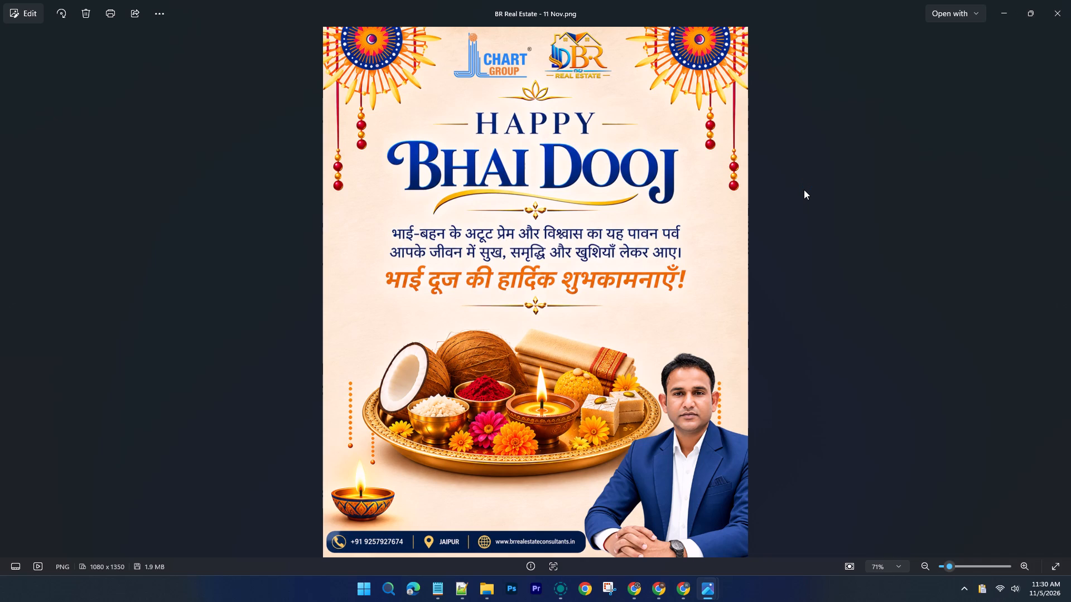
pyautogui.click(1070, 0)
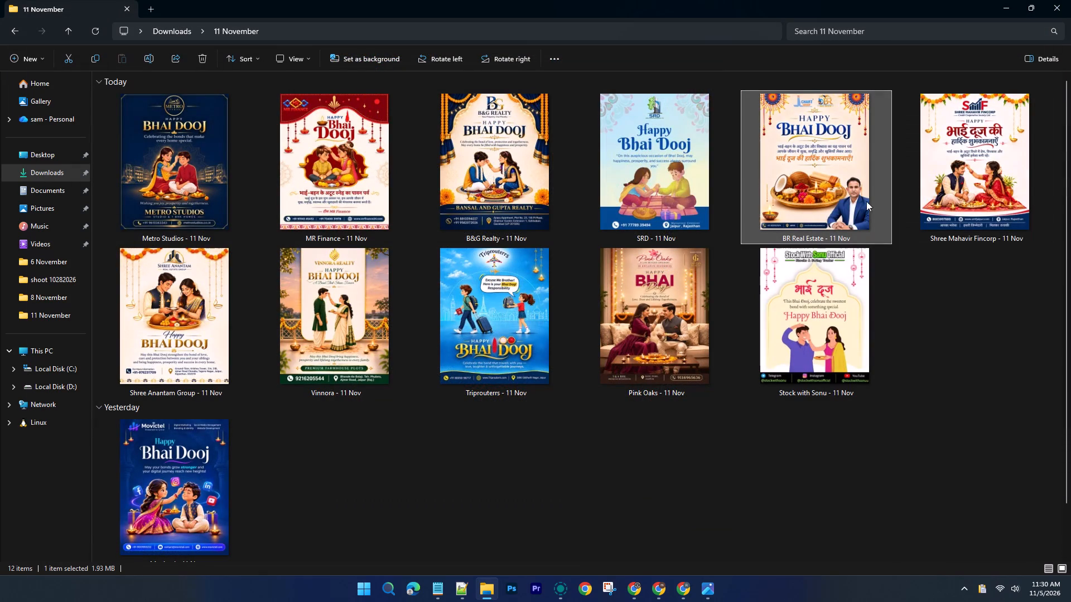
pyautogui.doubleClick(210, 332)
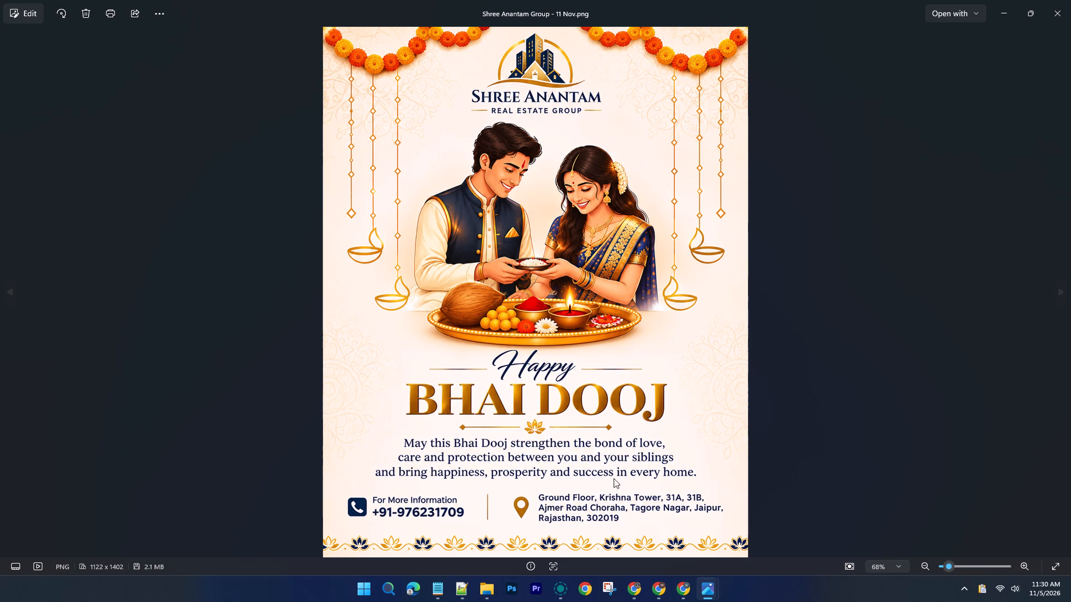
# Open the Shree Anantam poster from the 7 November folder in Downloads and compare its contact details with the 11 November version.
pyautogui.click(493, 587)
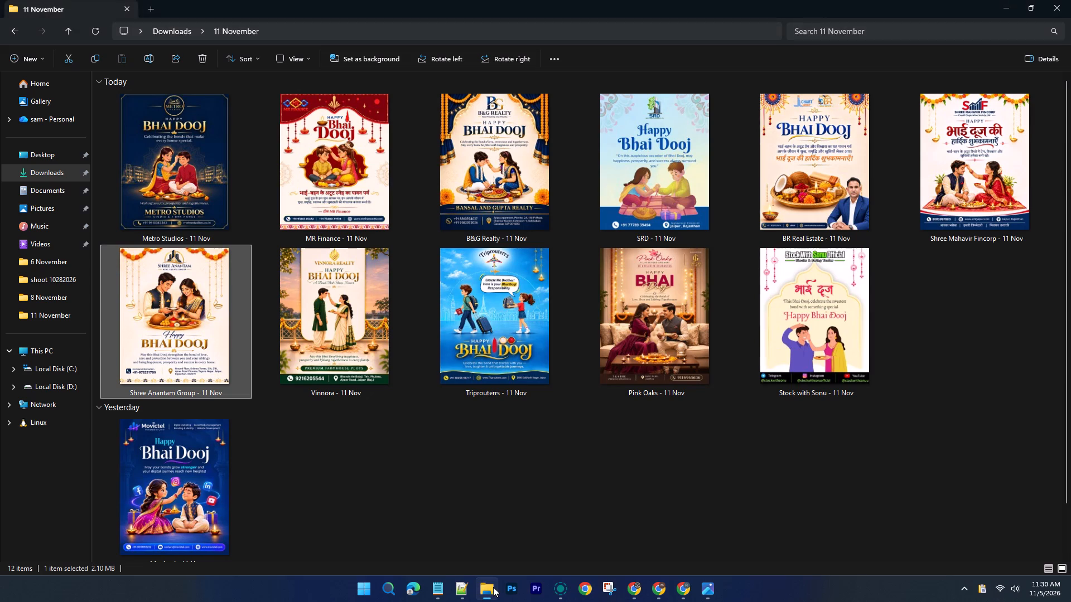
pyautogui.click(47, 172)
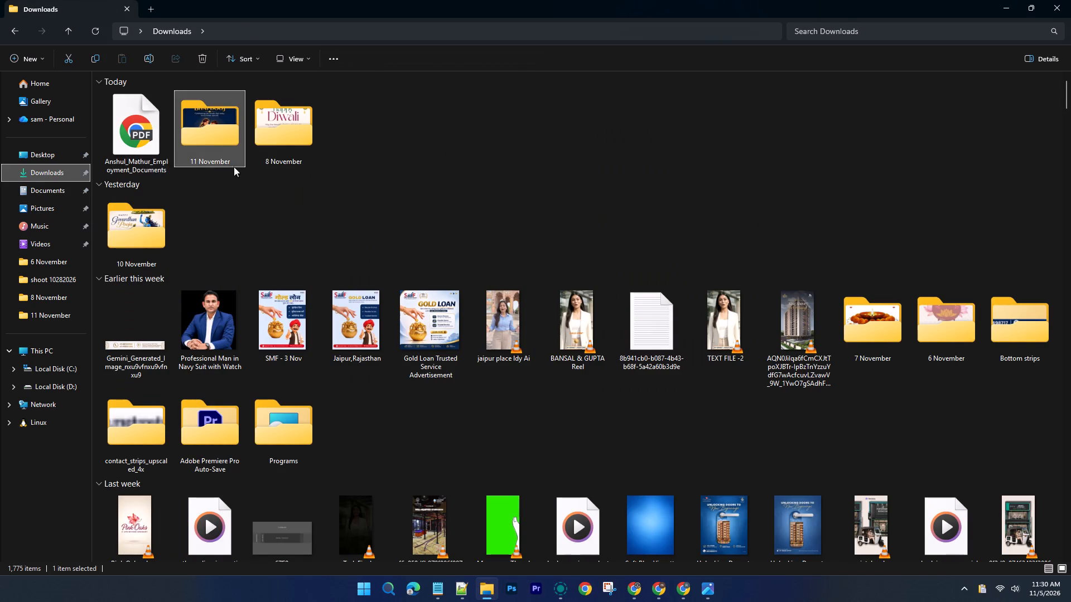
pyautogui.doubleClick(874, 349)
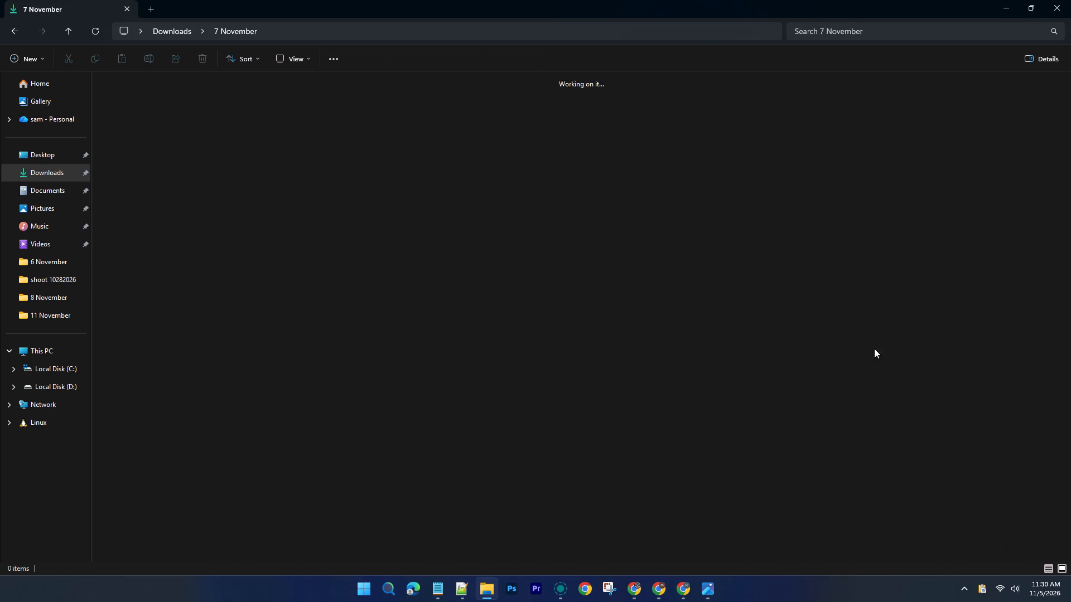
pyautogui.doubleClick(503, 327)
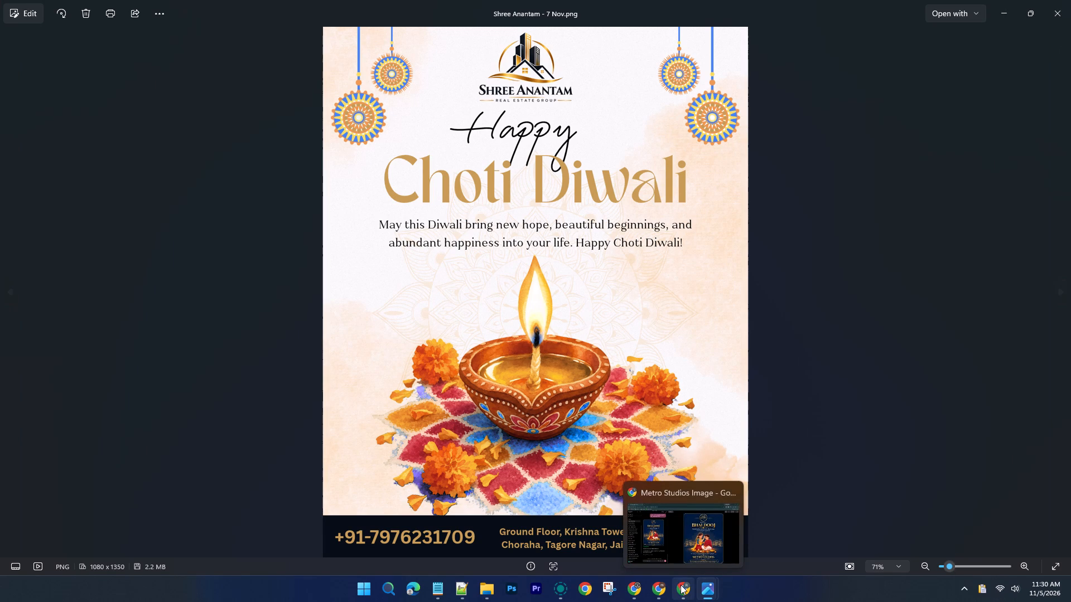
pyautogui.click(719, 590)
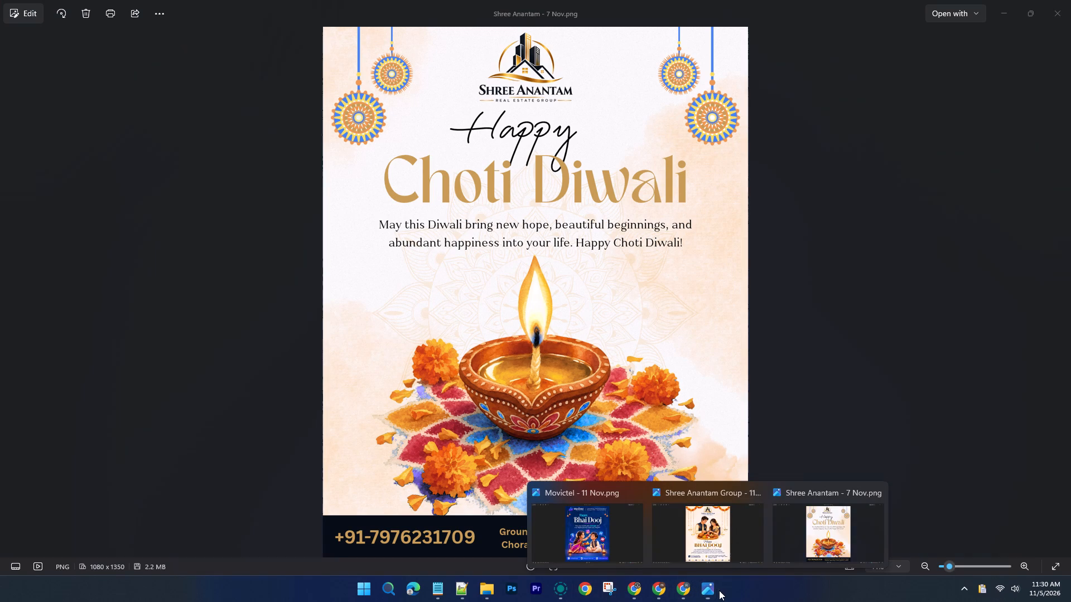
pyautogui.click(640, 495)
pyautogui.click(629, 515)
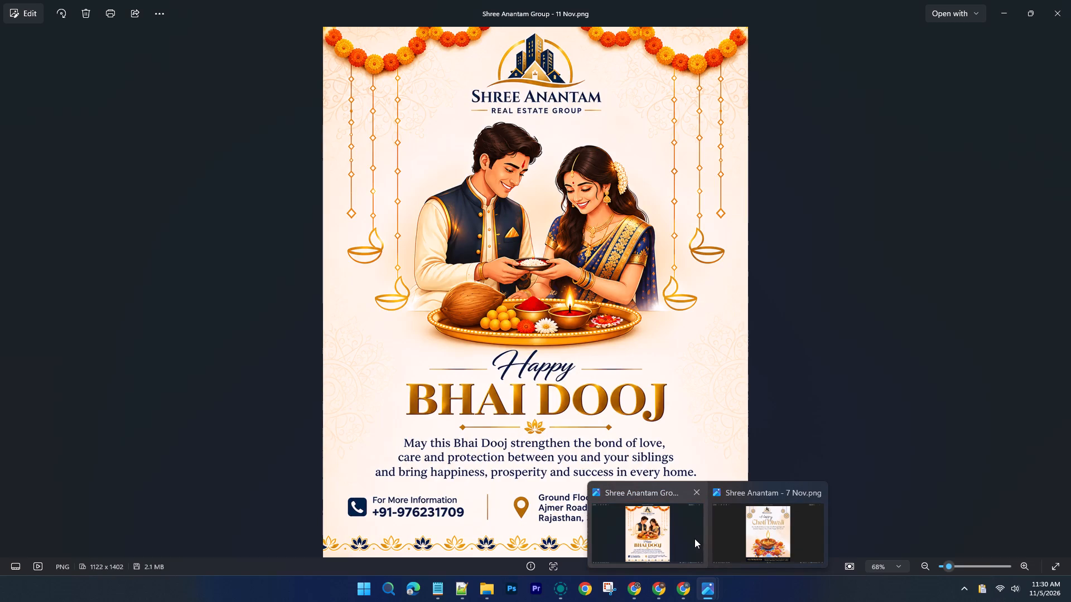
# Switch to ChatGPT in Chrome and open the existing Shree Anantam Image chat.
pyautogui.click(681, 586)
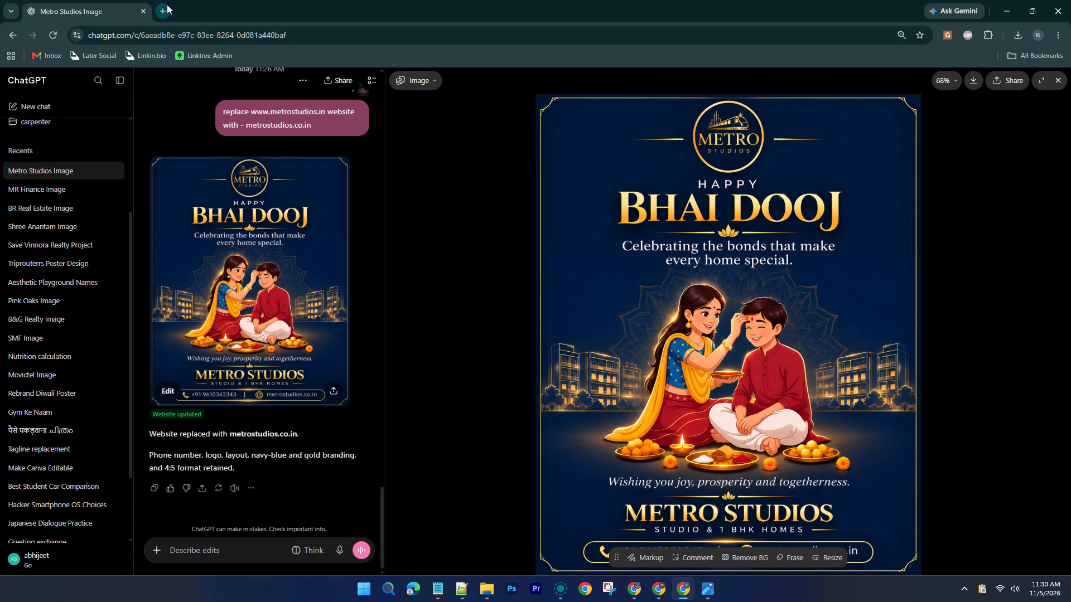
pyautogui.click(20, 223)
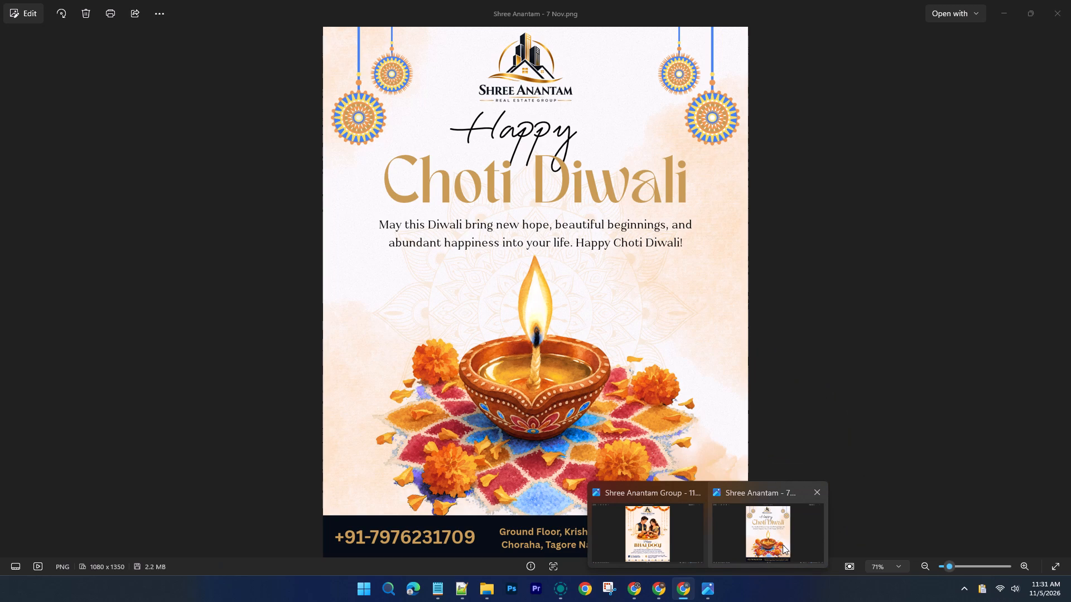
# Check the contact details on the Shree Anantam 7 November poster and locate the group's saved address and phone number in the Notepad notes.
pyautogui.click(783, 545)
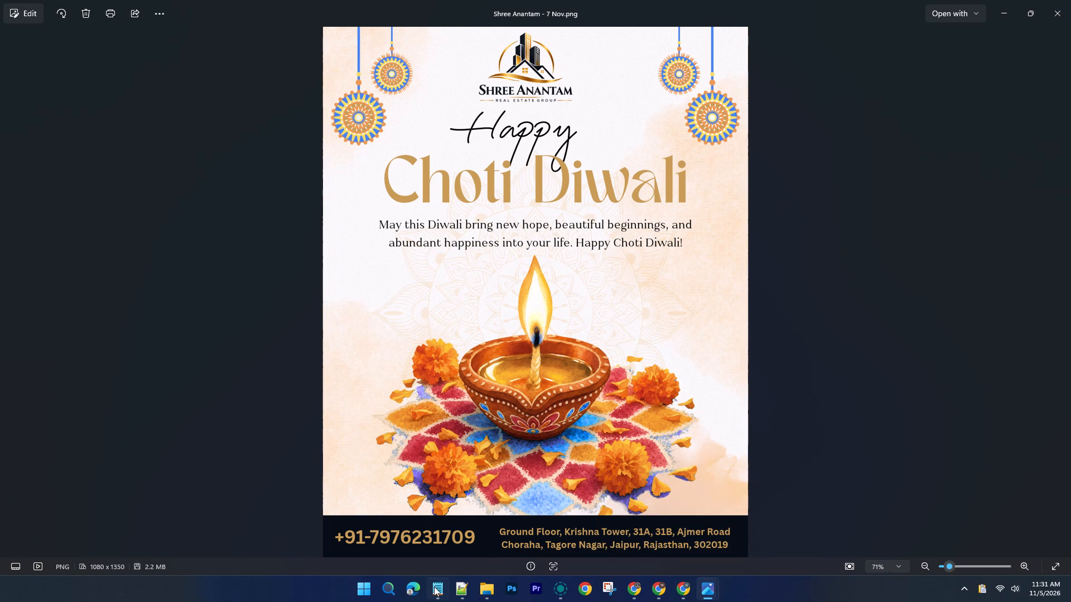
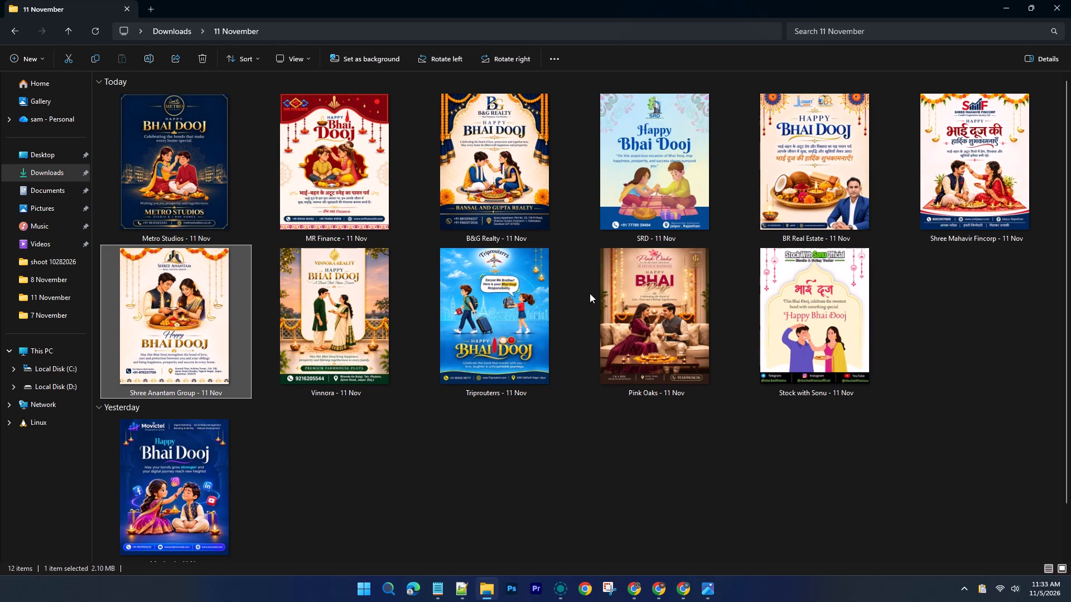
# Proofread the Pink Oaks 11 November poster at full size and close the preview.
pyautogui.doubleClick(628, 305)
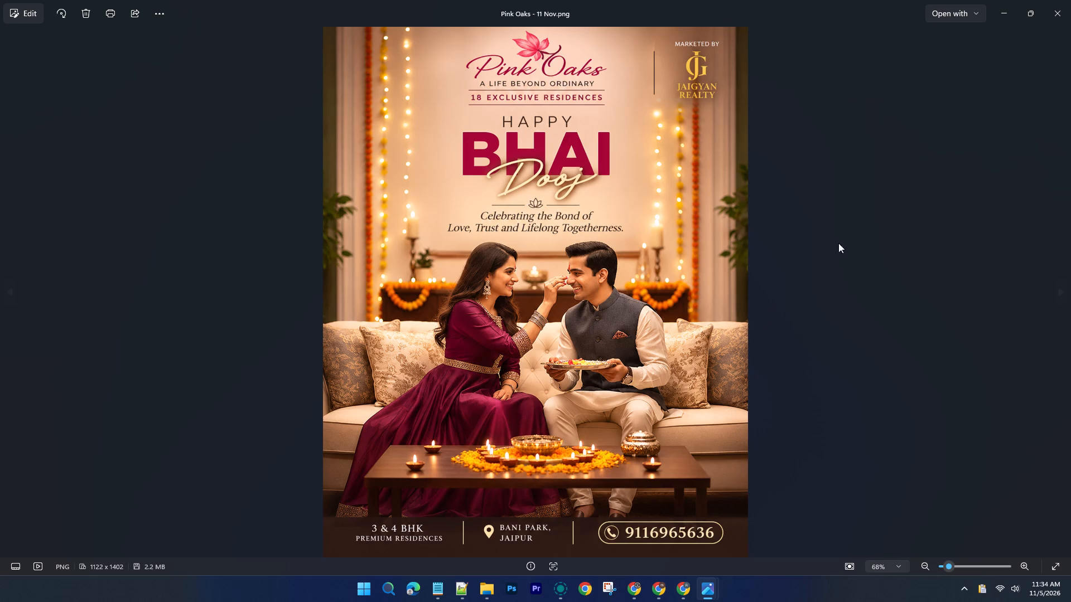
pyautogui.click(1070, 0)
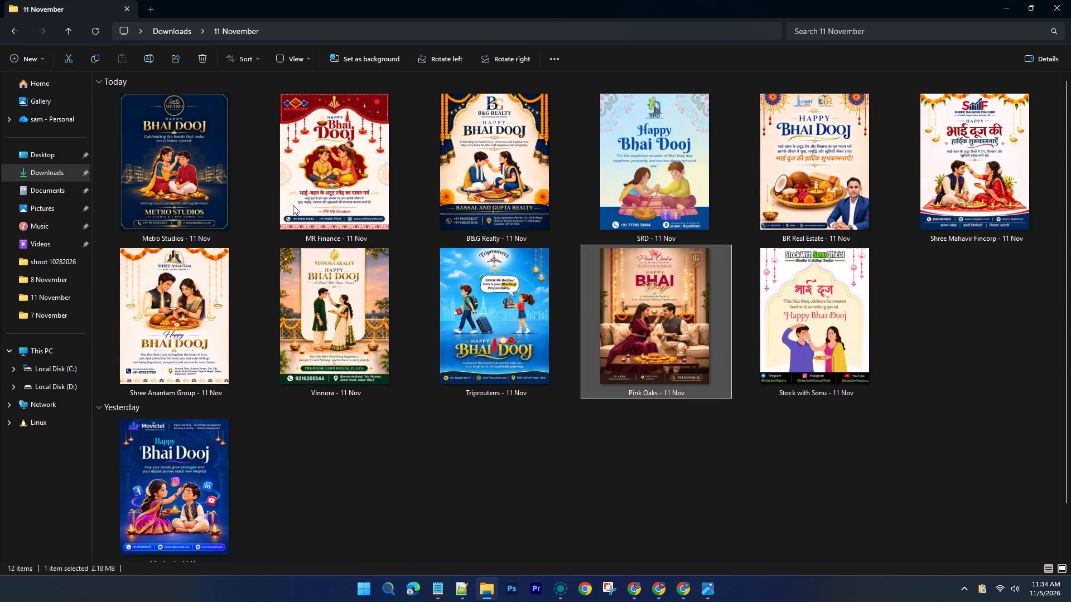
# Open the SRD and Stock with Sonu 11 November posters one at a time to proofread their text and contact details, closing each.
pyautogui.click(674, 139)
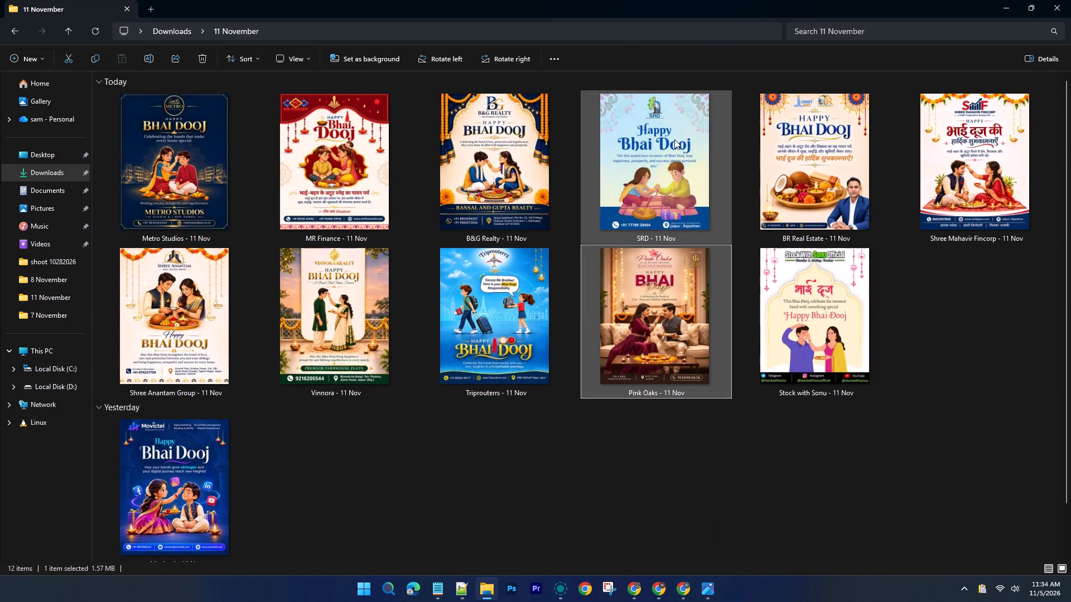
pyautogui.doubleClick(654, 161)
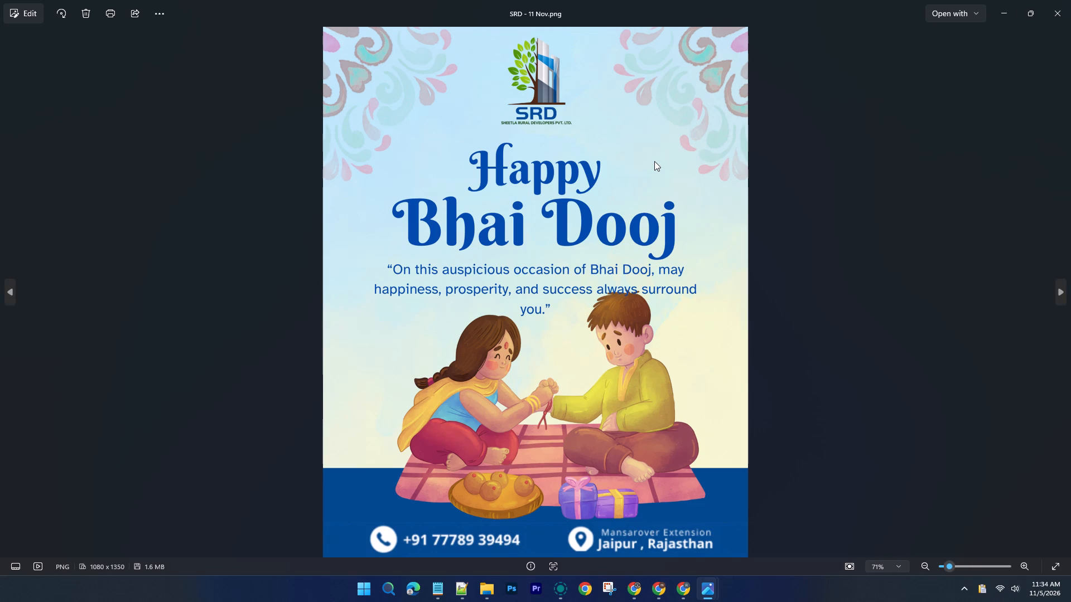
pyautogui.click(1070, 0)
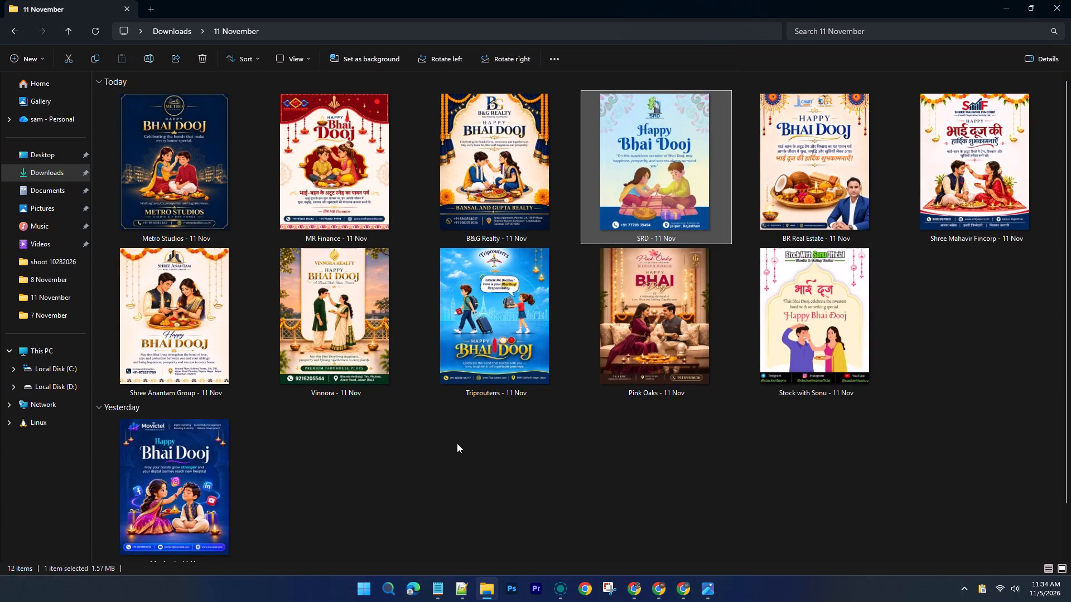
pyautogui.doubleClick(853, 332)
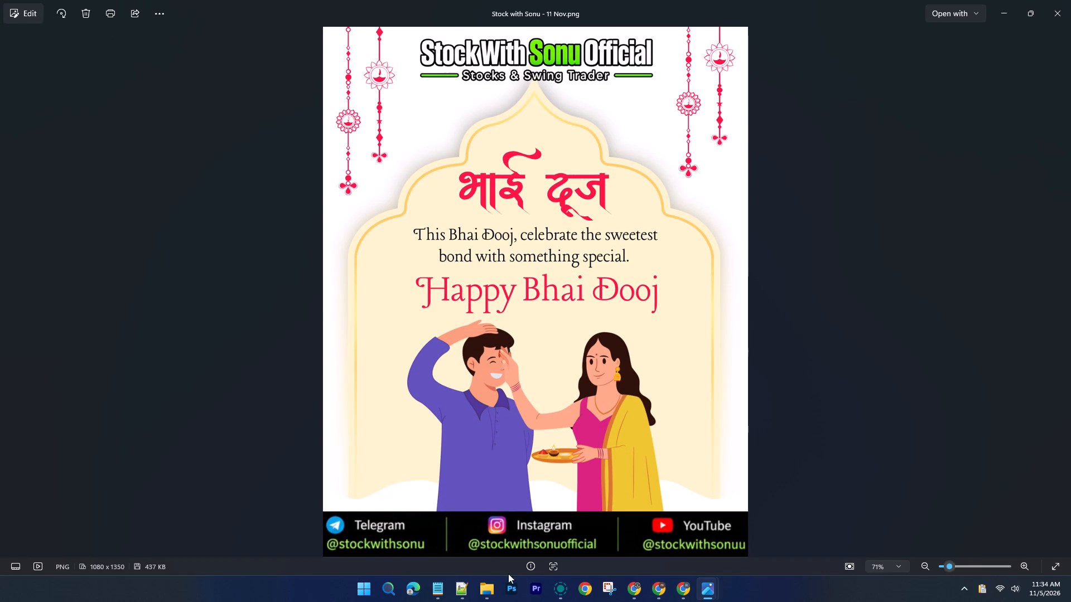
pyautogui.click(481, 580)
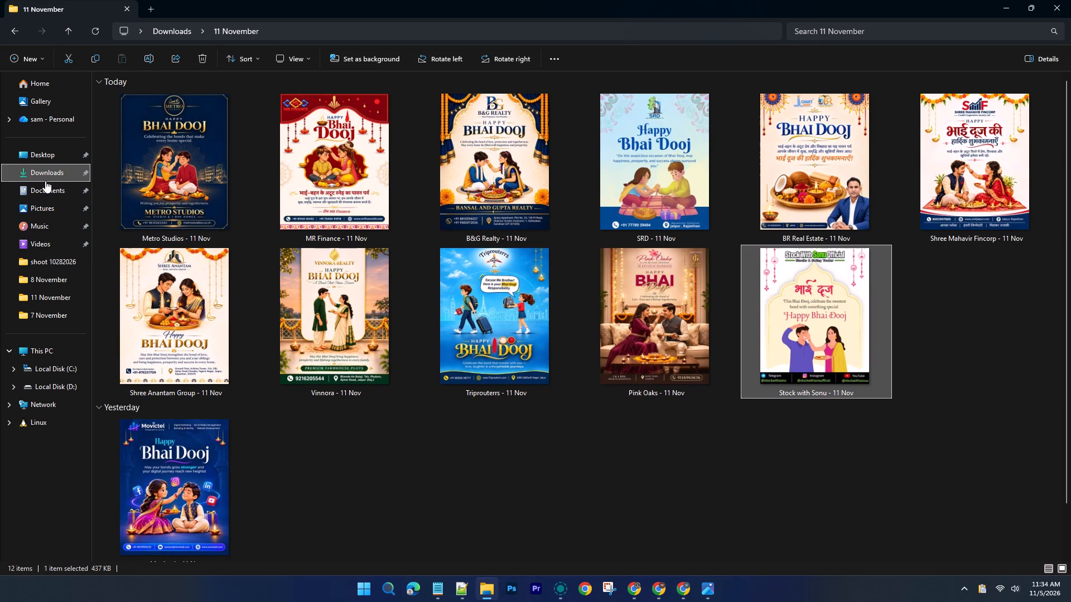
pyautogui.click(710, 584)
pyautogui.click(750, 530)
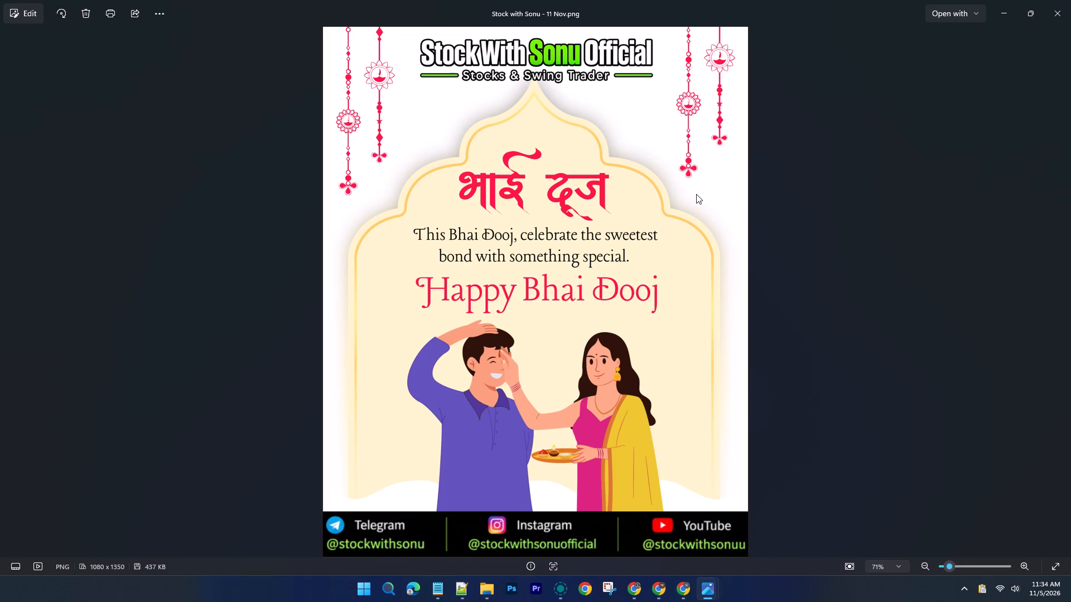
pyautogui.click(1070, 0)
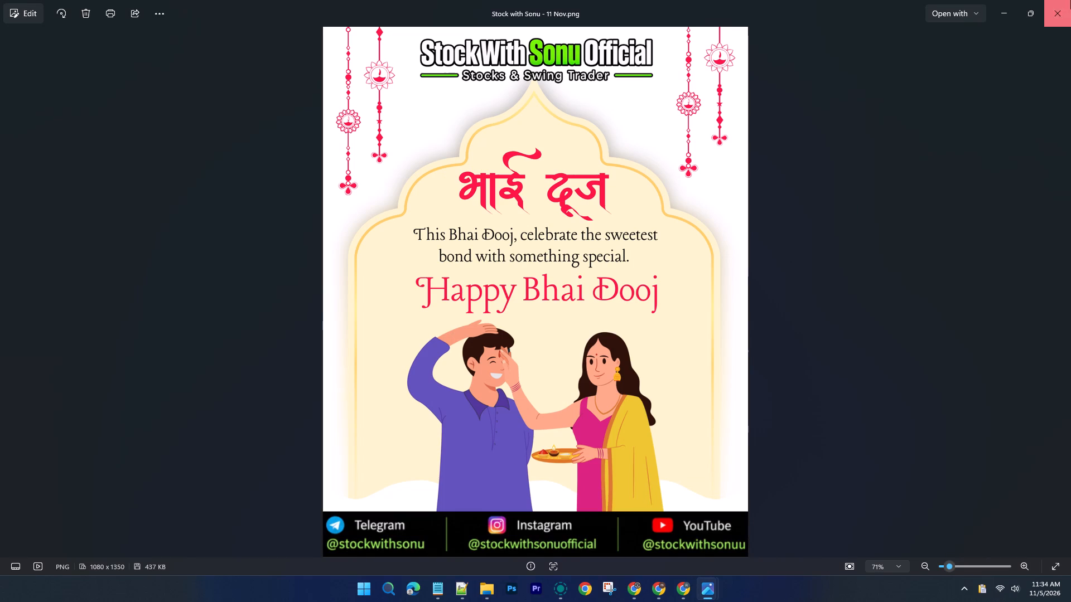
pyautogui.click(644, 453)
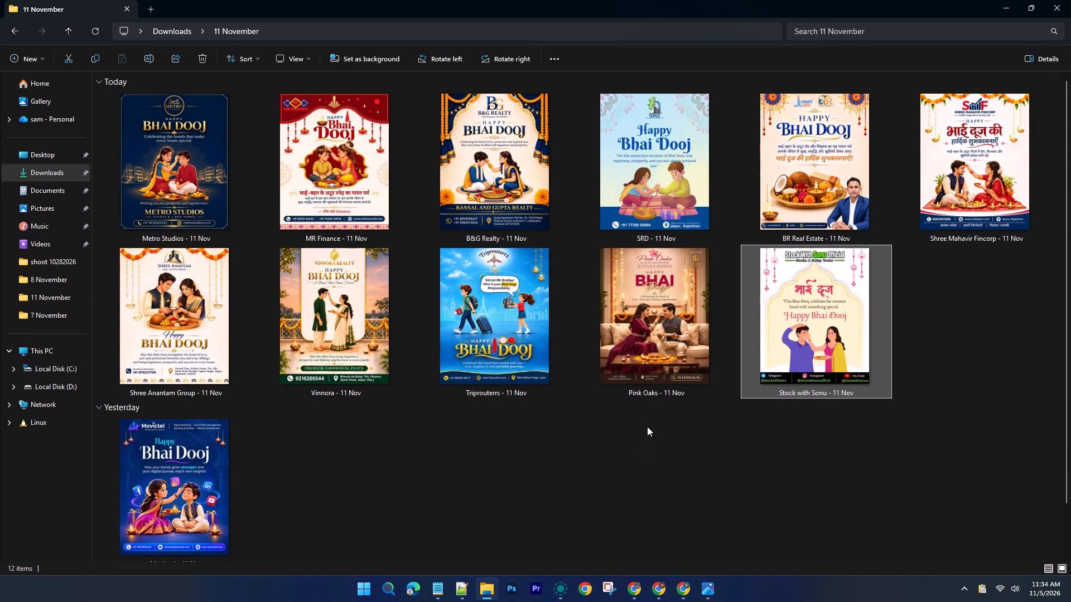
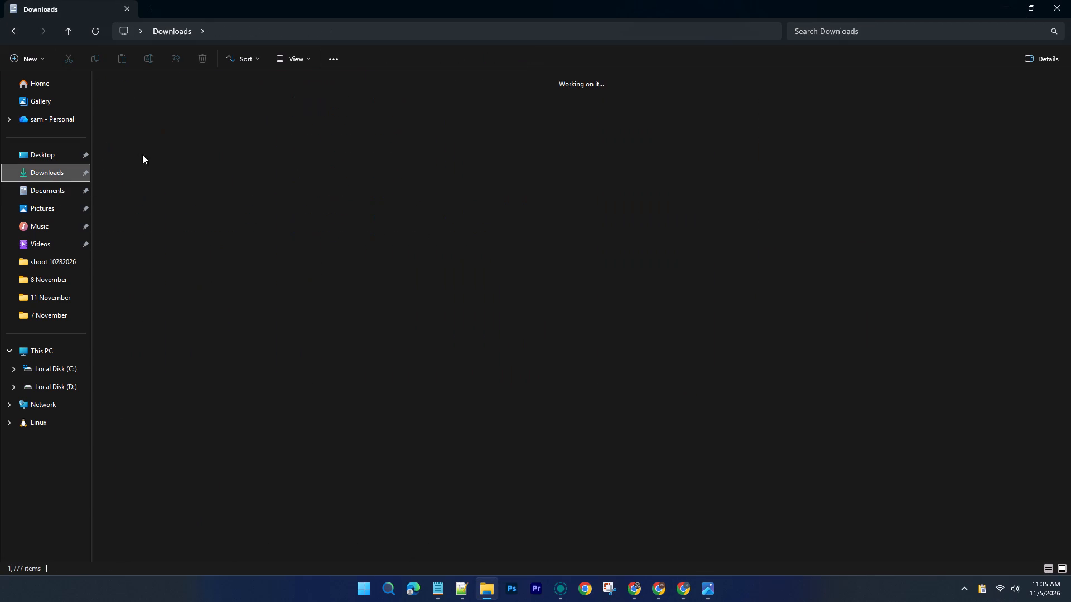
pyautogui.rightClick(147, 153)
pyautogui.click(235, 108)
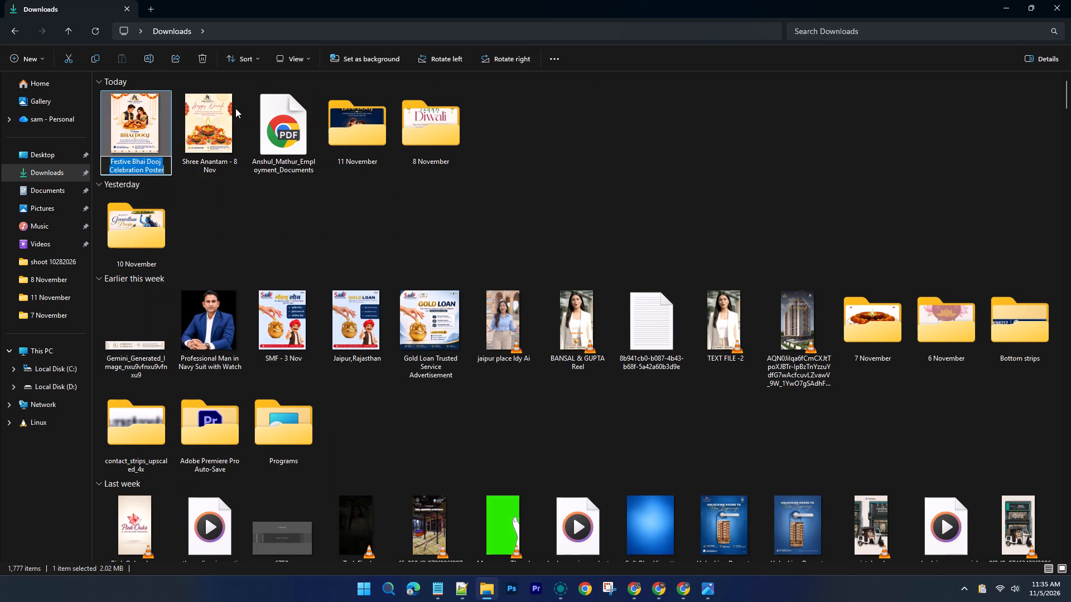
pyautogui.hotkey('ctrl', 'v')
# Move the renamed Shree Anantam Group poster from Downloads into the 11 November folder.
pyautogui.click(134, 132)
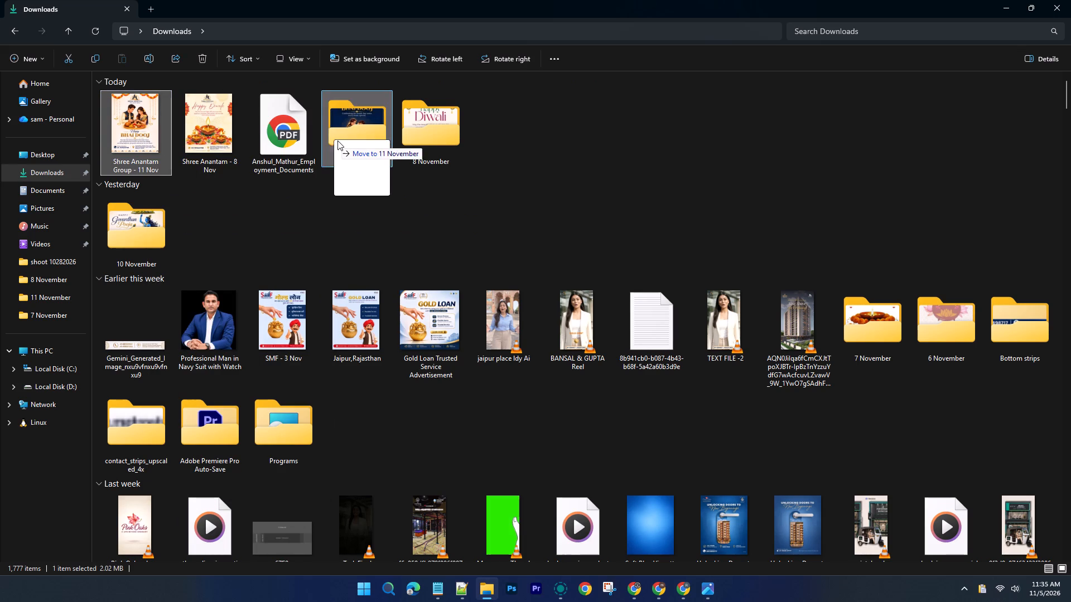
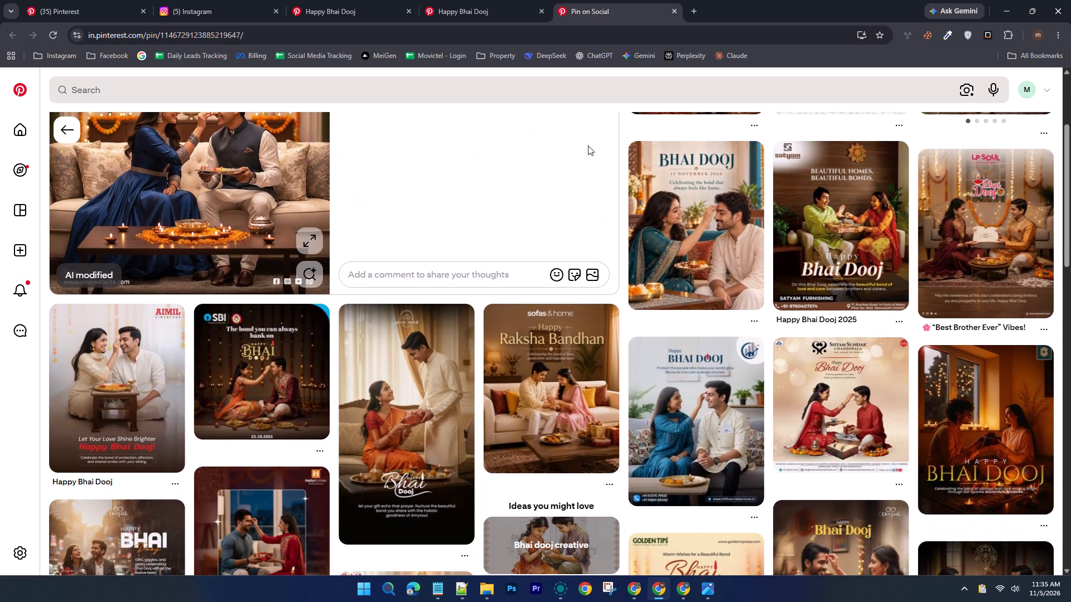
# Browse the related Bhai Dooj poster designs on Pinterest for reference ideas, including those around The MR Home Furnishings pin.
pyautogui.scroll(-4, 588, 145)
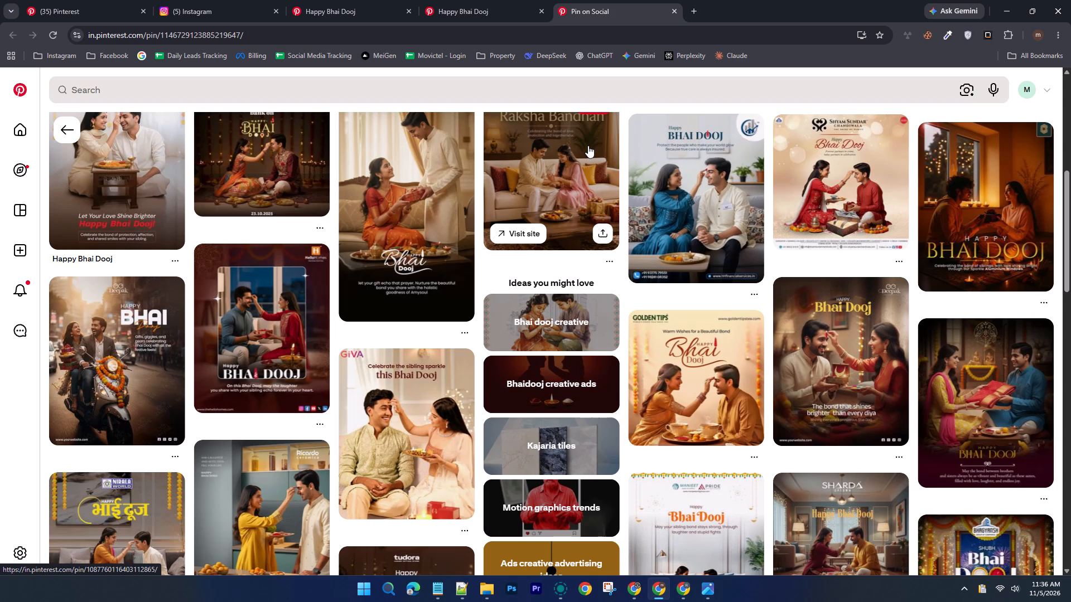
pyautogui.scroll(12, 599, 148)
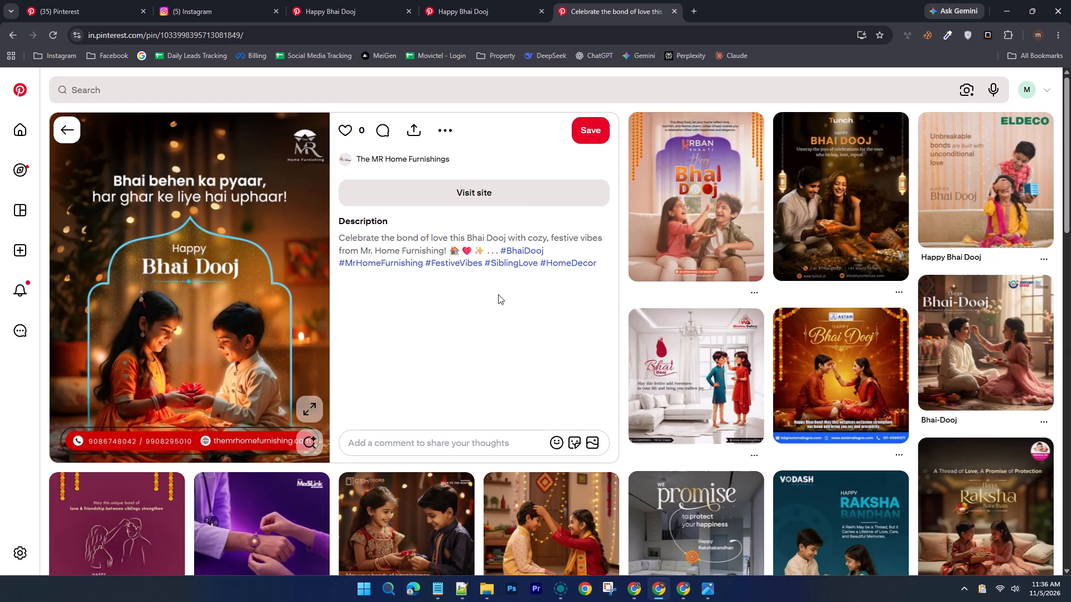
pyautogui.scroll(-2, 498, 294)
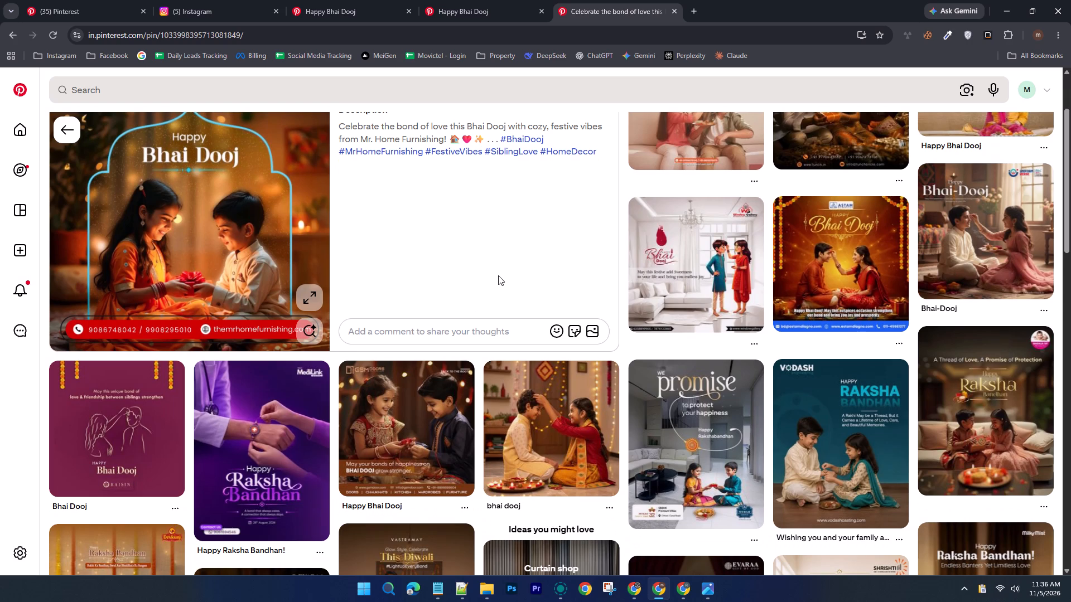
# Switch to File Explorer to view the client posters in the 11 November folder.
pyautogui.click(488, 591)
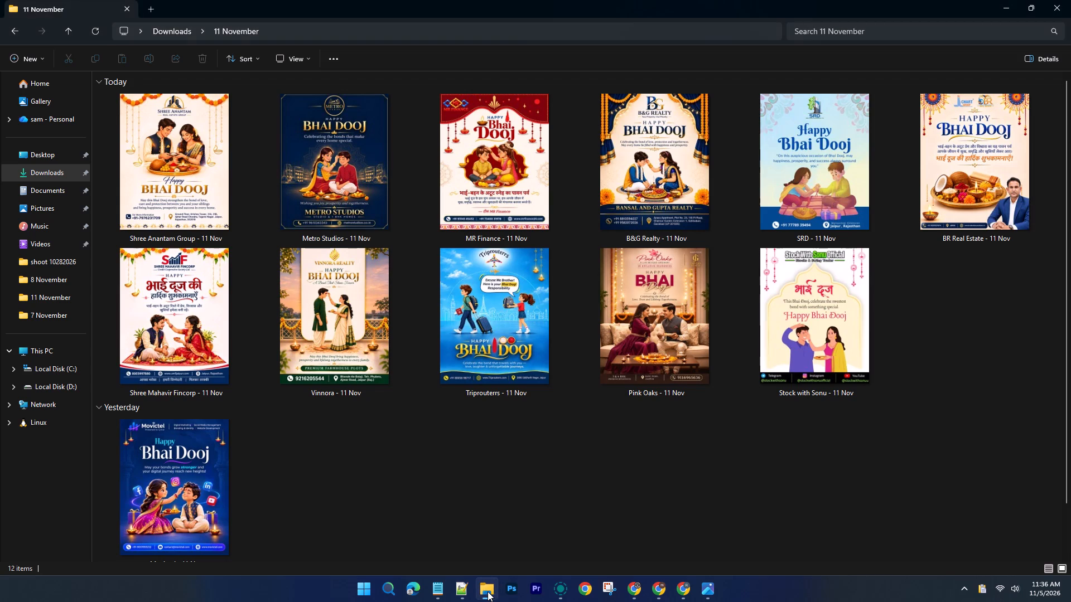
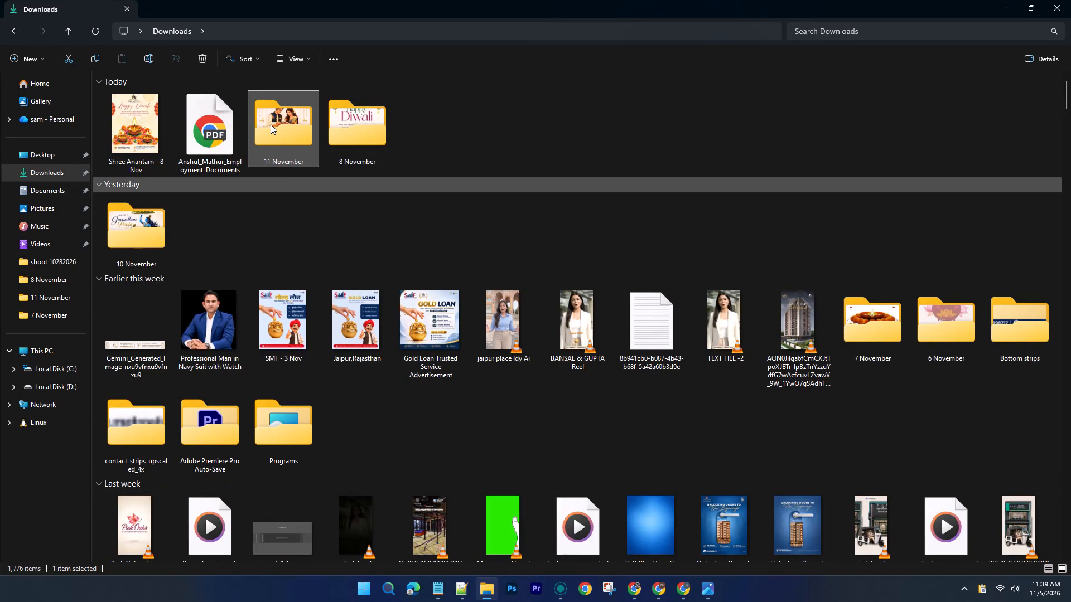
# Send the 11 November folder from Downloads to Sunil PC with LocalSend, and return to File Explorer once the transfer is done.
pyautogui.moveTo(271, 124); pyautogui.dragTo(485, 377)
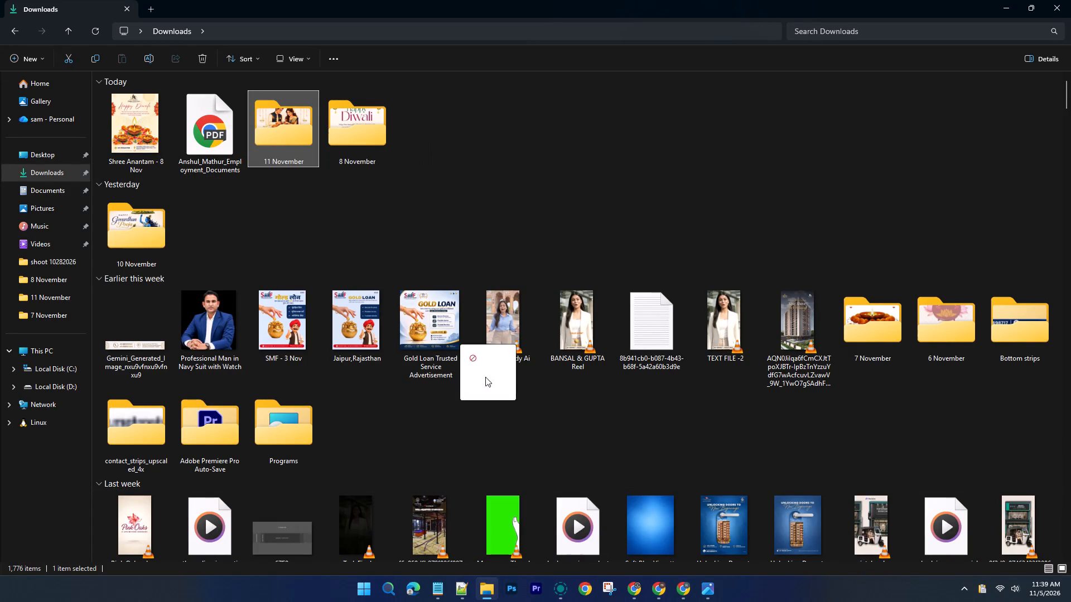
pyautogui.moveTo(485, 377); pyautogui.dragTo(548, 449)
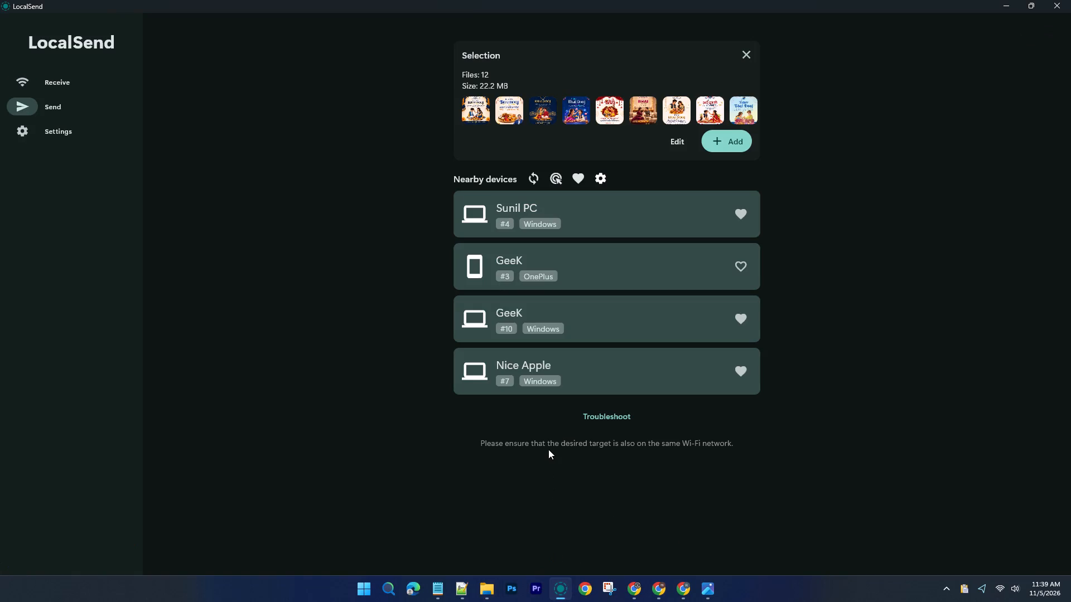
pyautogui.click(622, 220)
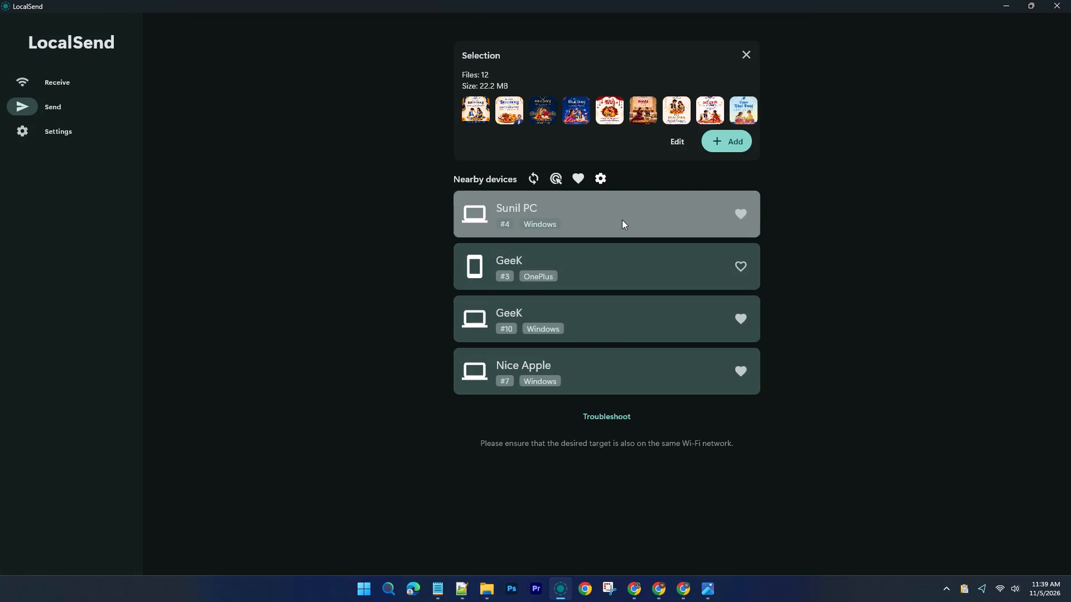
pyautogui.click(552, 548)
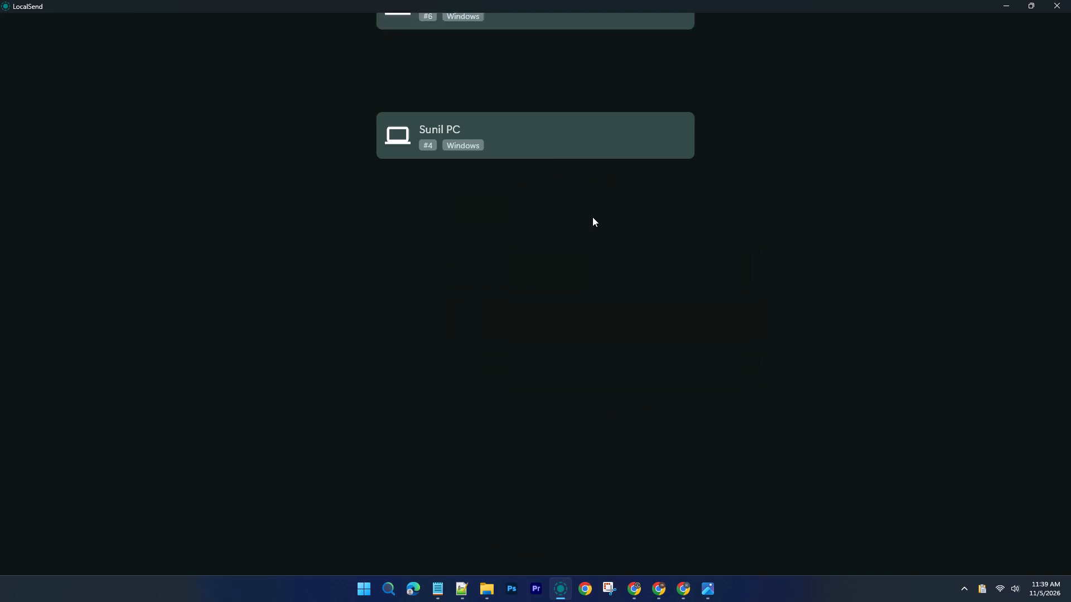
pyautogui.click(535, 544)
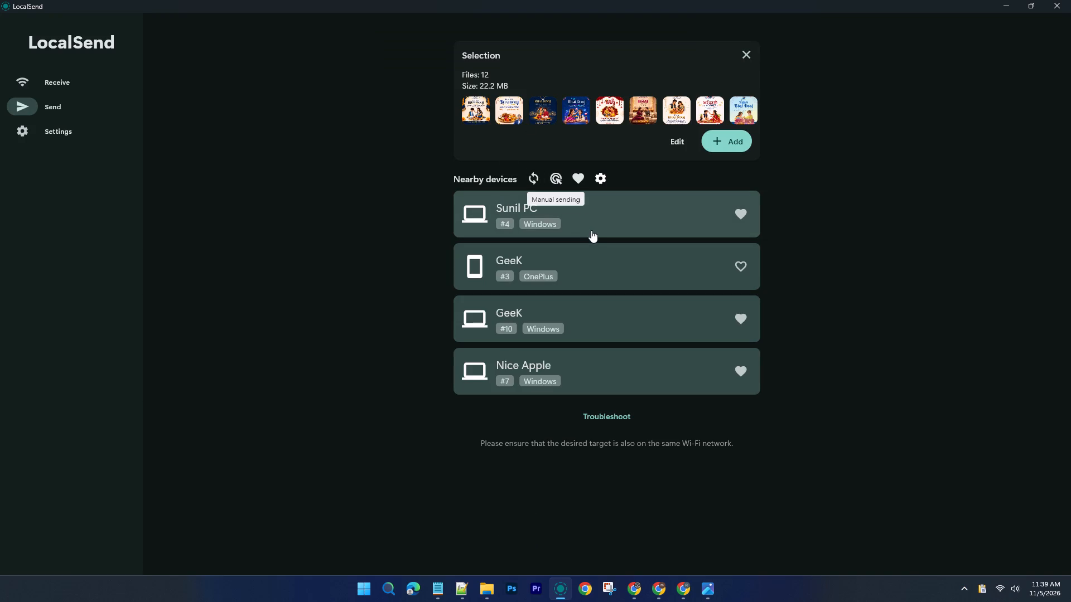
pyautogui.click(591, 230)
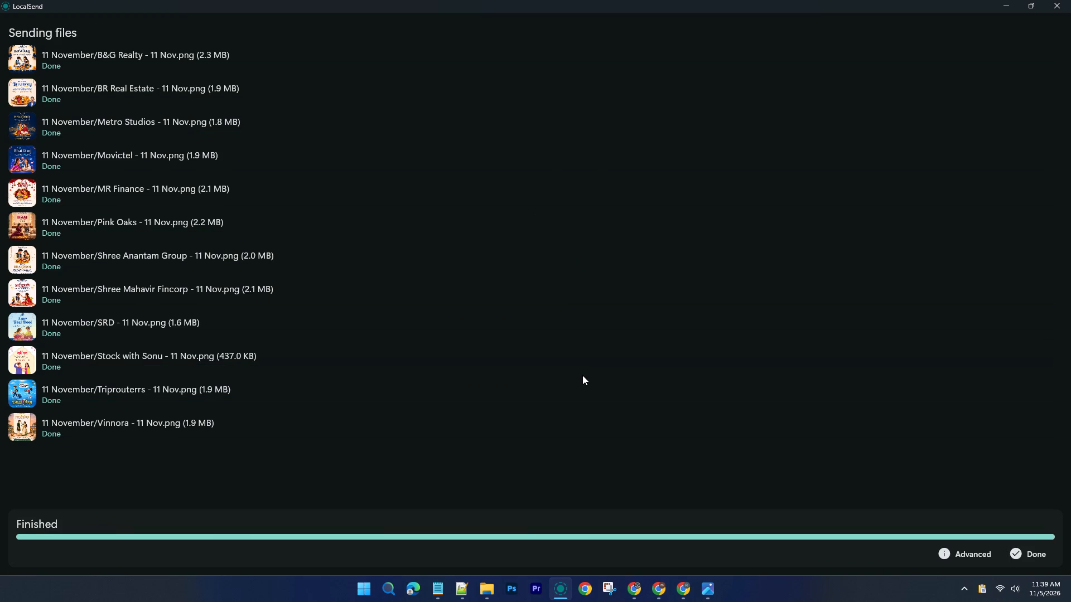
pyautogui.click(1028, 548)
pyautogui.click(995, 0)
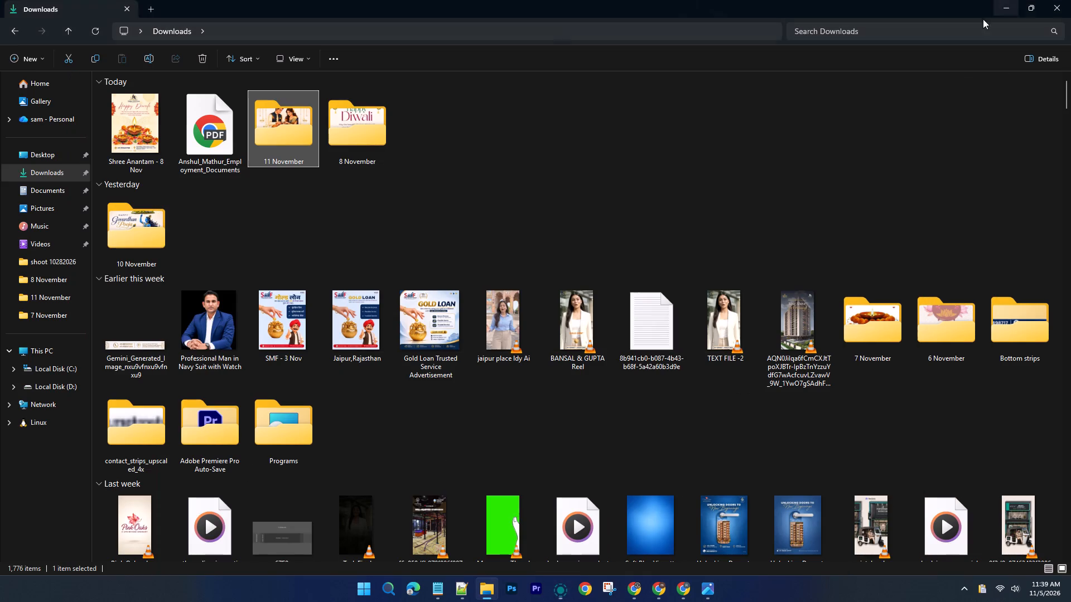
# In the DHAN note in Notepad, delete the office address and phone number below the Google Drive folder link.
pyautogui.click(458, 595)
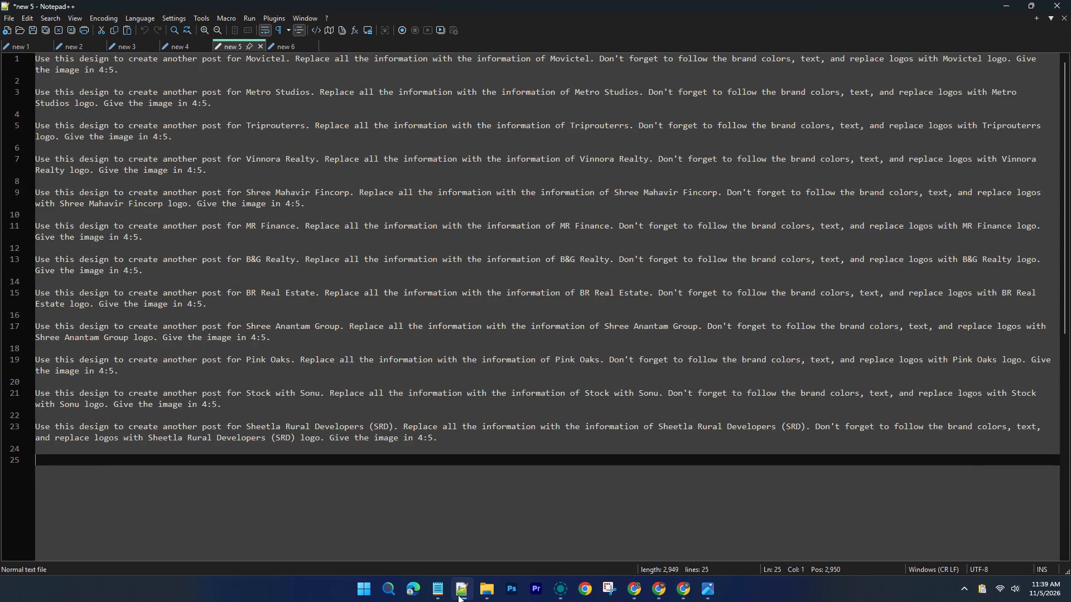
pyautogui.click(458, 595)
pyautogui.click(445, 590)
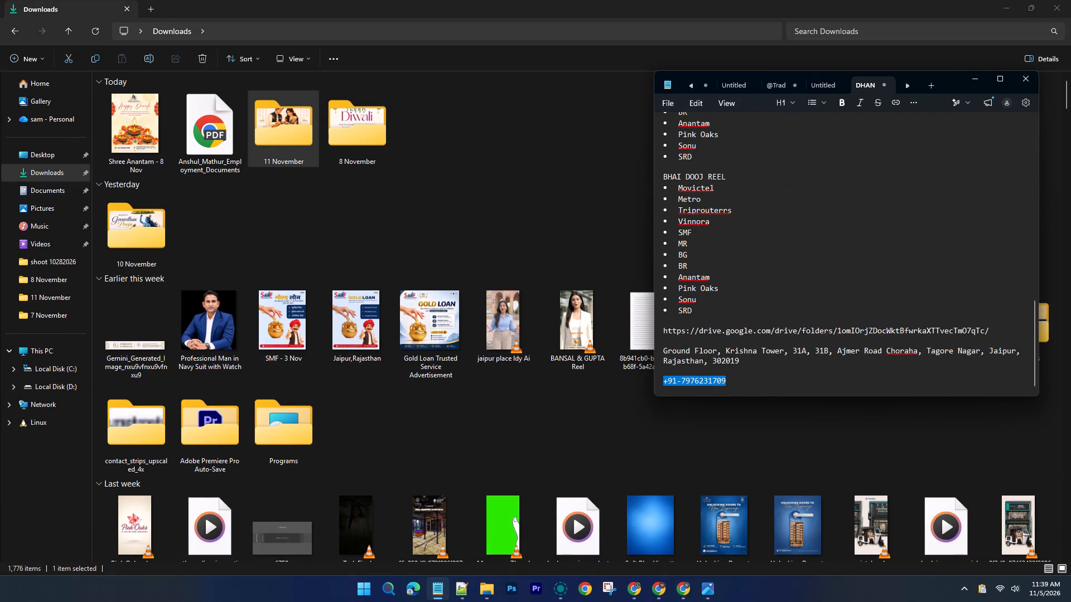
pyautogui.scroll(-3, 672, 317)
pyautogui.click(721, 385)
pyautogui.moveTo(698, 340); pyautogui.dragTo(790, 396)
pyautogui.press('BackSpace')
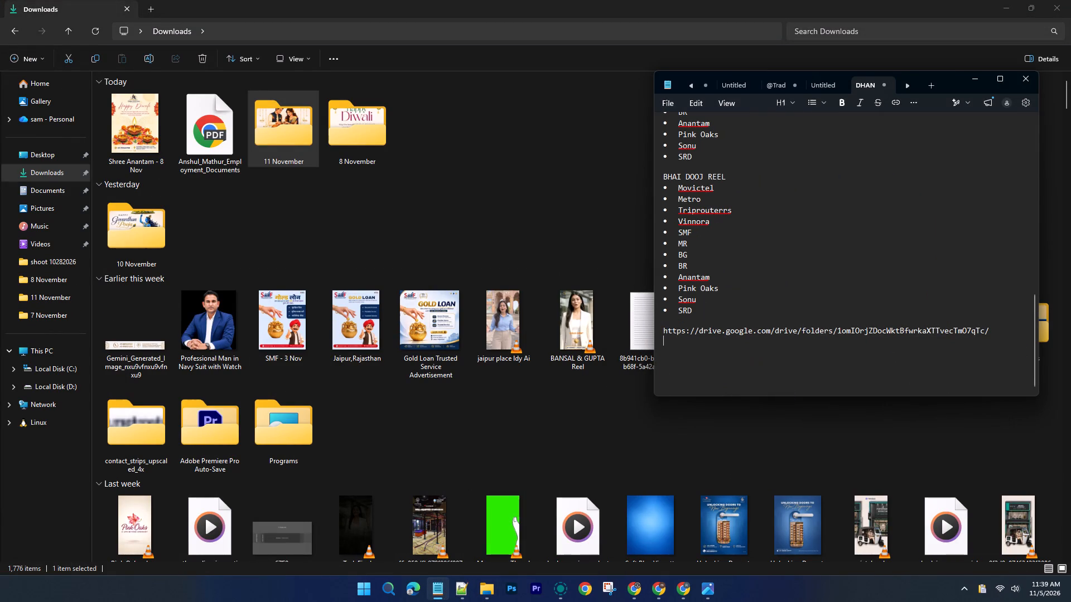
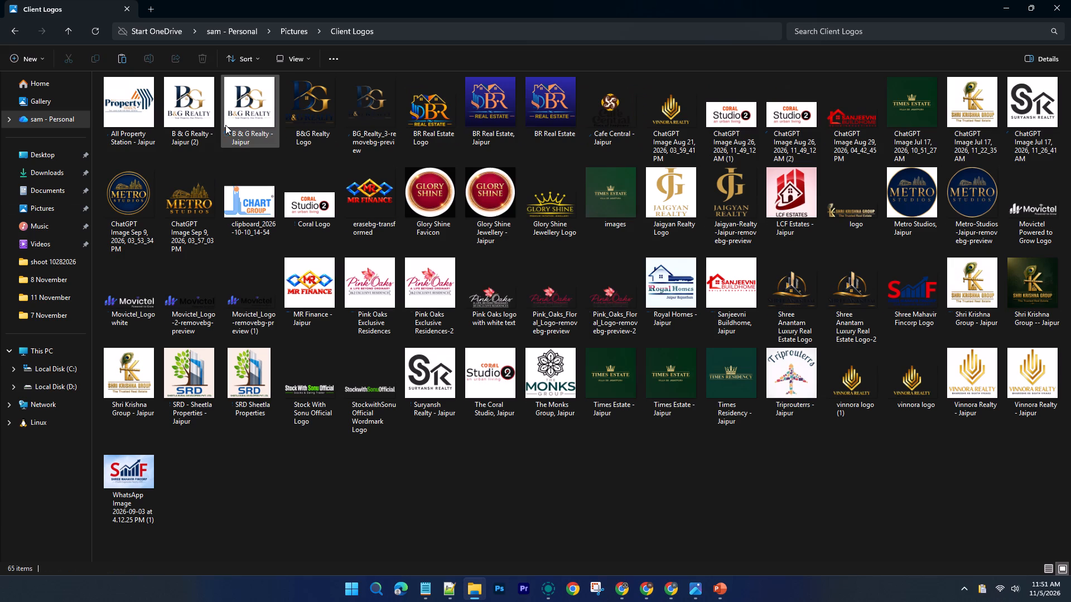
pyautogui.moveTo(316, 112); pyautogui.dragTo(552, 594)
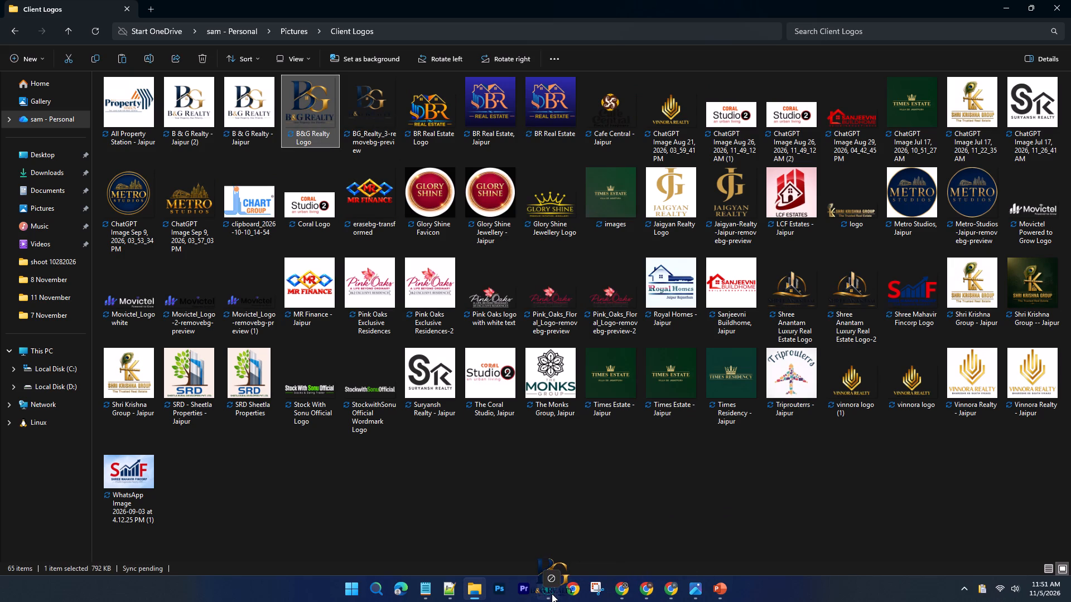
pyautogui.moveTo(552, 594); pyautogui.dragTo(558, 440)
pyautogui.click(610, 212)
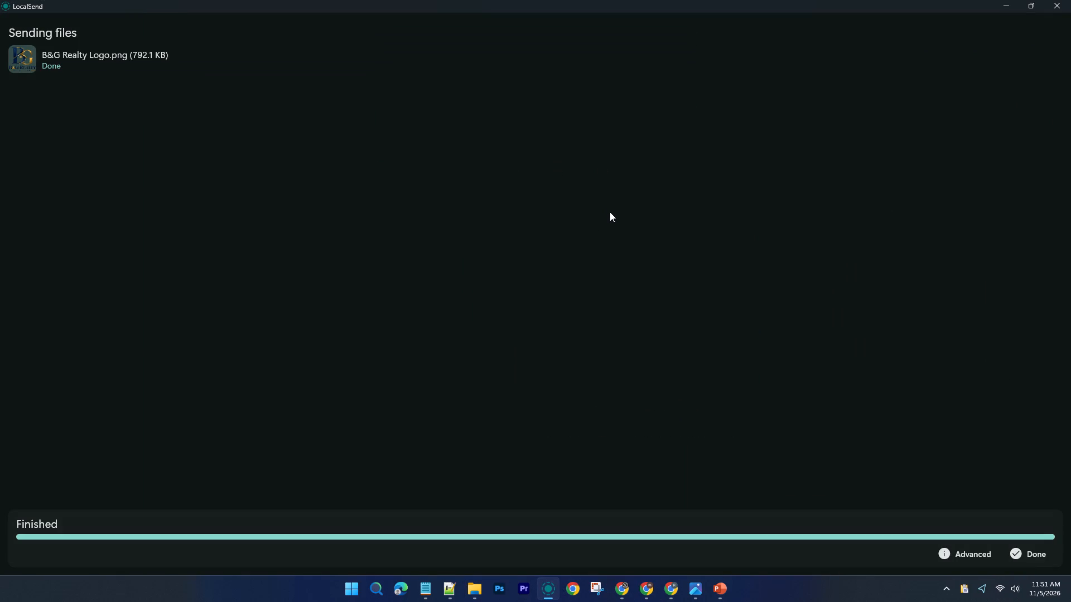
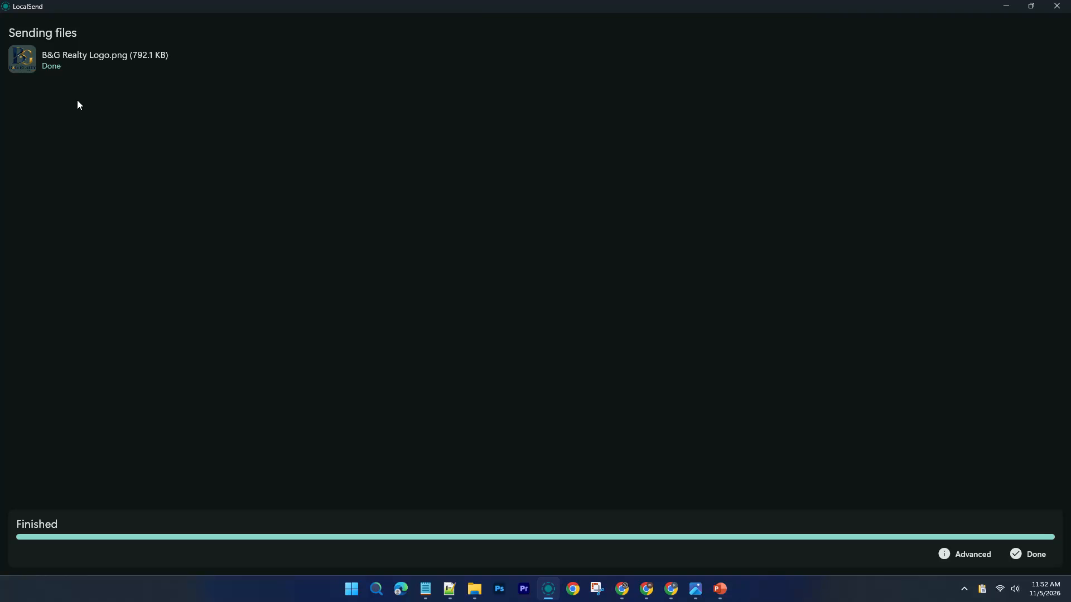
# Dismiss the completed B&G Realty Logo transfer and switch to the Client Logos folder in File Explorer.
pyautogui.click(1040, 548)
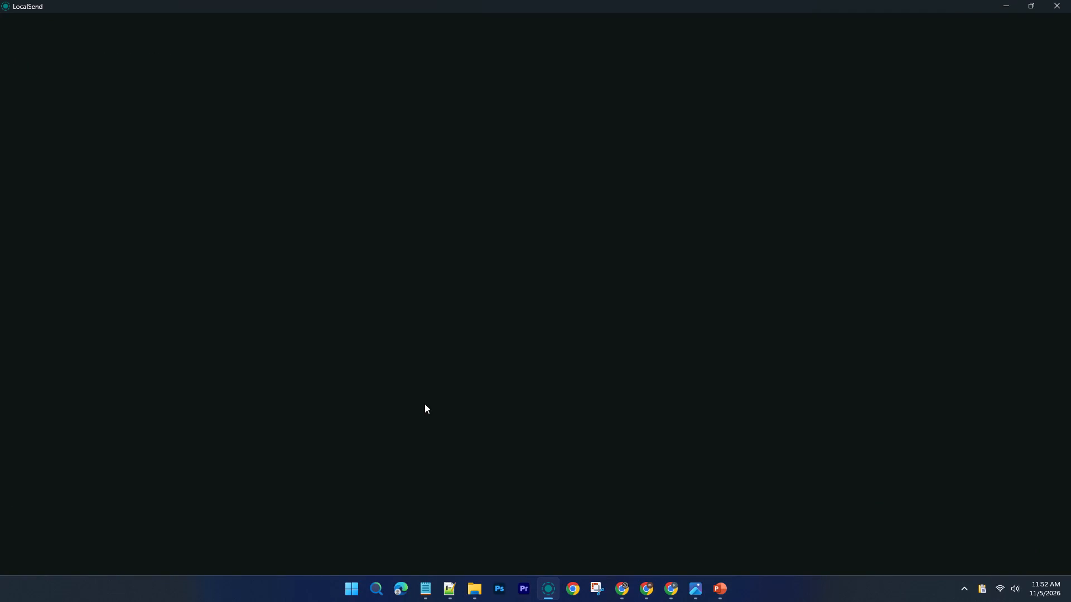
pyautogui.click(476, 588)
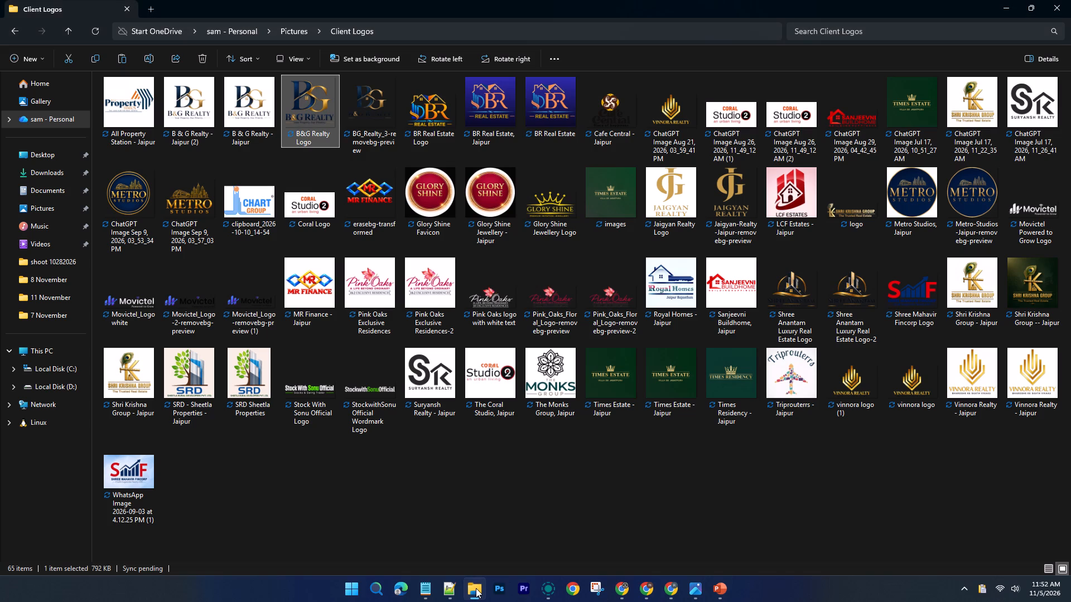
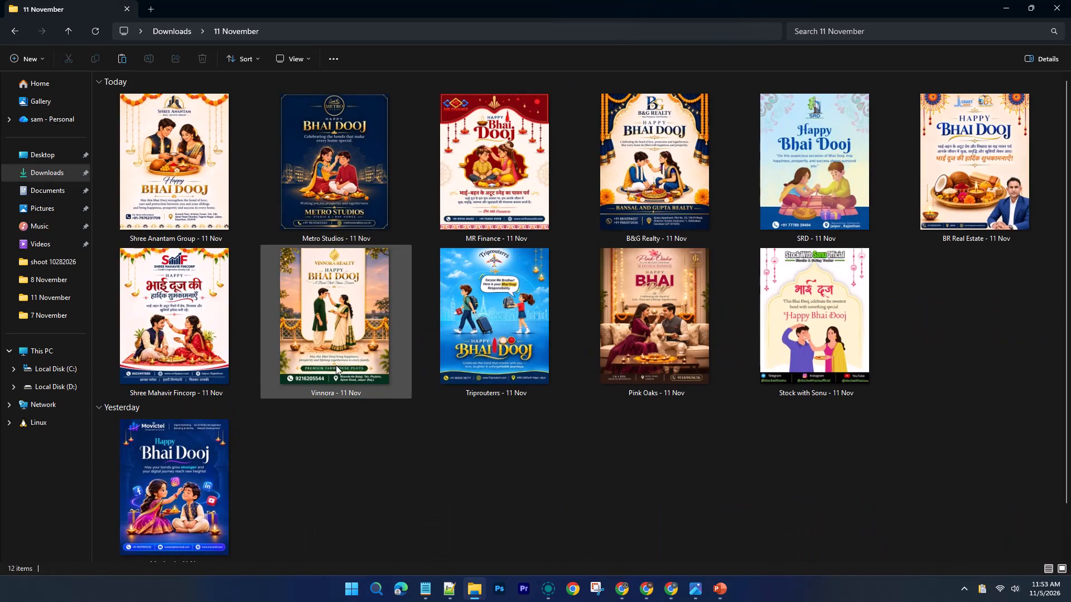
# View the B&G Realty - 11 Nov poster at full size to check its artwork and contact details, and close it.
pyautogui.doubleClick(655, 179)
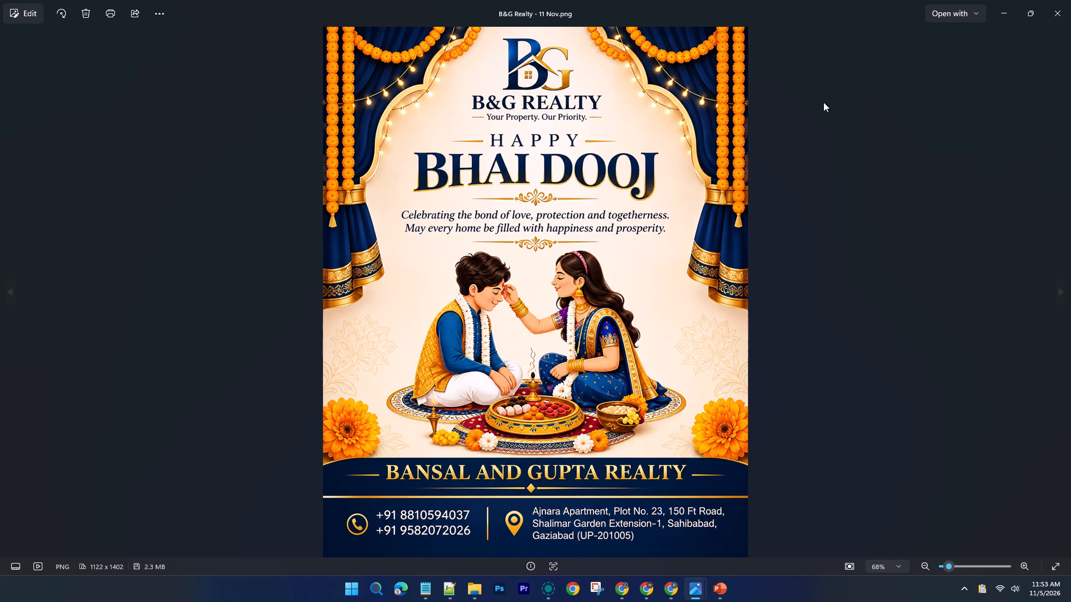
pyautogui.click(1070, 0)
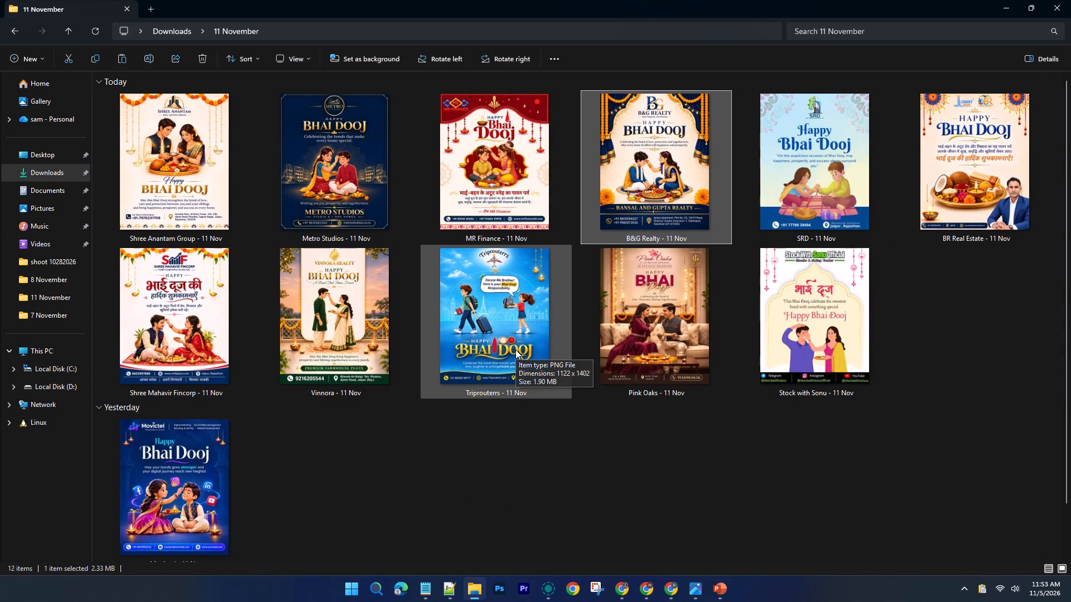